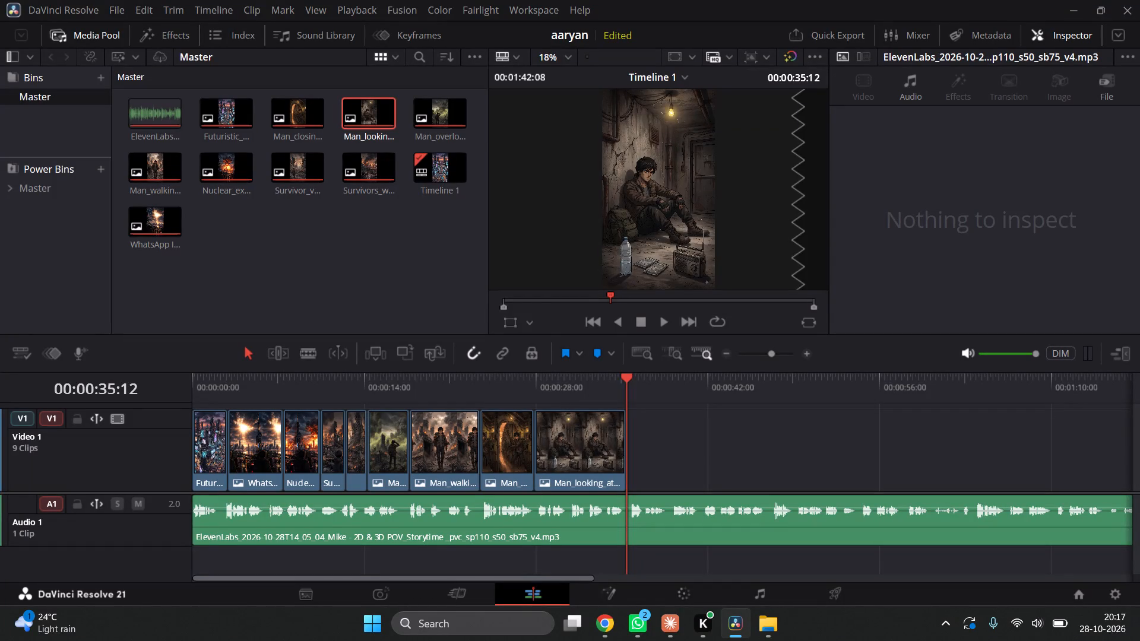
# Play back the opening of Timeline 1 from the very start to review the futuristic megacity clip against the voiceover, and stop playback.
pyautogui.moveTo(347, 373); pyautogui.dragTo(18, 410)
pyautogui.press('space')
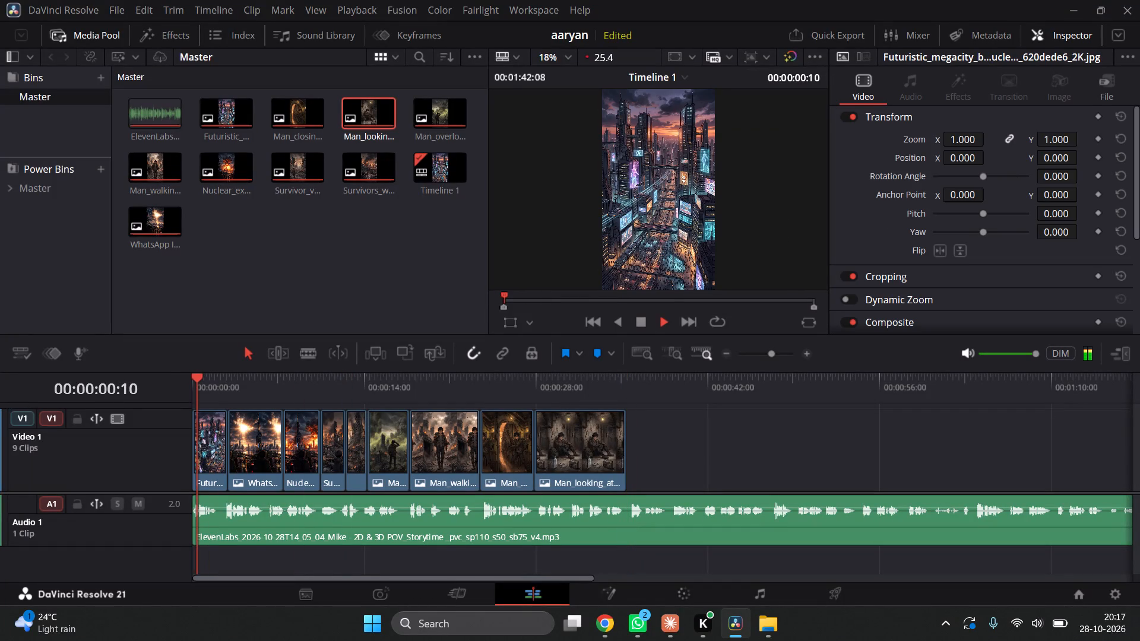
pyautogui.press('space')
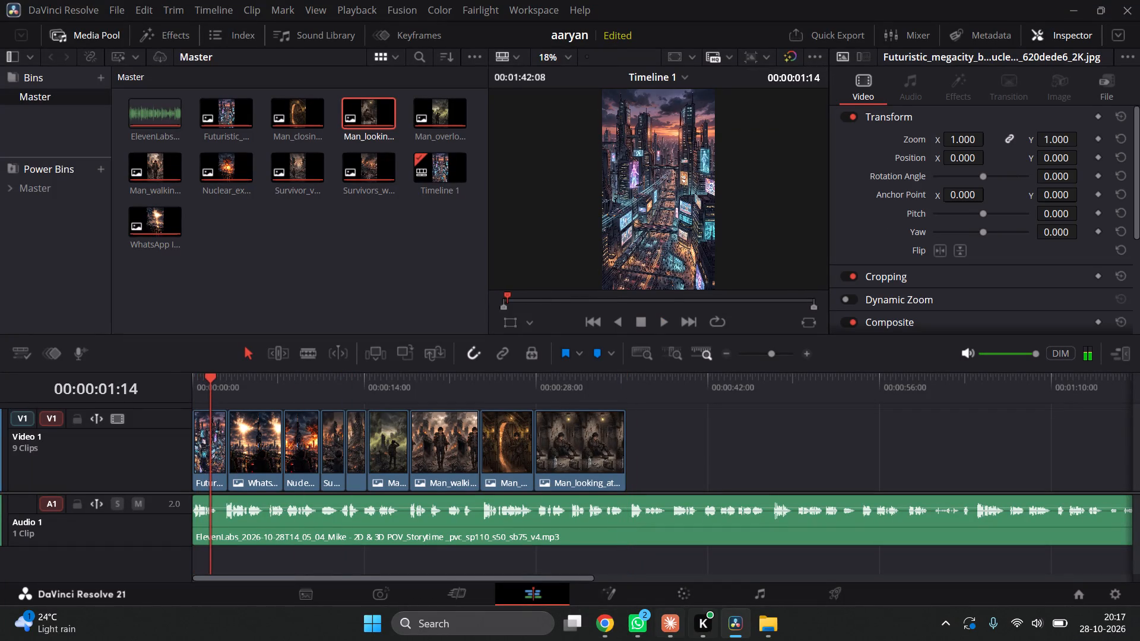
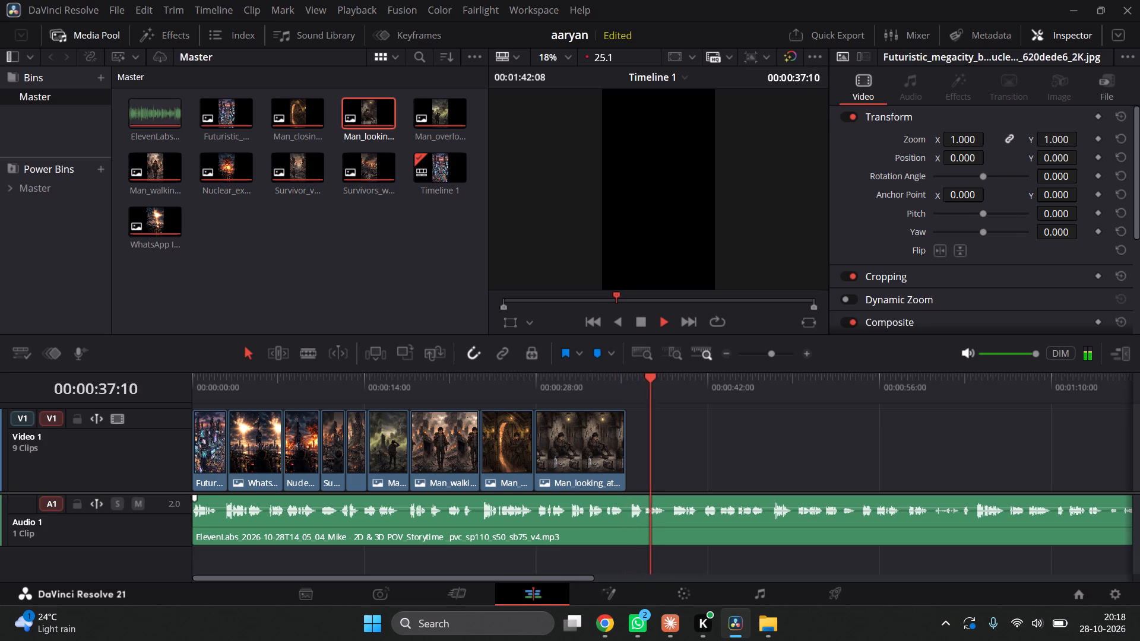
# Stop the Timeline 1 playback at about 00:00:38:18, in the empty stretch after the last still image.
pyautogui.press('space')
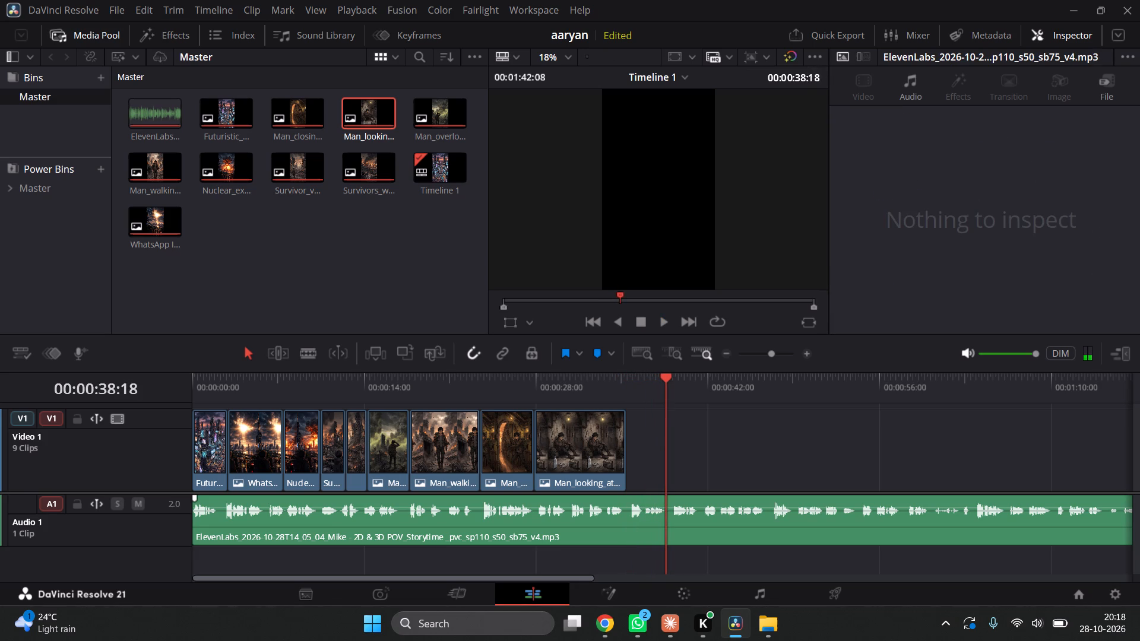
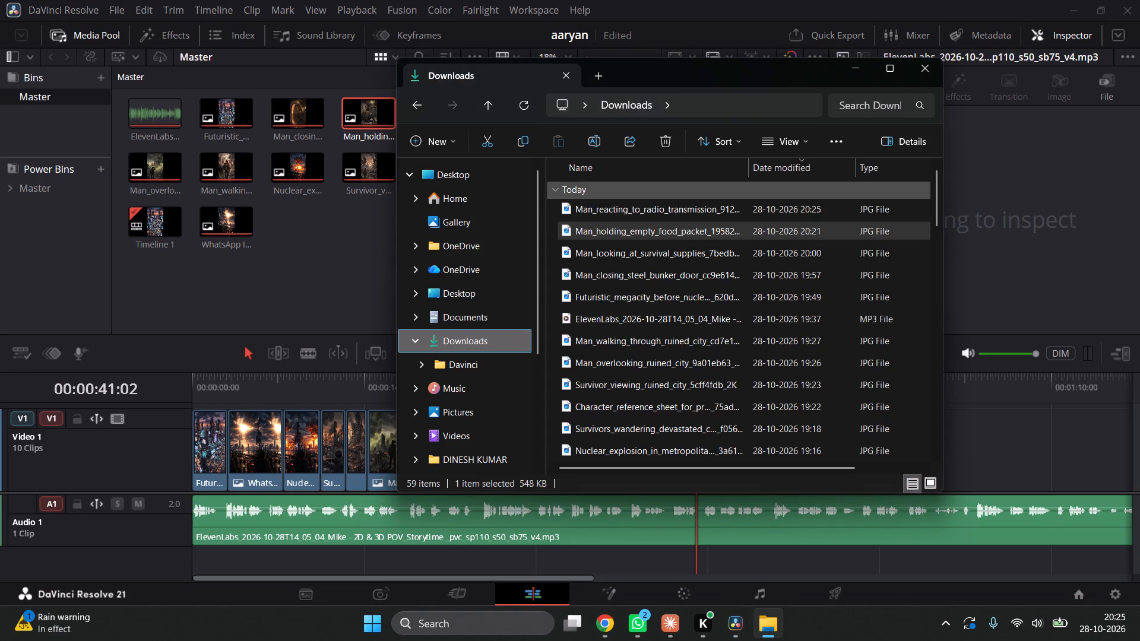
pyautogui.moveTo(585, 209); pyautogui.dragTo(319, 269)
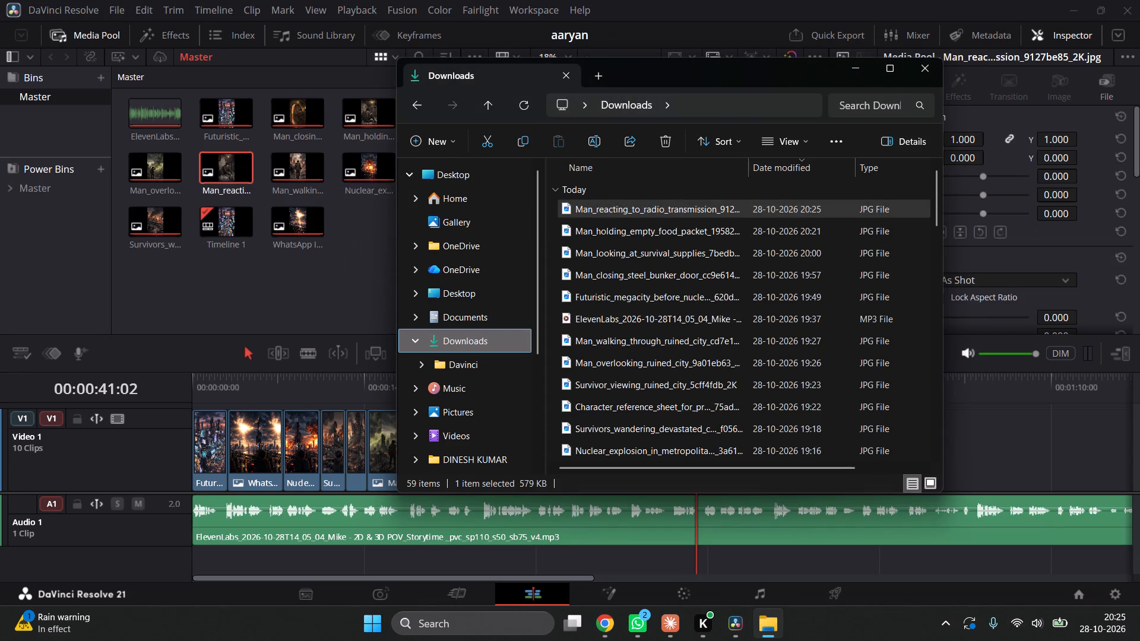
pyautogui.click(319, 269)
# Place the Man_reacting_to_radio_transmission still directly after the last clip on Video 1 and trim its end to about 00:00:42:15, matching the voiceover.
pyautogui.moveTo(229, 163); pyautogui.dragTo(680, 494)
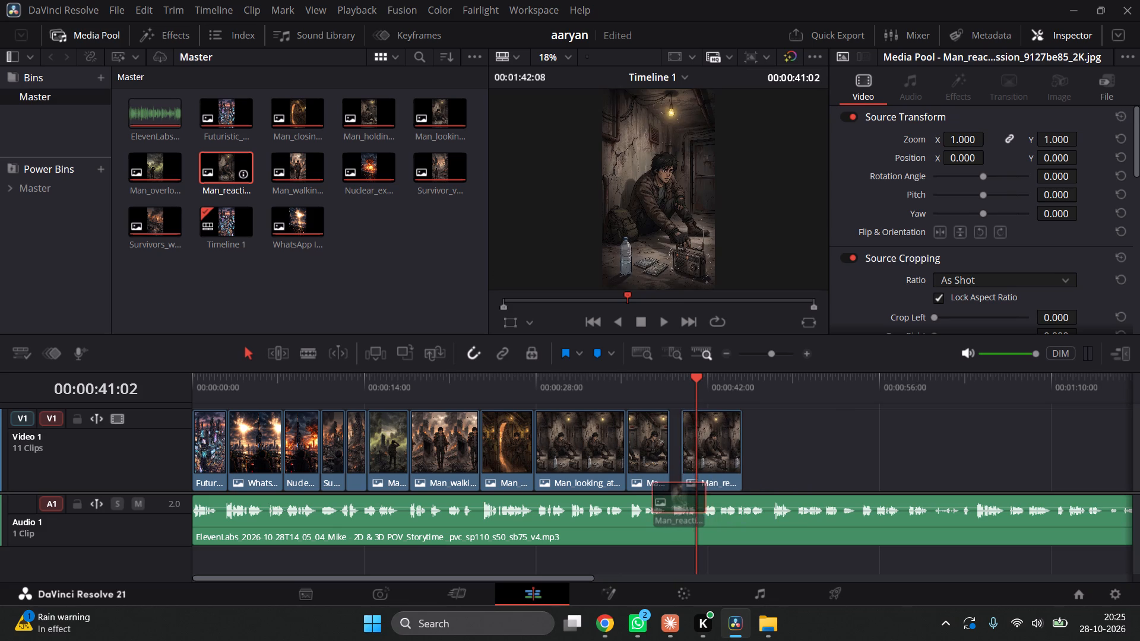
pyautogui.moveTo(680, 494); pyautogui.dragTo(670, 495)
pyautogui.click(655, 377)
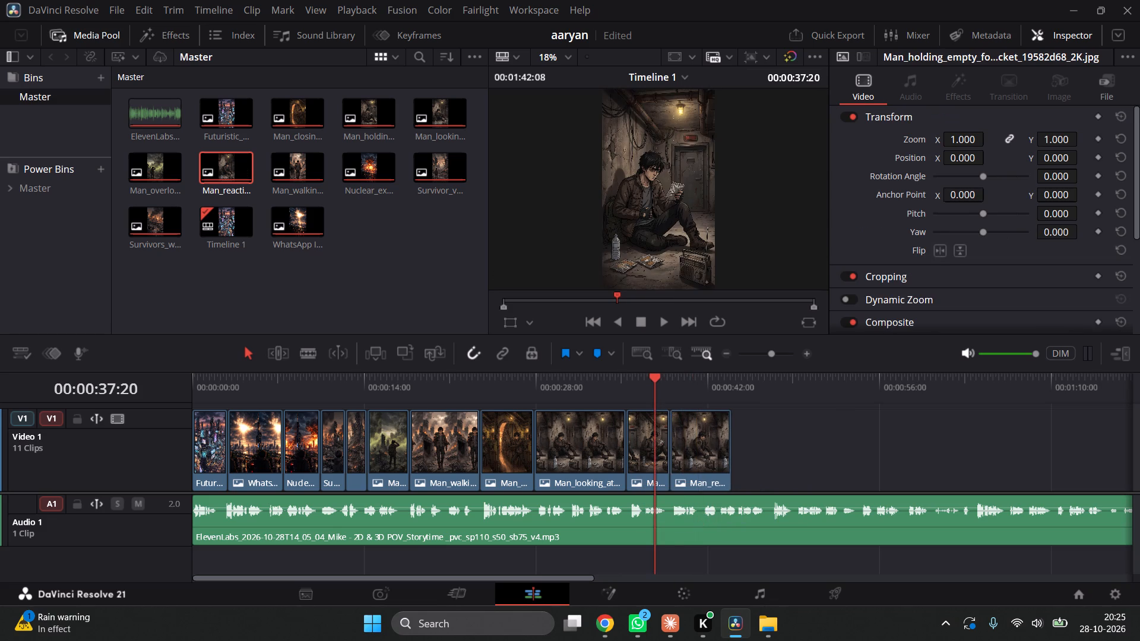
pyautogui.press('space')
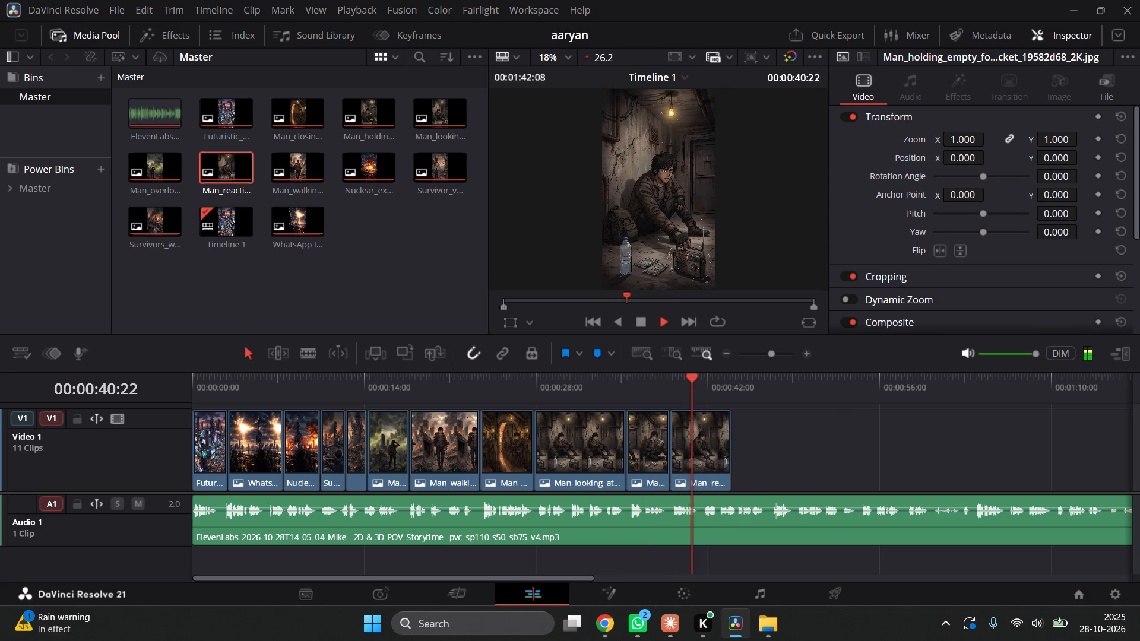
pyautogui.press('space')
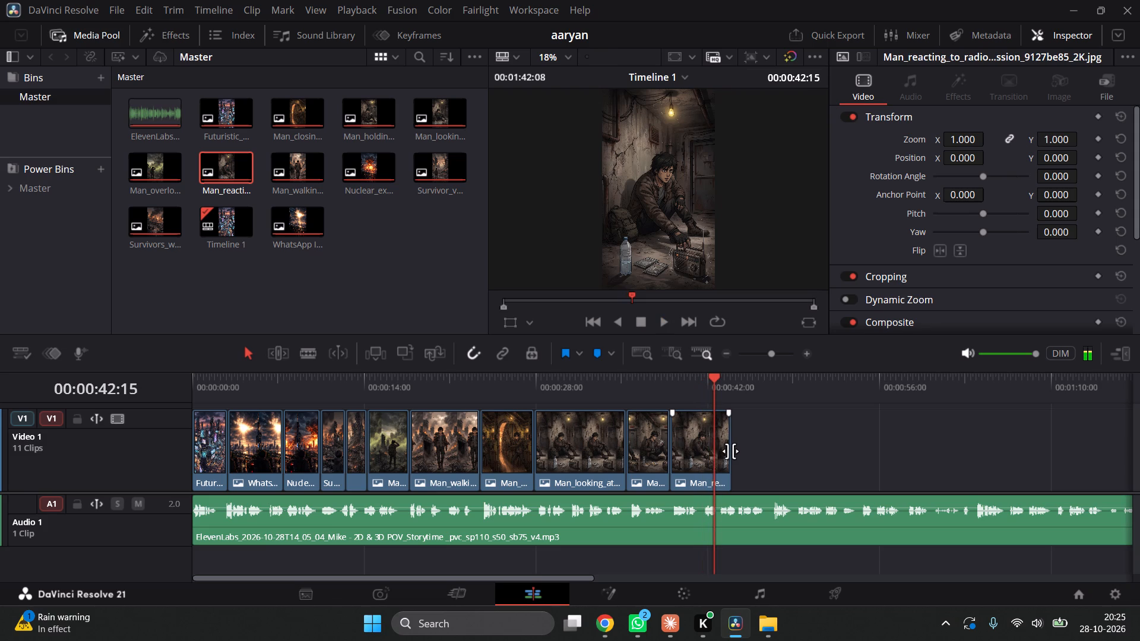
pyautogui.moveTo(730, 451); pyautogui.dragTo(707, 455)
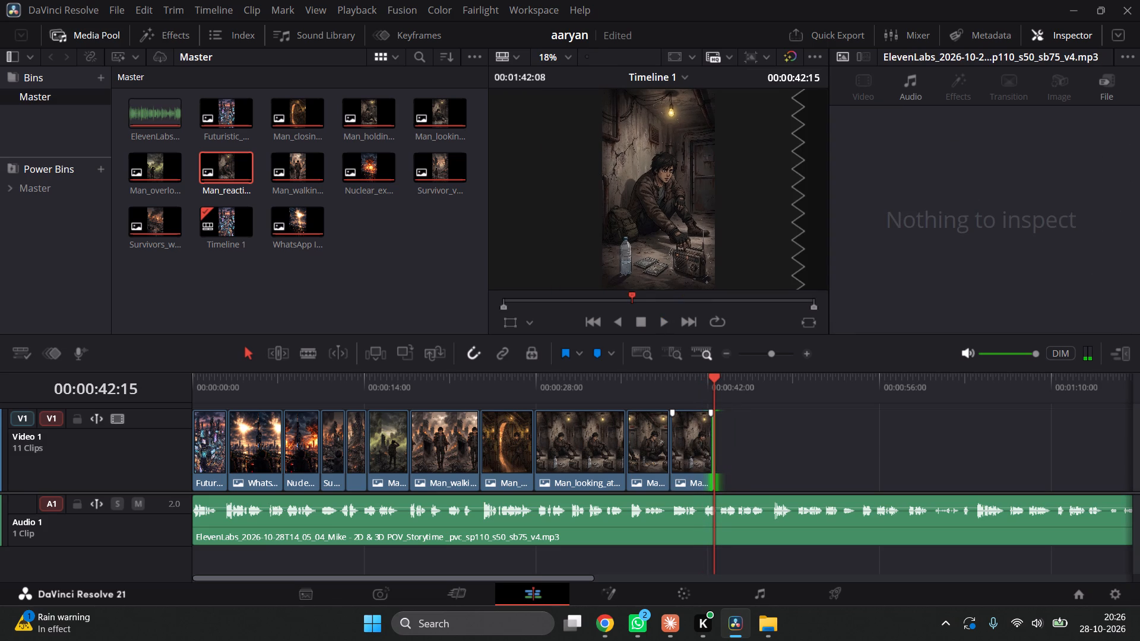
# Play back the voiceover over the end of the trimmed radio still, from about 00:00:41 to 00:00:42:18, to check the timing.
pyautogui.click(696, 387)
pyautogui.press('space')
pyautogui.press('space')
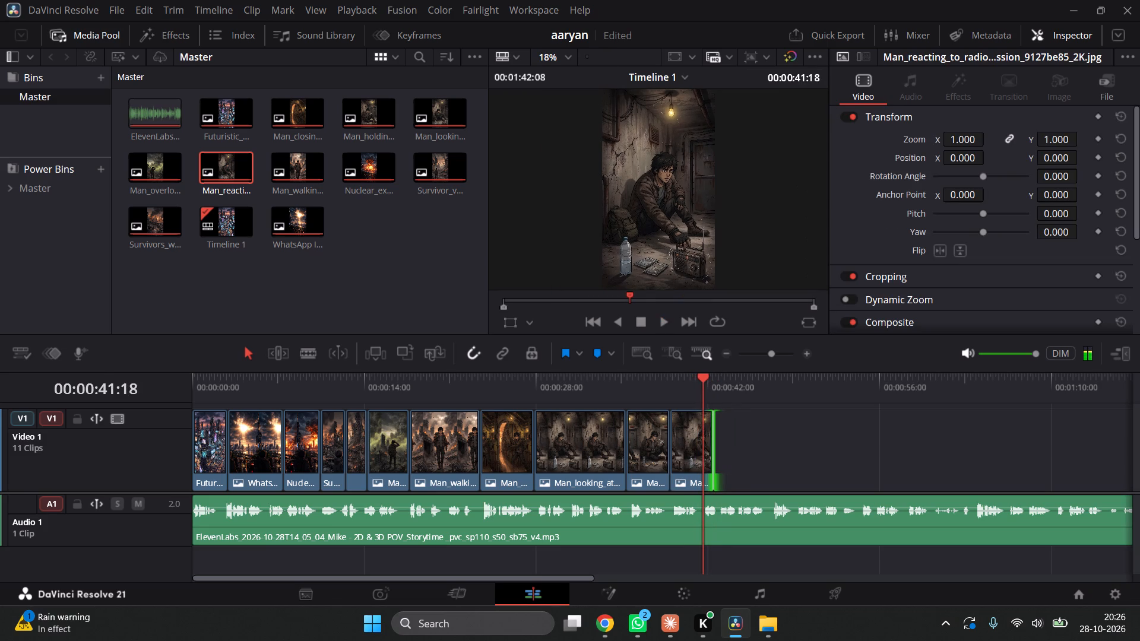
pyautogui.press('space')
pyautogui.press('space')
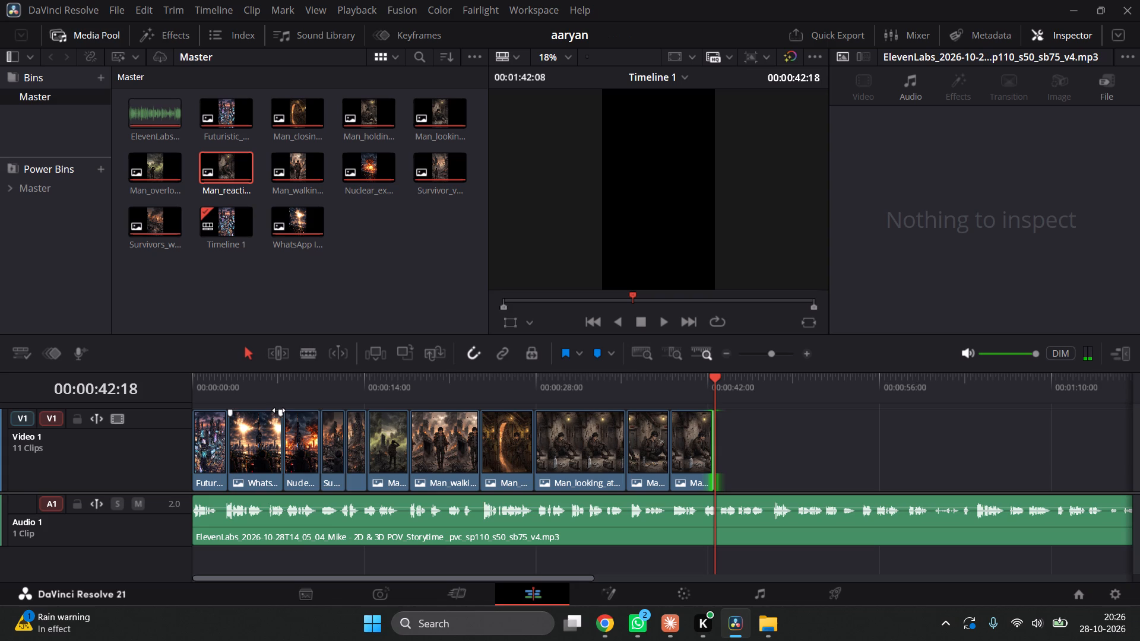
# Split the voiceover on Audio 1 at about 00:00:41, just before the end of the radio still.
pyautogui.click(312, 363)
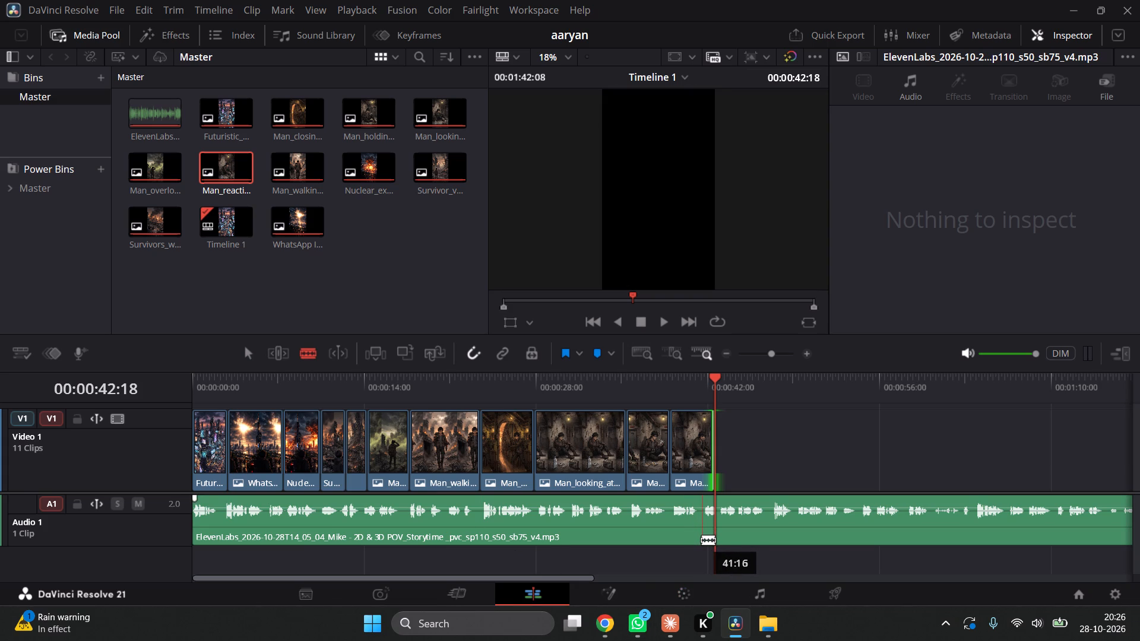
pyautogui.click(701, 540)
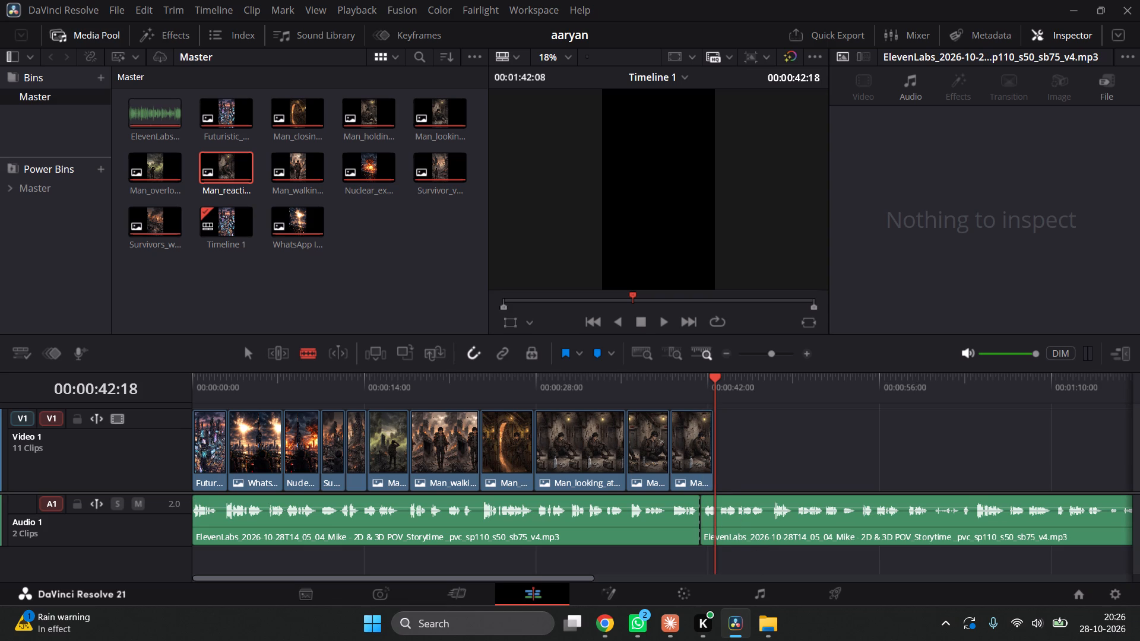
# Play back the closing part of the voiceover, from about 00:01:29 to 00:01:39, to locate where its final passage begins.
pyautogui.moveTo(990, 386); pyautogui.dragTo(1005, 386)
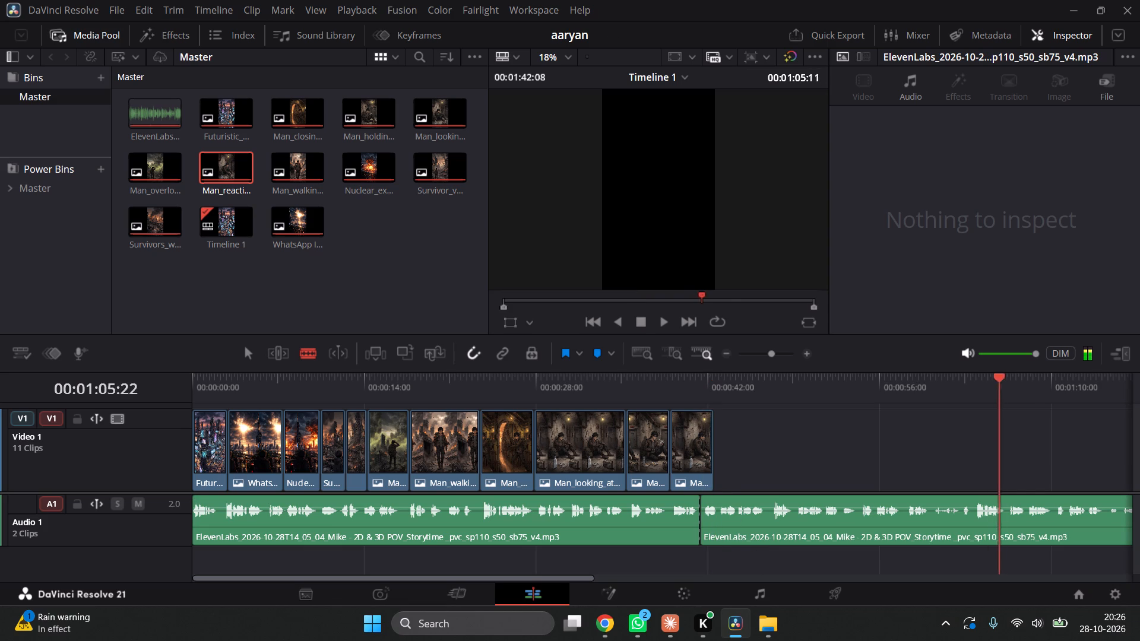
pyautogui.moveTo(1005, 386); pyautogui.dragTo(1139, 408)
pyautogui.press('space')
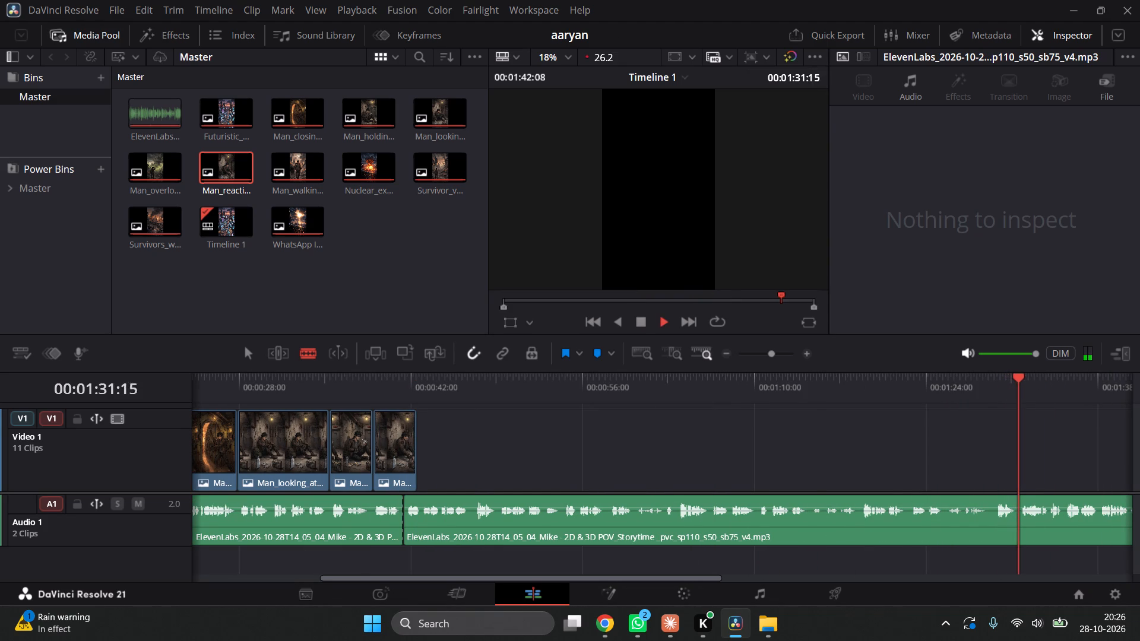
pyautogui.click(1102, 406)
pyautogui.click(1080, 393)
pyautogui.moveTo(1042, 394); pyautogui.dragTo(1034, 395)
pyautogui.click(998, 398)
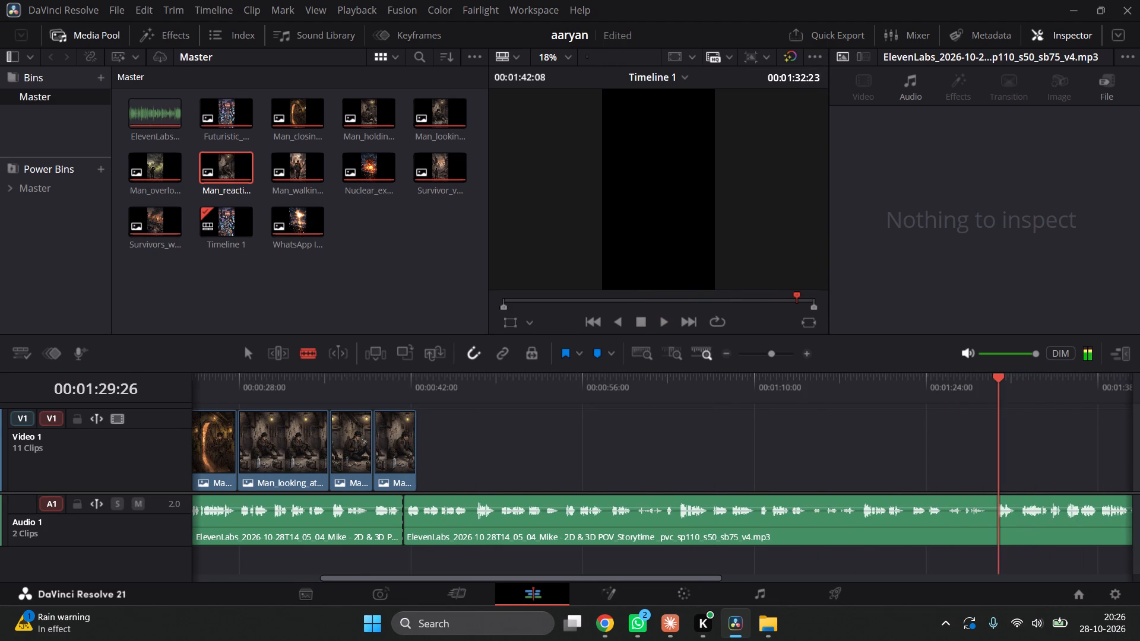
pyautogui.press('space')
pyautogui.press('space')
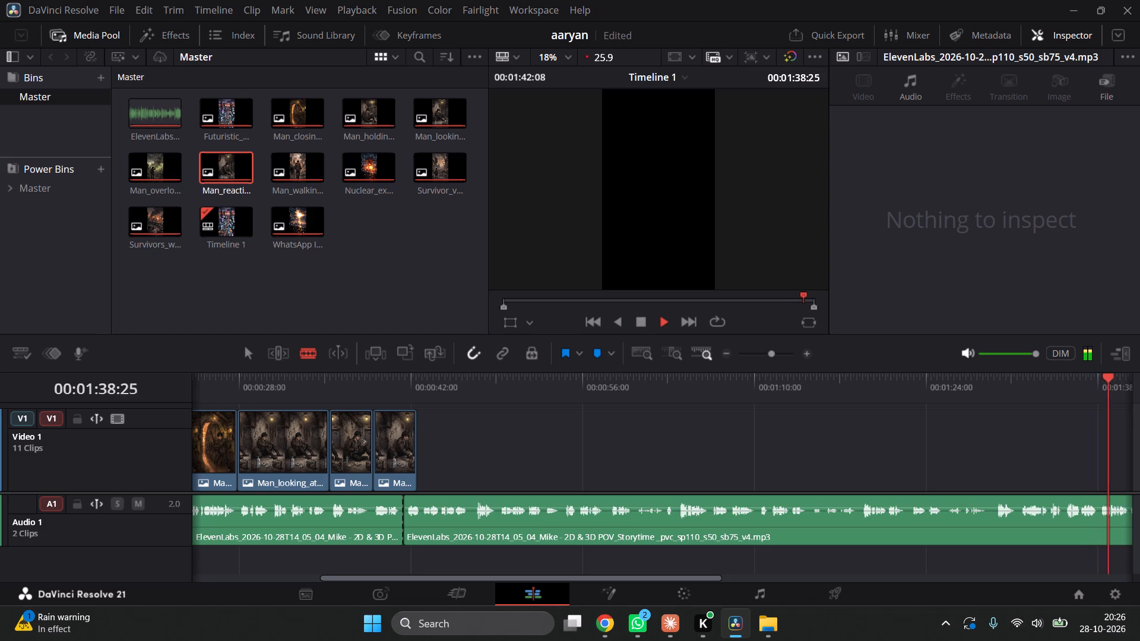
pyautogui.press('space')
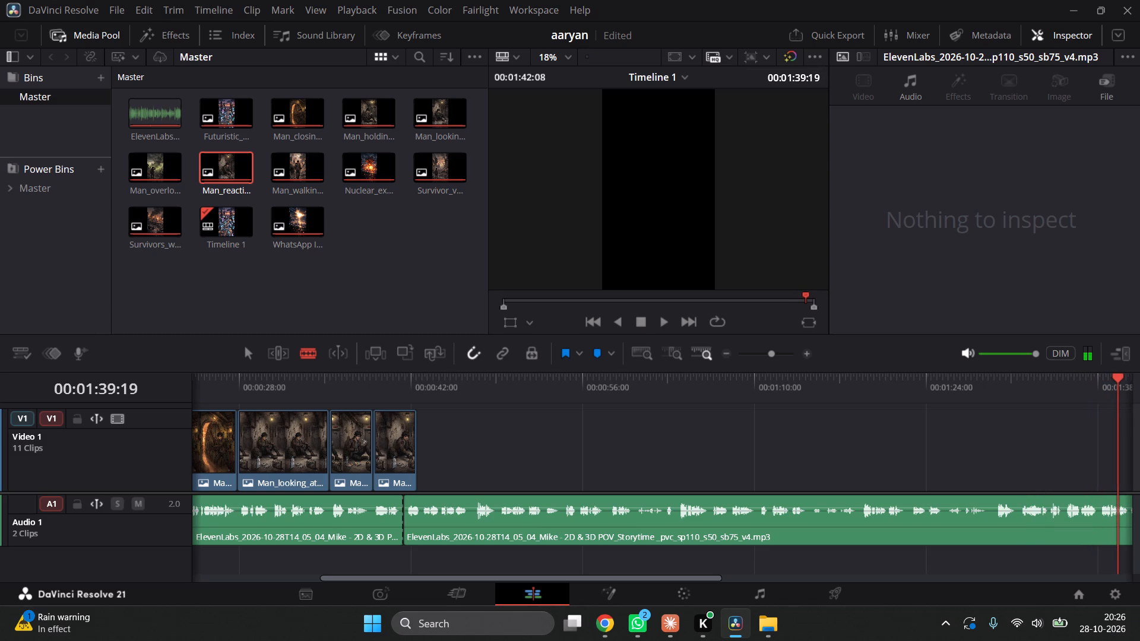
# Replay the voiceover around 00:01:31 and split it on Audio 1 at about 00:01:31:15.
pyautogui.click(1019, 439)
pyautogui.click(1013, 391)
pyautogui.press('space')
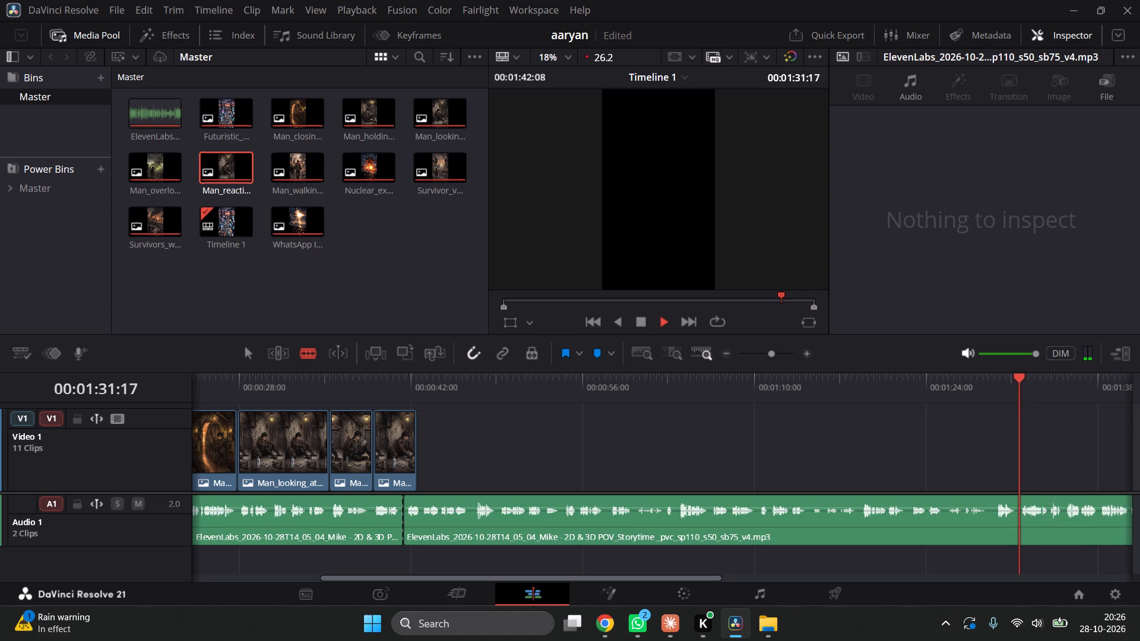
pyautogui.press('space')
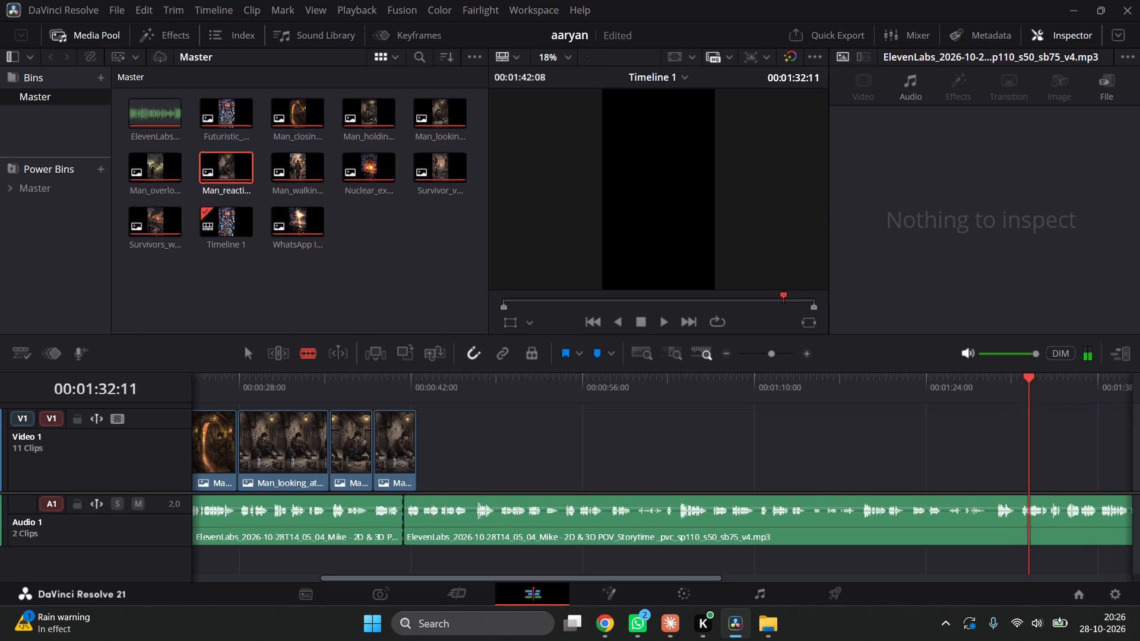
pyautogui.click(1018, 523)
# Play back the split-off final voiceover piece through to its end.
pyautogui.press('space')
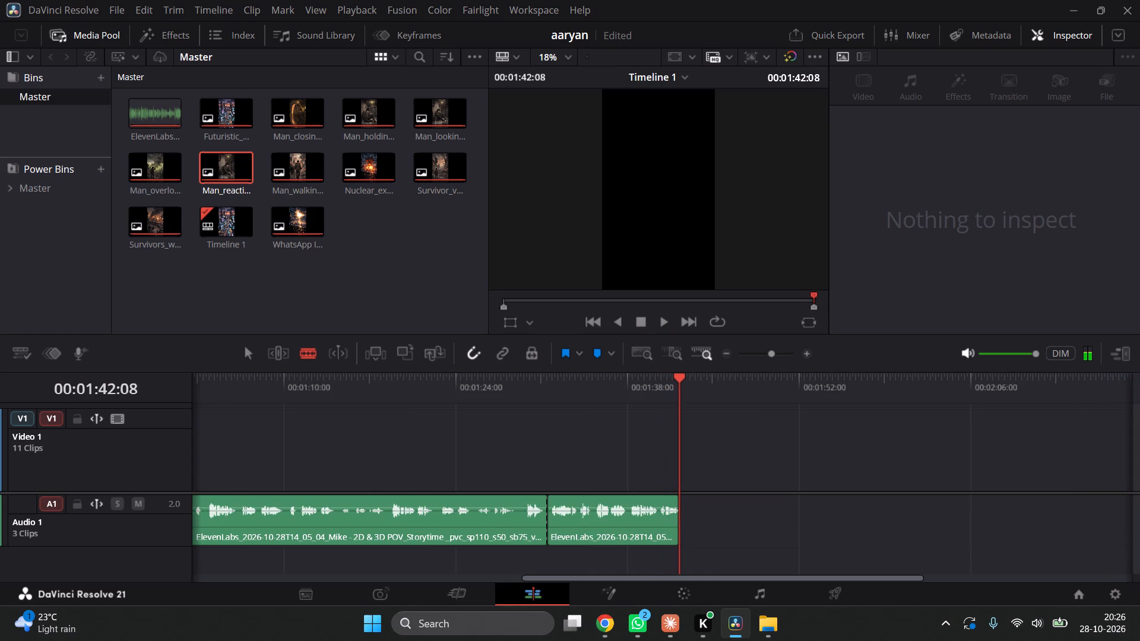
pyautogui.press('space')
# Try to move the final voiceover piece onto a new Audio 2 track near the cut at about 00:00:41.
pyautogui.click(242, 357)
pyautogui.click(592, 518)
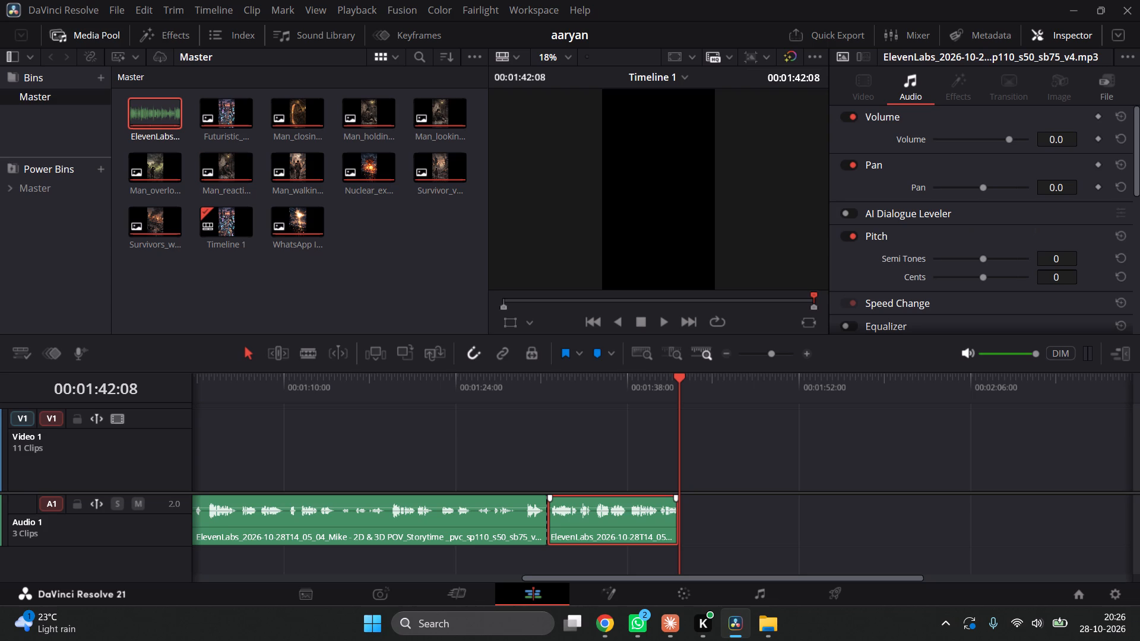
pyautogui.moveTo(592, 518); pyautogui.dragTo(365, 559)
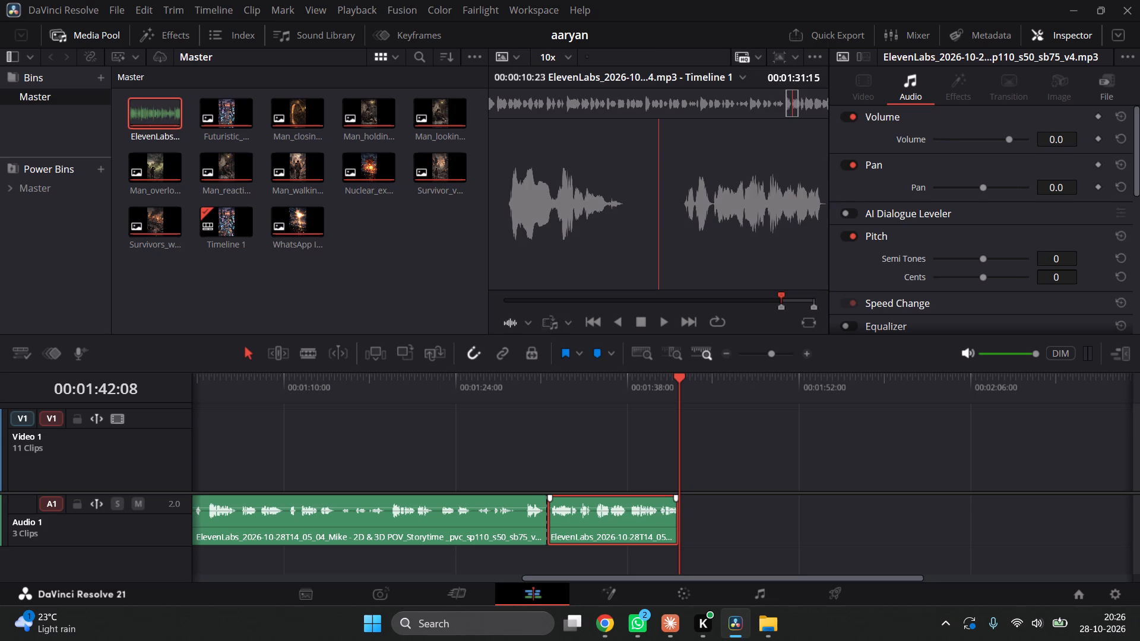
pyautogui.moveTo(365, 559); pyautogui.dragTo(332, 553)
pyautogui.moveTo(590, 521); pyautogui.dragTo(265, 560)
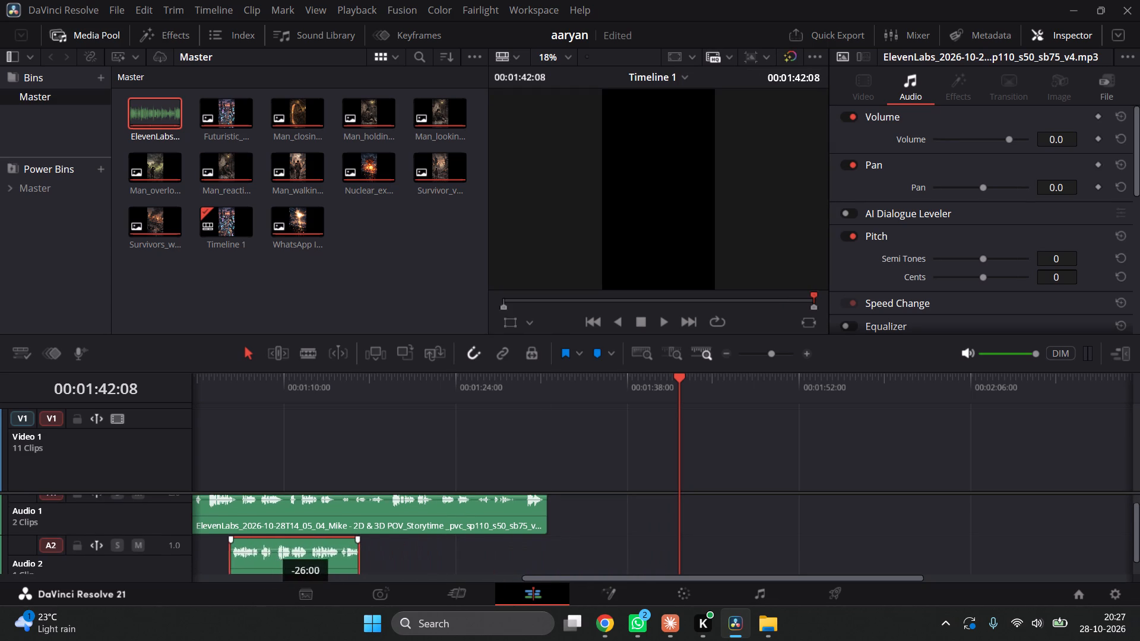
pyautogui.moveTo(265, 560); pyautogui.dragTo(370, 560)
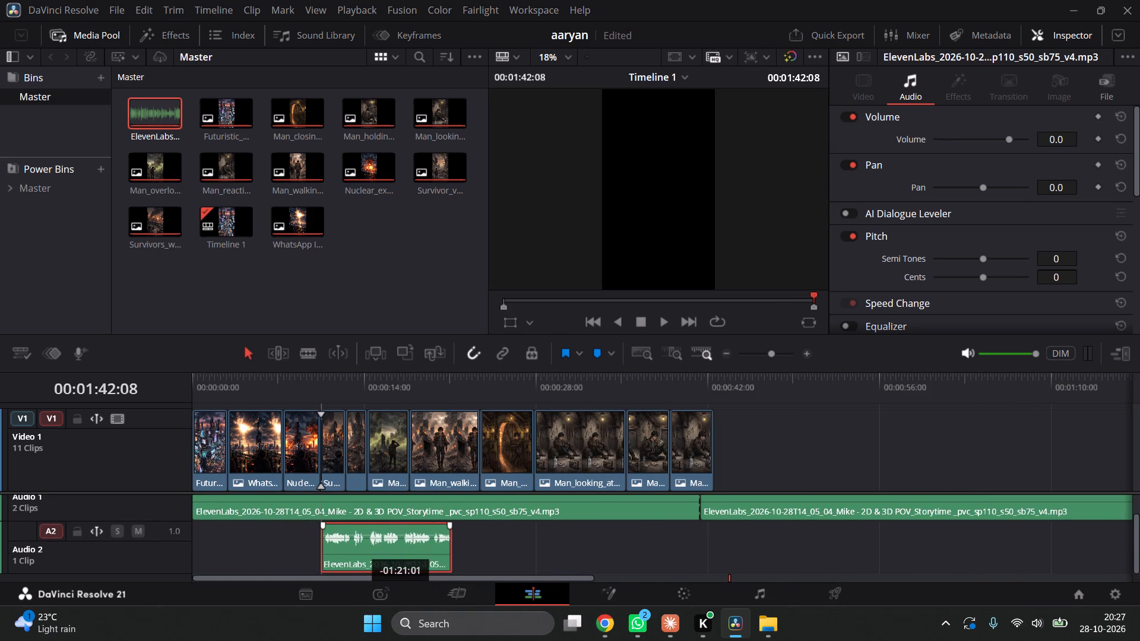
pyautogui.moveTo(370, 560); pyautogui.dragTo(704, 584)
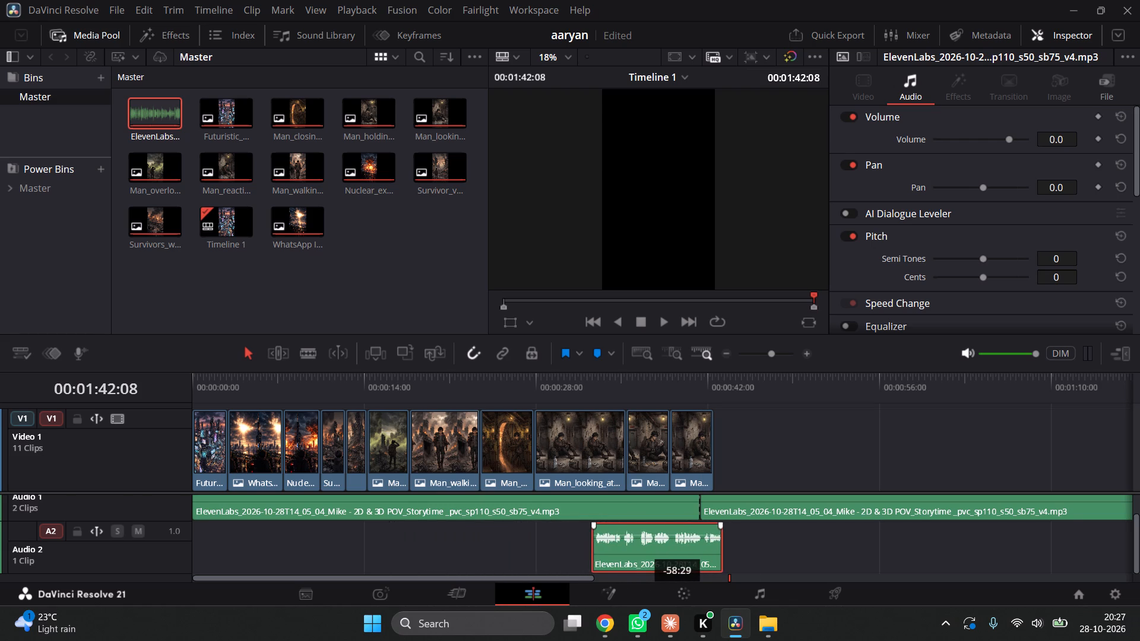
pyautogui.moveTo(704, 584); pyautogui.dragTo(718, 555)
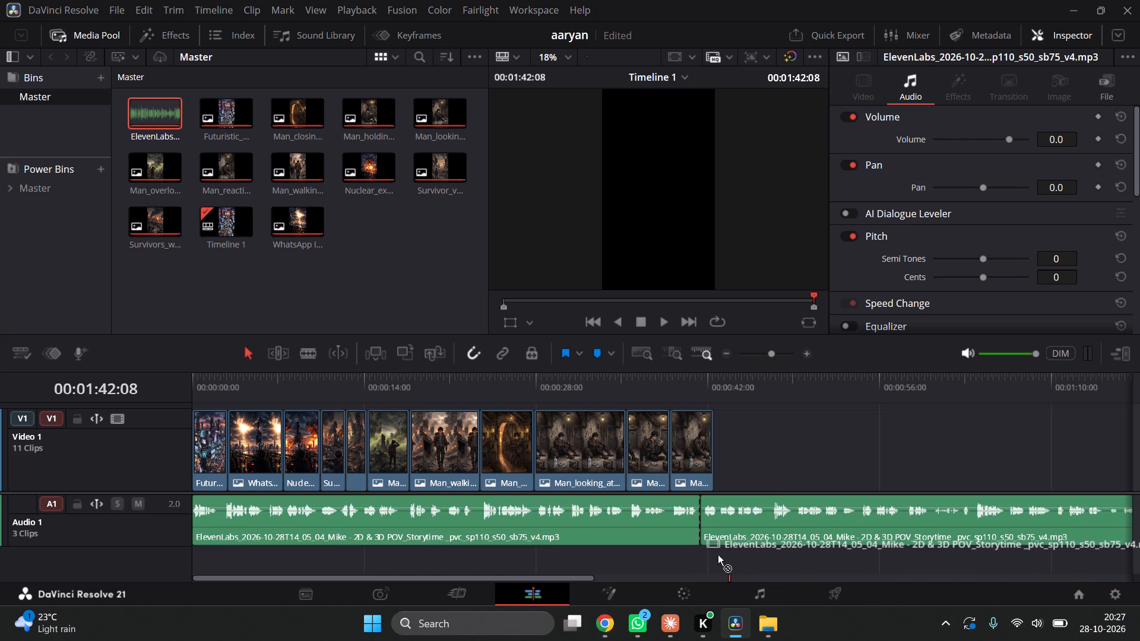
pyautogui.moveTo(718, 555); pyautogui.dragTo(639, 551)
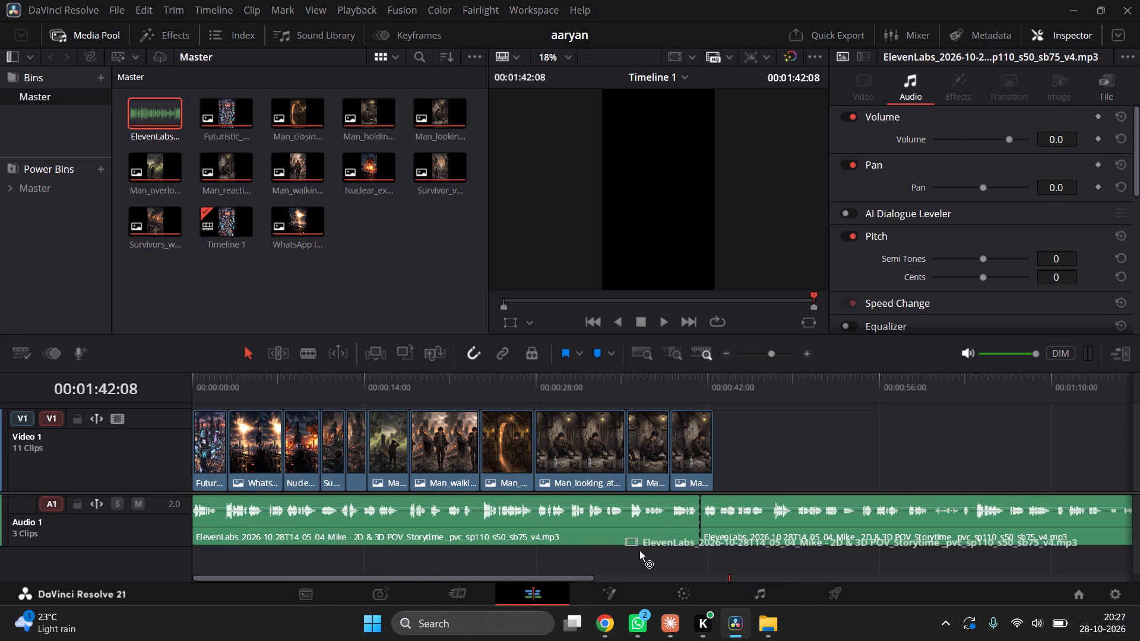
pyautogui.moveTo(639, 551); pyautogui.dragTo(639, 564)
# Move the final voiceover piece onto a new Audio 2 track, starting at about 00:00:54 beneath the main voiceover.
pyautogui.scroll(-3, 653, 509)
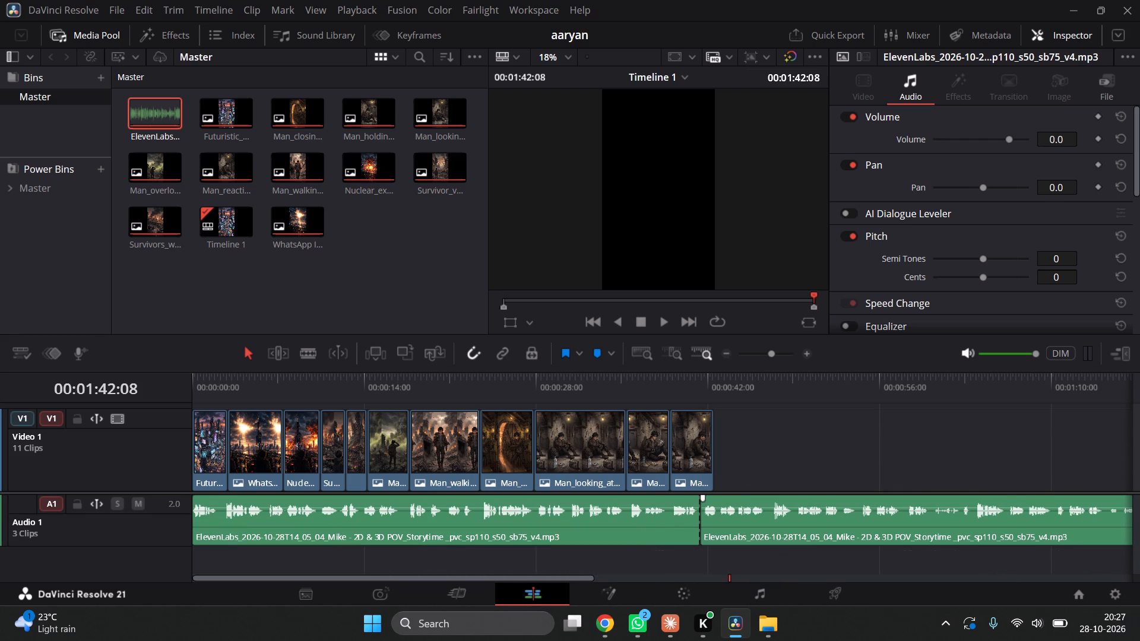
pyautogui.moveTo(1005, 369); pyautogui.dragTo(1037, 376)
pyautogui.moveTo(1033, 386); pyautogui.dragTo(1123, 389)
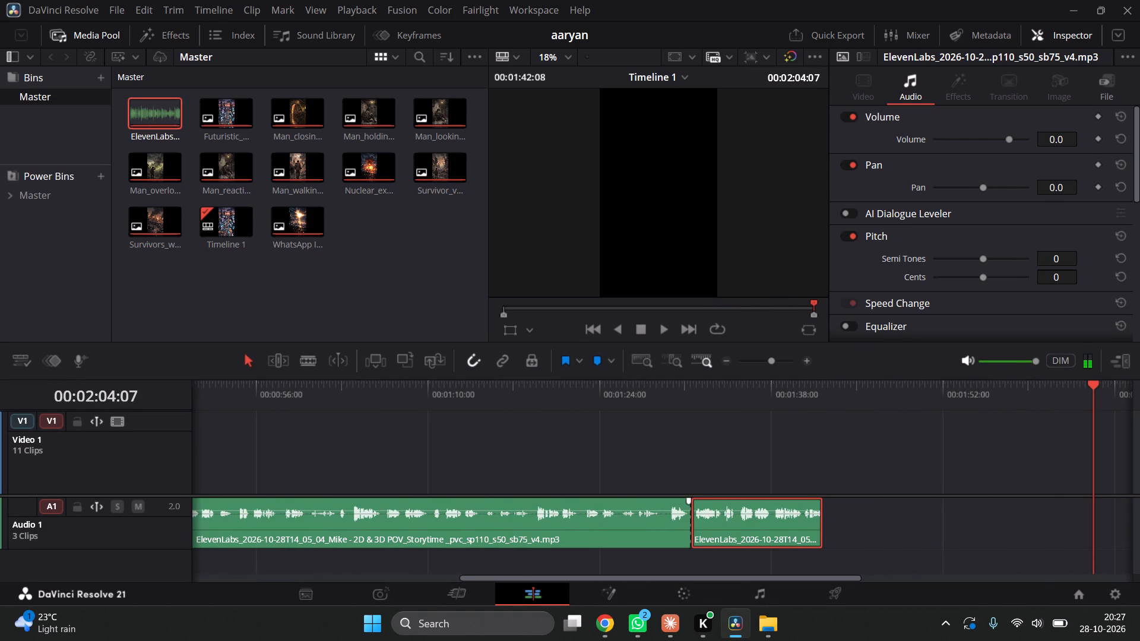
pyautogui.moveTo(763, 525); pyautogui.dragTo(559, 554)
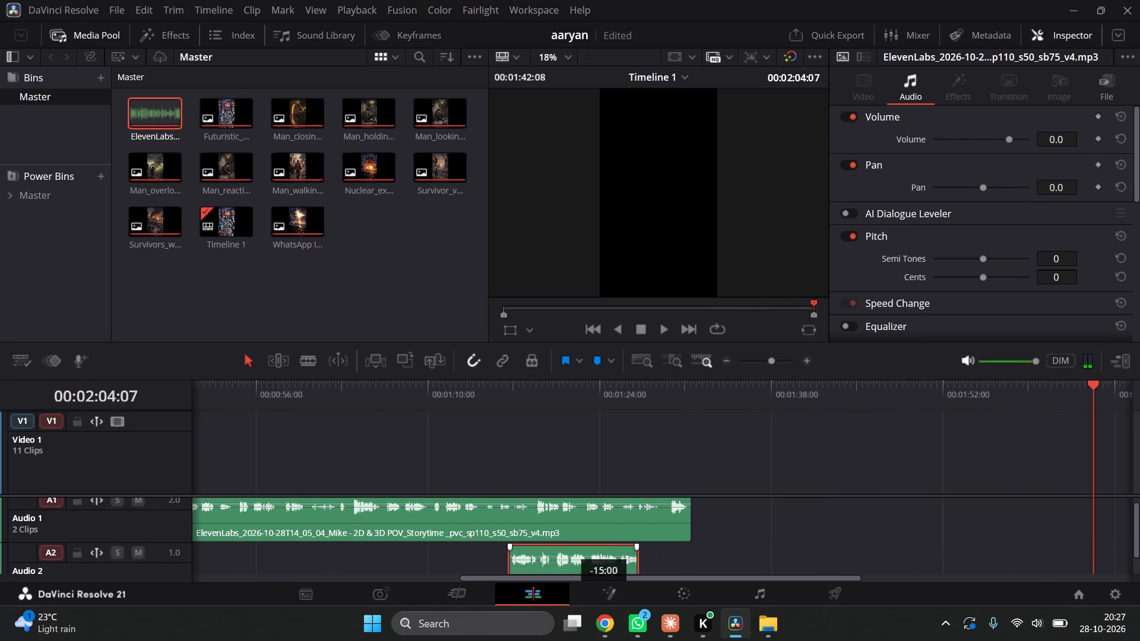
pyautogui.moveTo(559, 554); pyautogui.dragTo(306, 561)
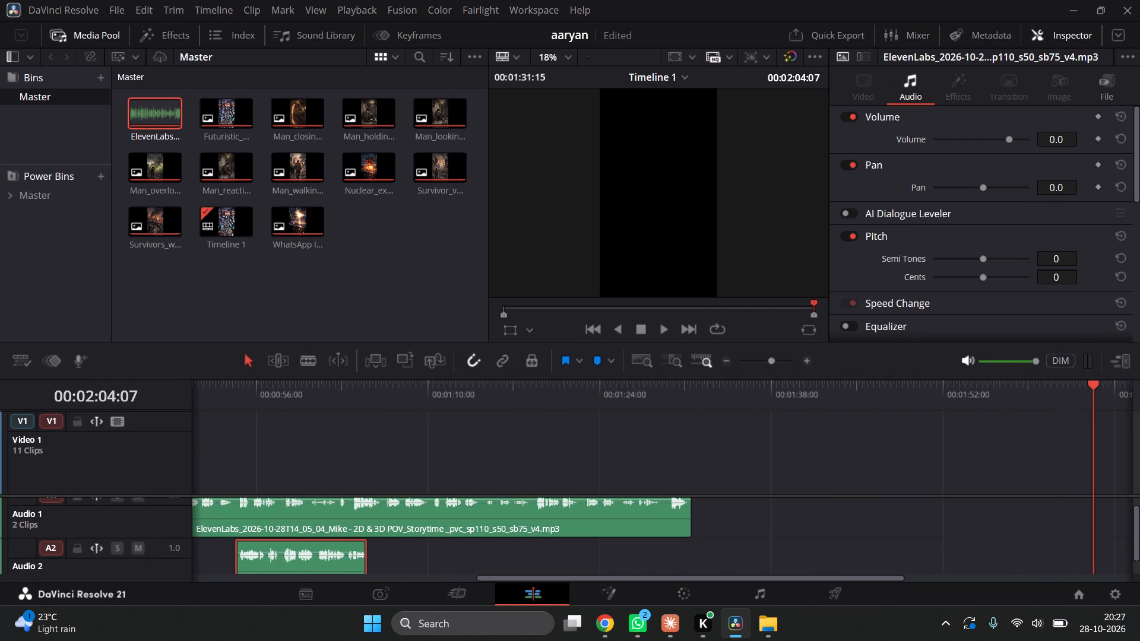
# Move the voiceover piece on Audio 2 to start at the Audio 1 cut, at about 00:00:41.
pyautogui.click(303, 377)
pyautogui.click(300, 395)
pyautogui.moveTo(262, 385); pyautogui.dragTo(244, 385)
pyautogui.moveTo(221, 384); pyautogui.dragTo(198, 391)
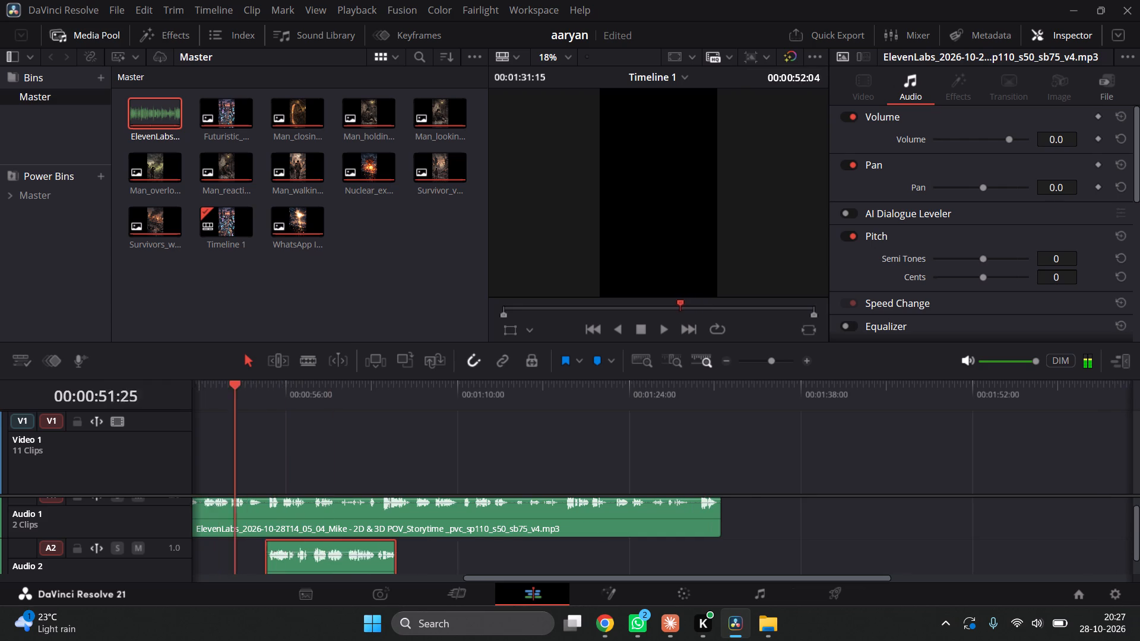
pyautogui.moveTo(198, 391); pyautogui.dragTo(188, 395)
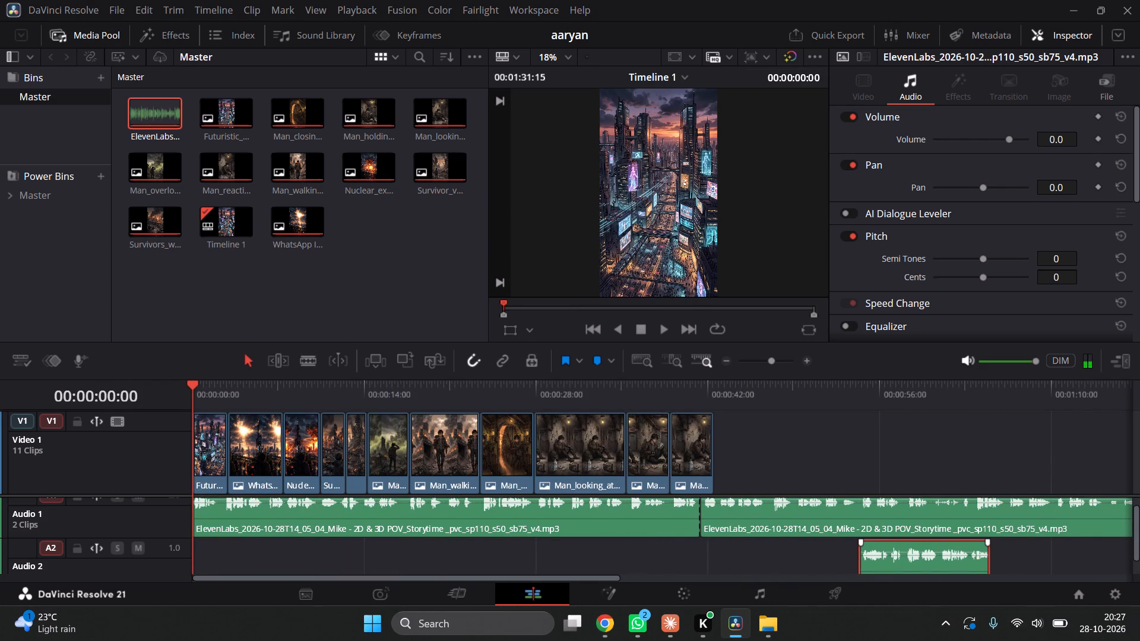
pyautogui.click(913, 551)
pyautogui.moveTo(913, 559); pyautogui.dragTo(748, 564)
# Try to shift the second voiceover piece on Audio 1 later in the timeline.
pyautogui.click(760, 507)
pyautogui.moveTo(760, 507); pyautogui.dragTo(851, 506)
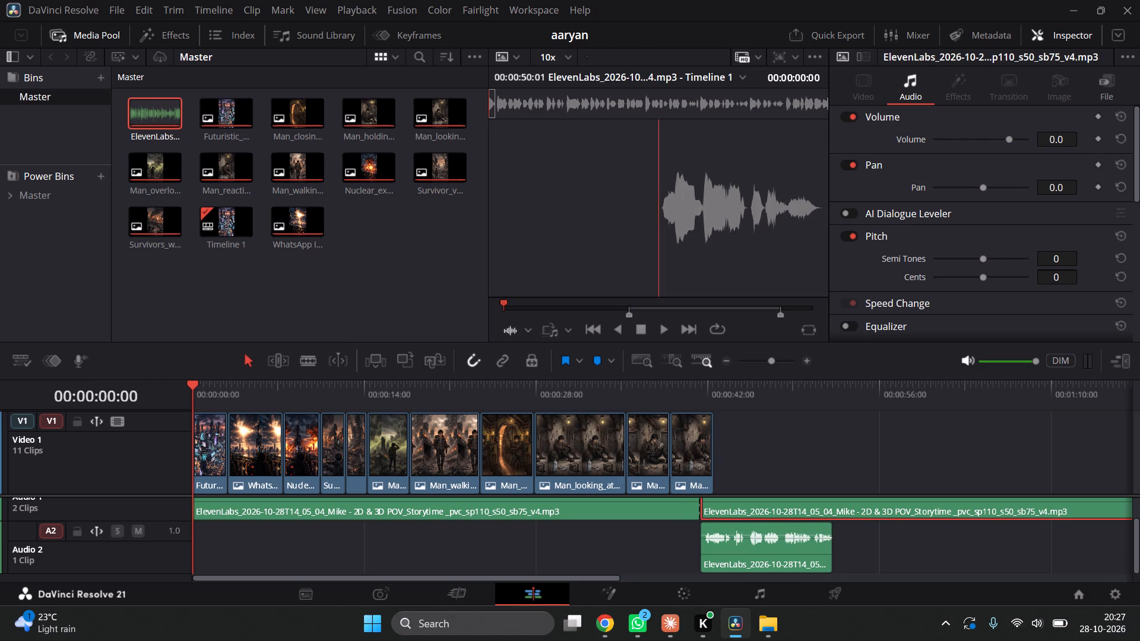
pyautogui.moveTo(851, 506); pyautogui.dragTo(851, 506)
# Enlarge the timeline area and adjust the track heights and video/audio divider so both audio tracks fit in view.
pyautogui.moveTo(768, 377); pyautogui.dragTo(768, 374)
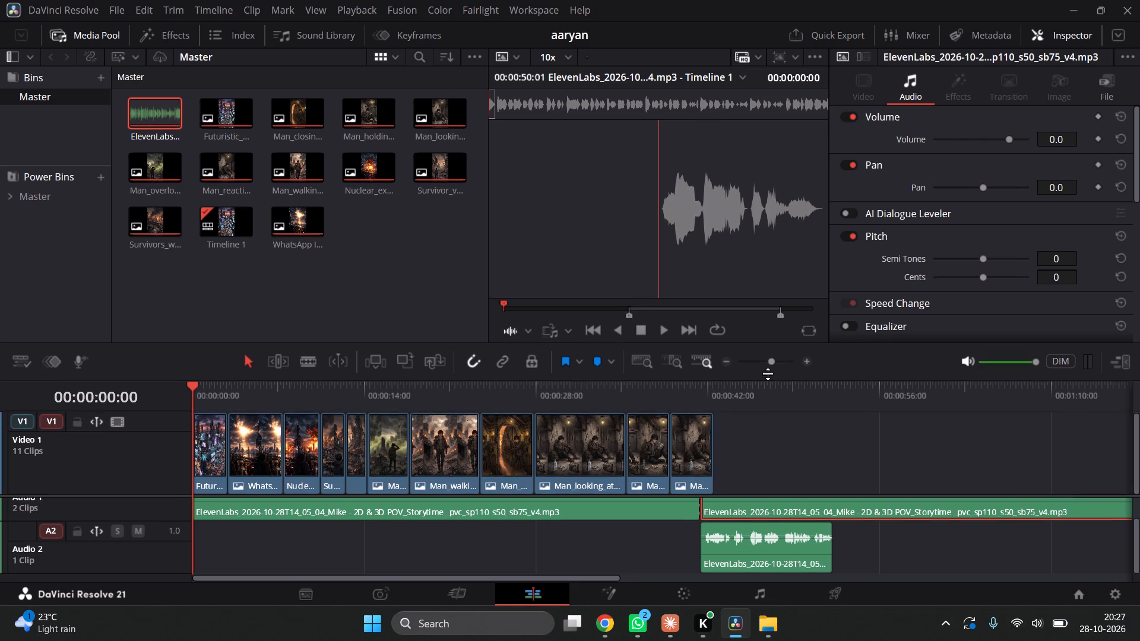
pyautogui.moveTo(768, 374); pyautogui.dragTo(782, 231)
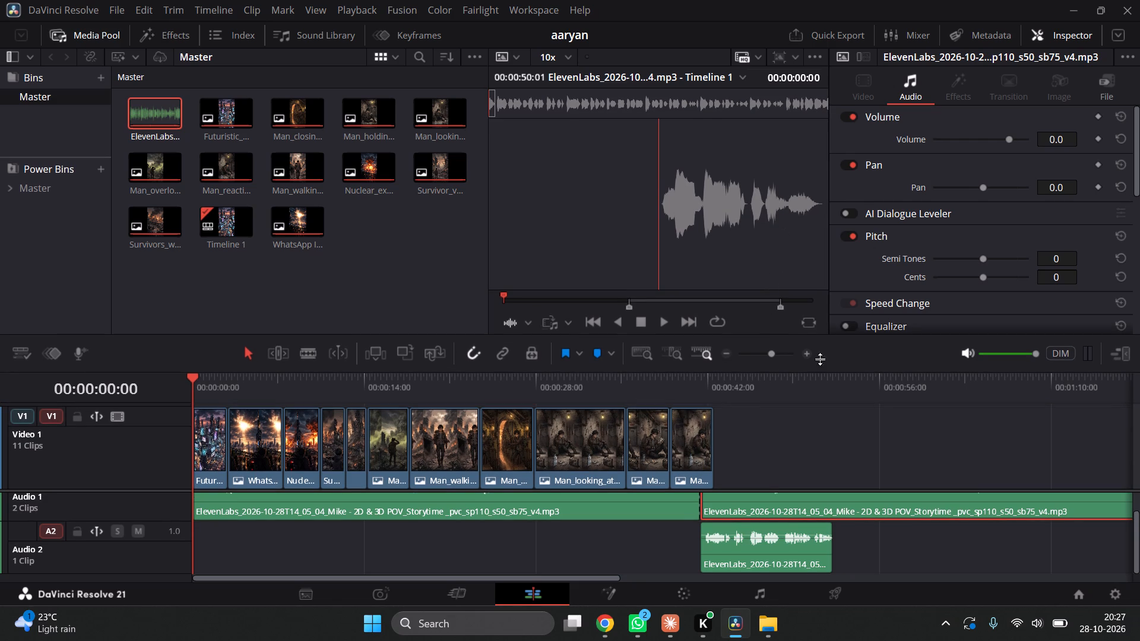
pyautogui.scroll(3, 797, 464)
pyautogui.scroll(-3, 799, 379)
pyautogui.moveTo(768, 370); pyautogui.dragTo(770, 345)
pyautogui.moveTo(770, 345); pyautogui.dragTo(778, 262)
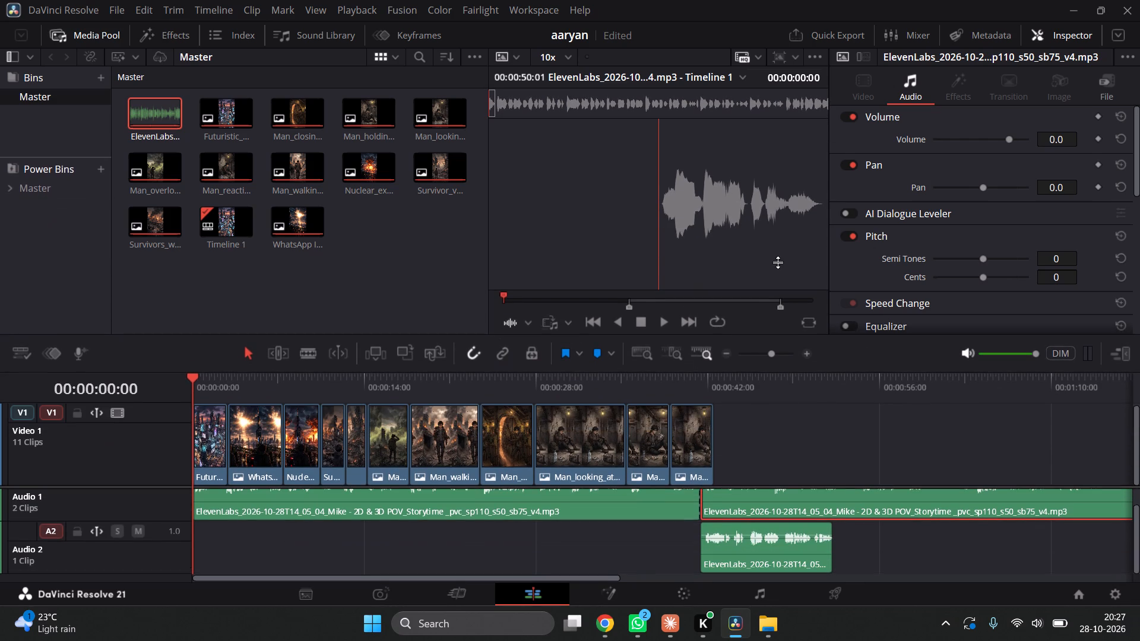
pyautogui.moveTo(778, 262); pyautogui.dragTo(778, 256)
pyautogui.scroll(-1, 802, 448)
pyautogui.keyDown('shift'); pyautogui.scroll(2, 729, 480); pyautogui.keyUp('shift')
pyautogui.keyDown('shift'); pyautogui.scroll(-3, 729, 480); pyautogui.keyUp('shift')
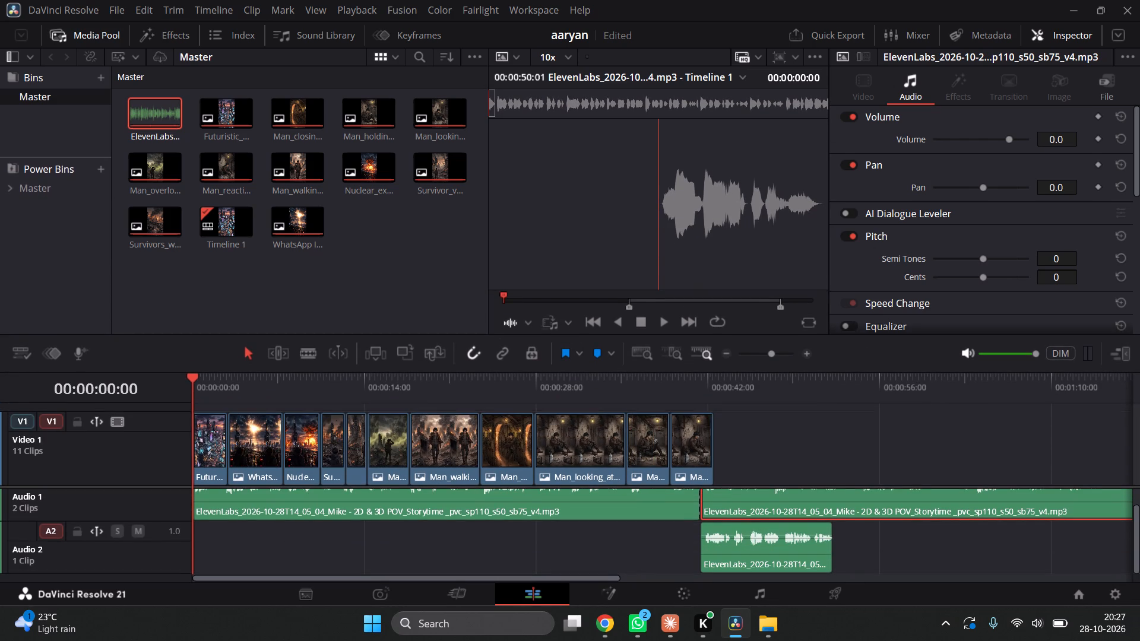
pyautogui.keyDown('shift'); pyautogui.scroll(-2, 729, 478); pyautogui.keyUp('shift')
pyautogui.keyDown('shift'); pyautogui.scroll(4, 749, 504); pyautogui.keyUp('shift')
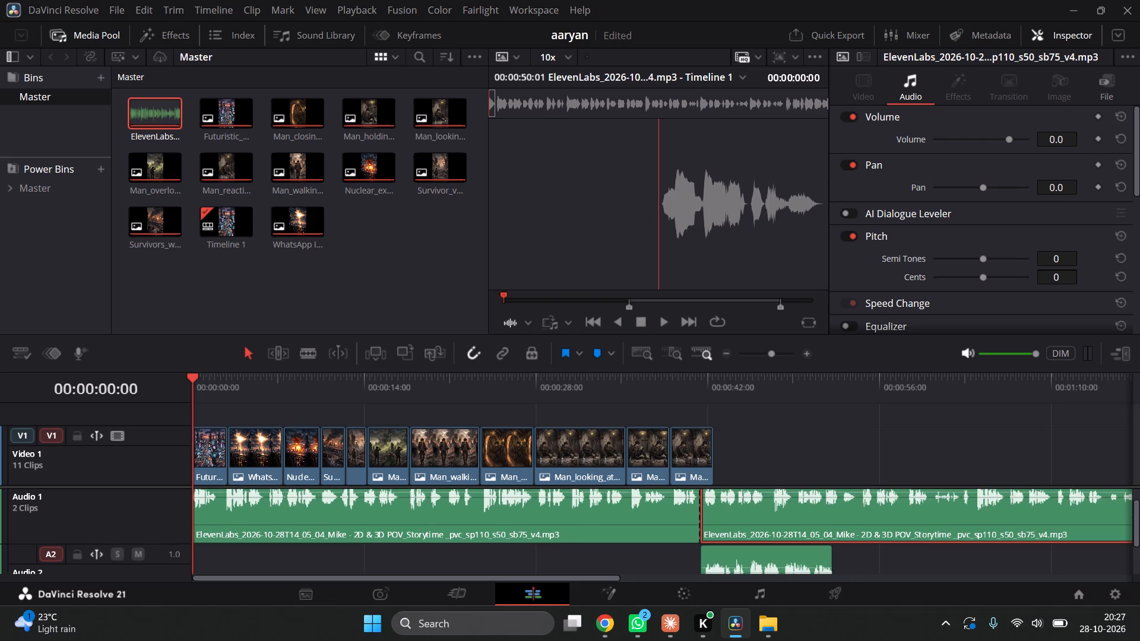
pyautogui.keyDown('shift'); pyautogui.scroll(-1, 749, 504); pyautogui.keyUp('shift')
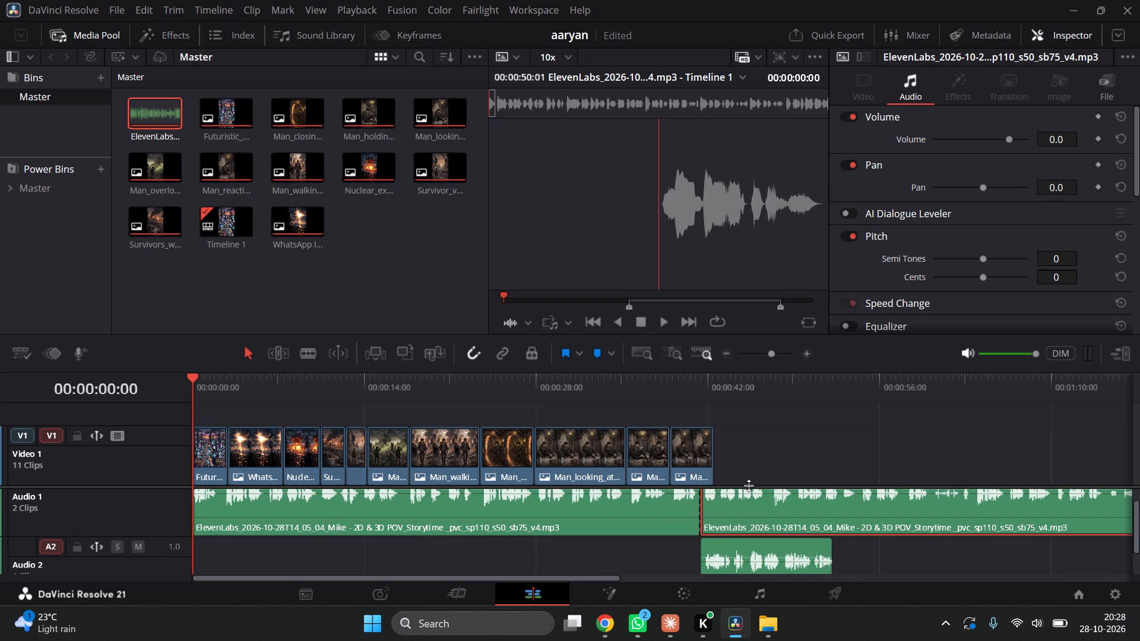
pyautogui.moveTo(749, 485); pyautogui.dragTo(752, 457)
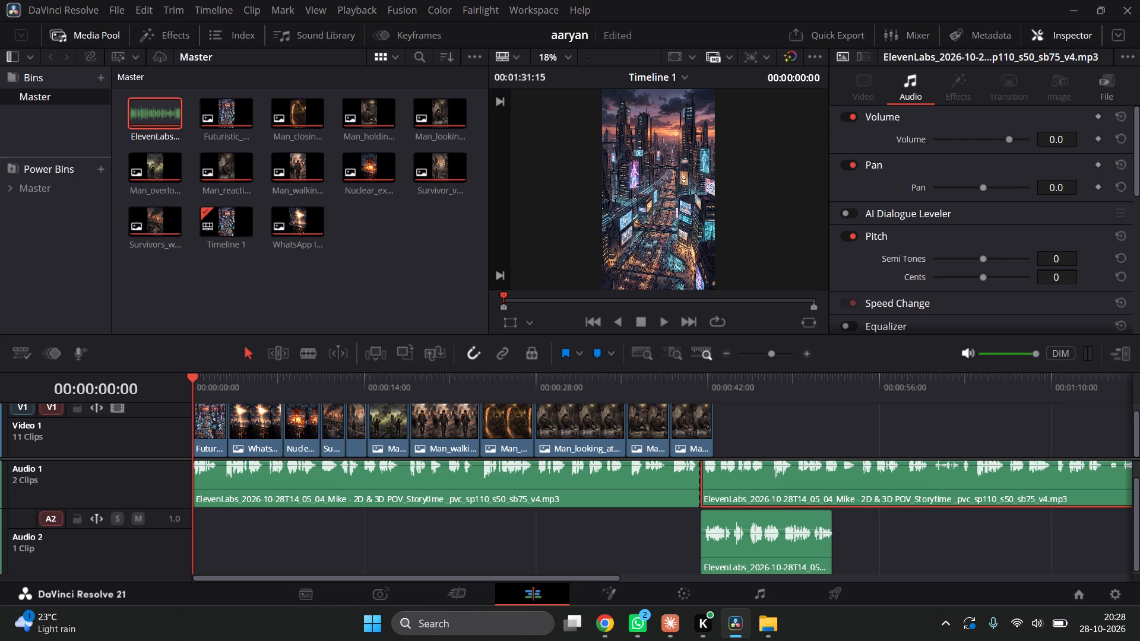
# Move the second Audio 1 voiceover piece later so it starts where the Audio 2 piece ends, at about 00:00:52.
pyautogui.moveTo(804, 478); pyautogui.dragTo(923, 477)
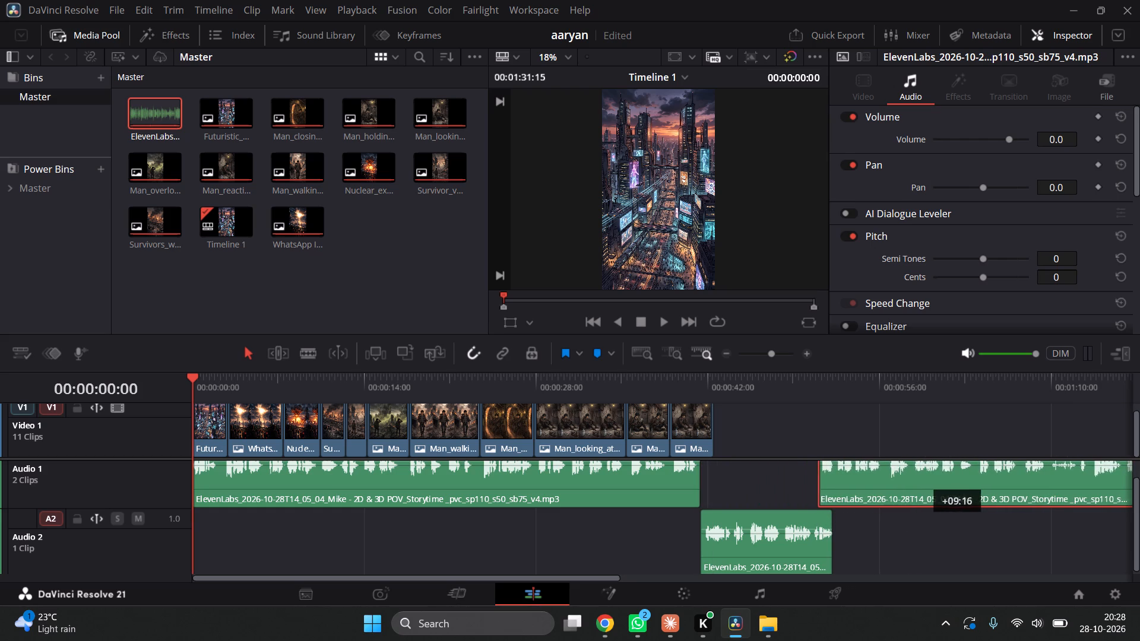
pyautogui.moveTo(923, 477); pyautogui.dragTo(932, 480)
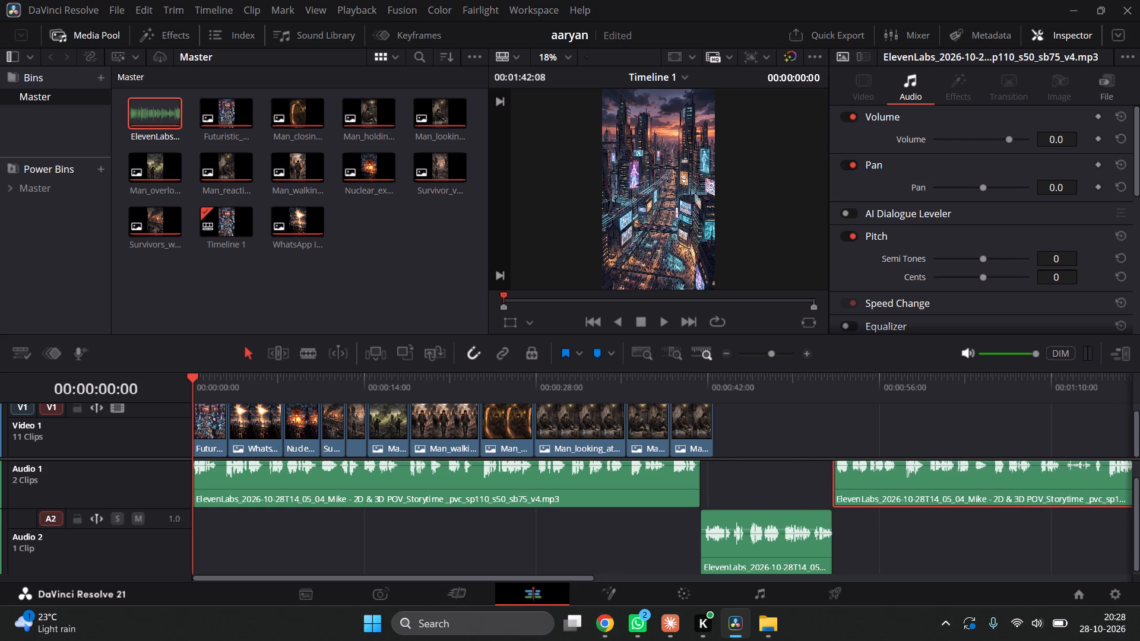
# Play back the voiceover from before the cut at about 00:00:41 through the end of the Audio 2 piece.
pyautogui.click(692, 384)
pyautogui.press('space')
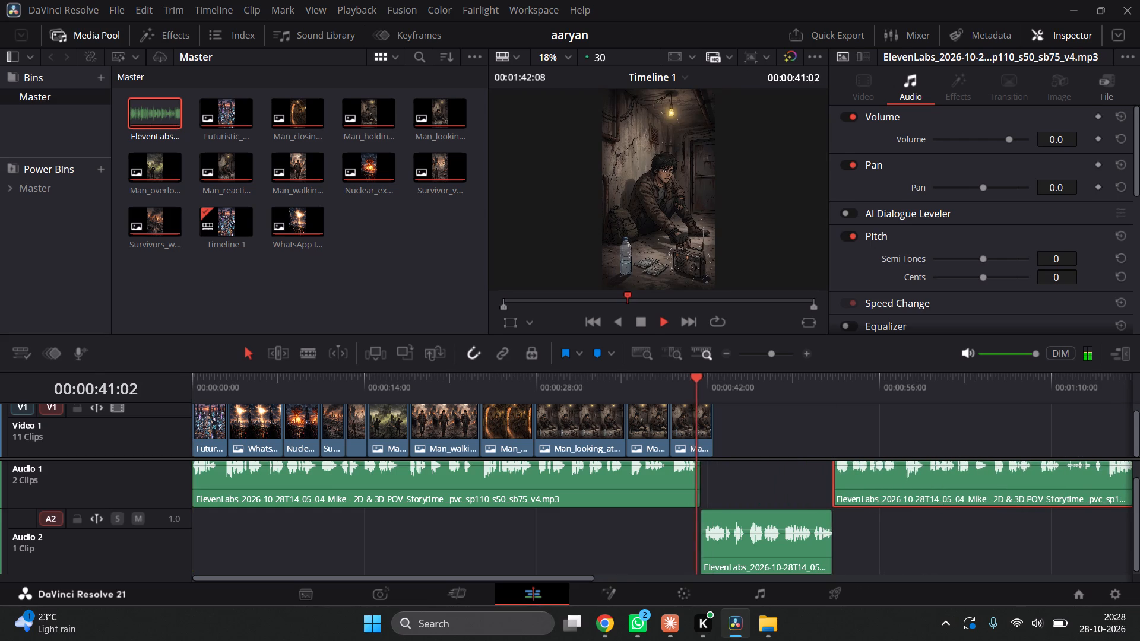
pyautogui.press('space')
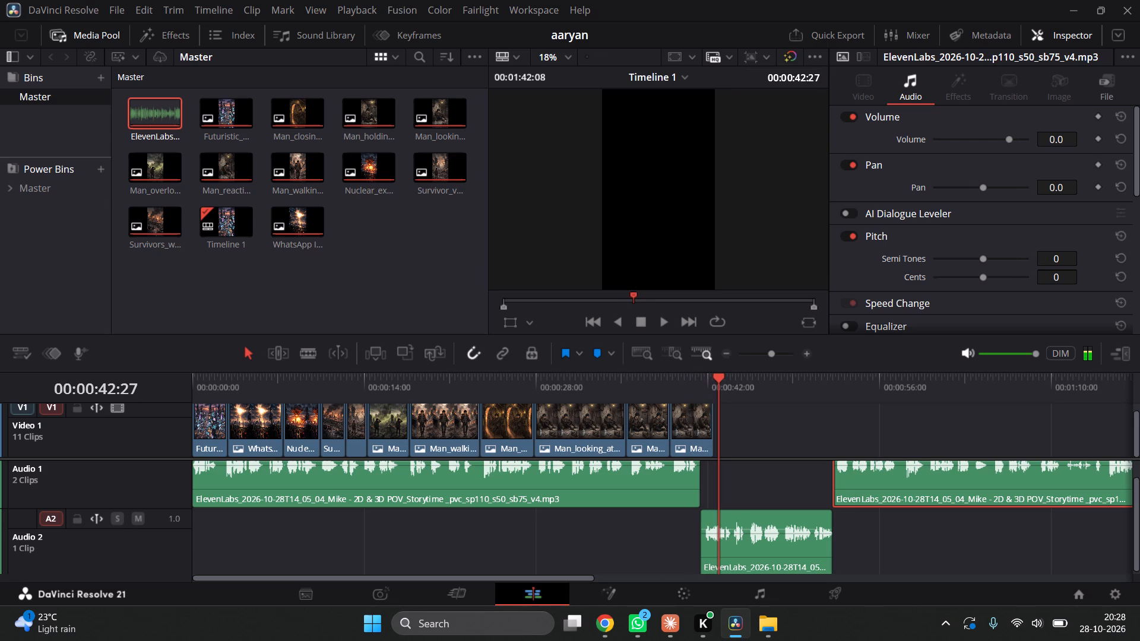
pyautogui.click(647, 382)
pyautogui.press('space')
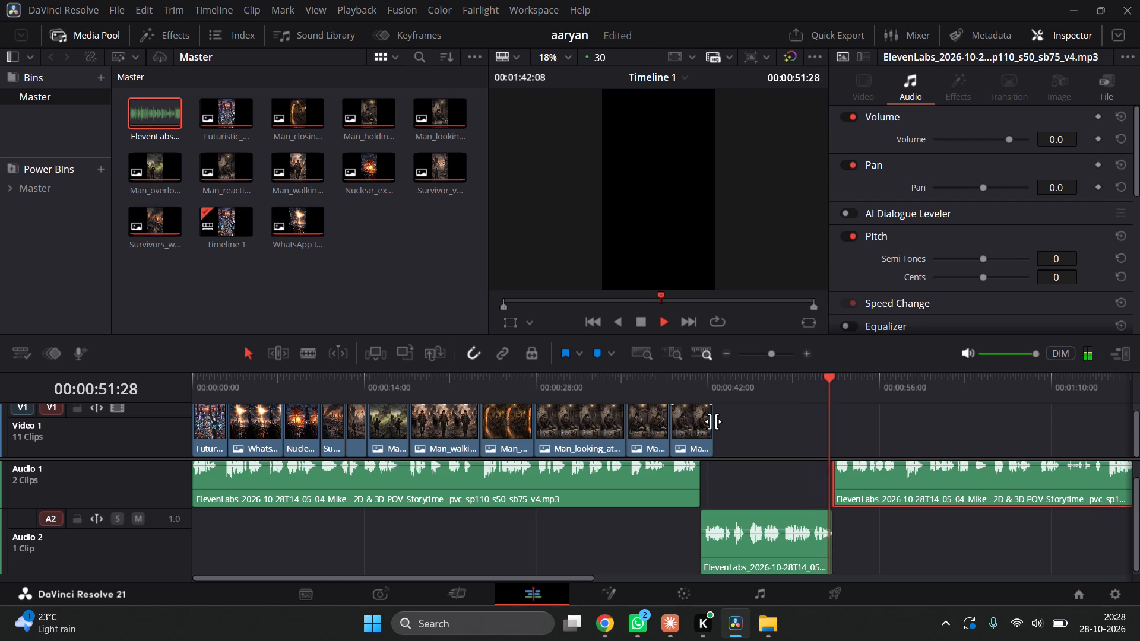
pyautogui.press('space')
# Extend the final Man_reacting_to_radio still on Video 1 to the end of the Audio 2 piece, at about 00:00:52.
pyautogui.moveTo(713, 421); pyautogui.dragTo(717, 421)
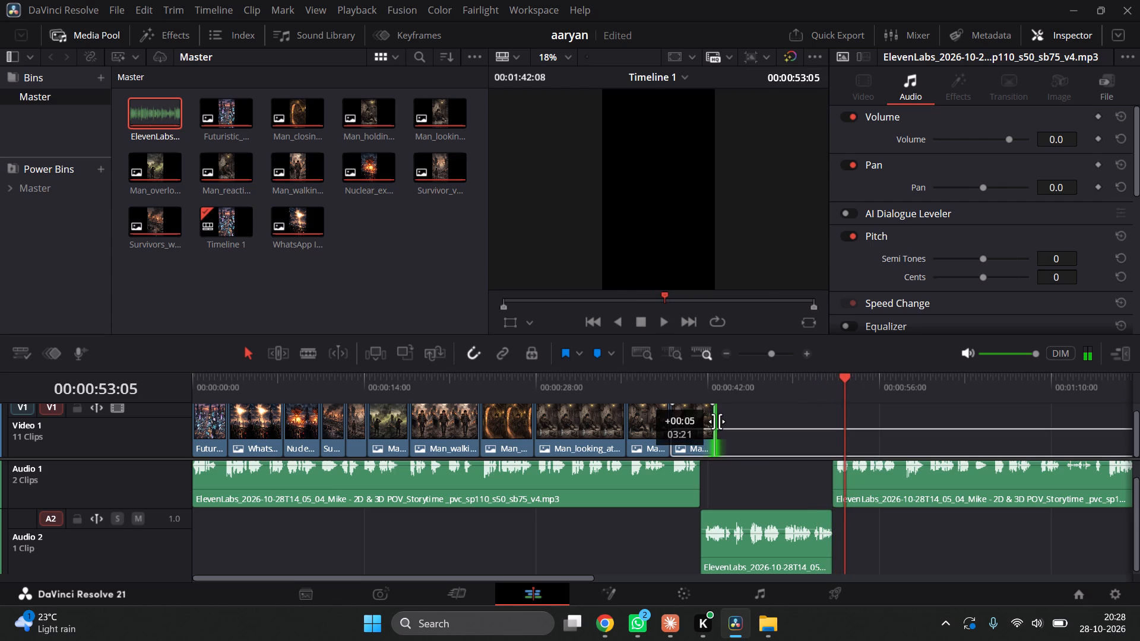
pyautogui.moveTo(717, 421); pyautogui.dragTo(825, 436)
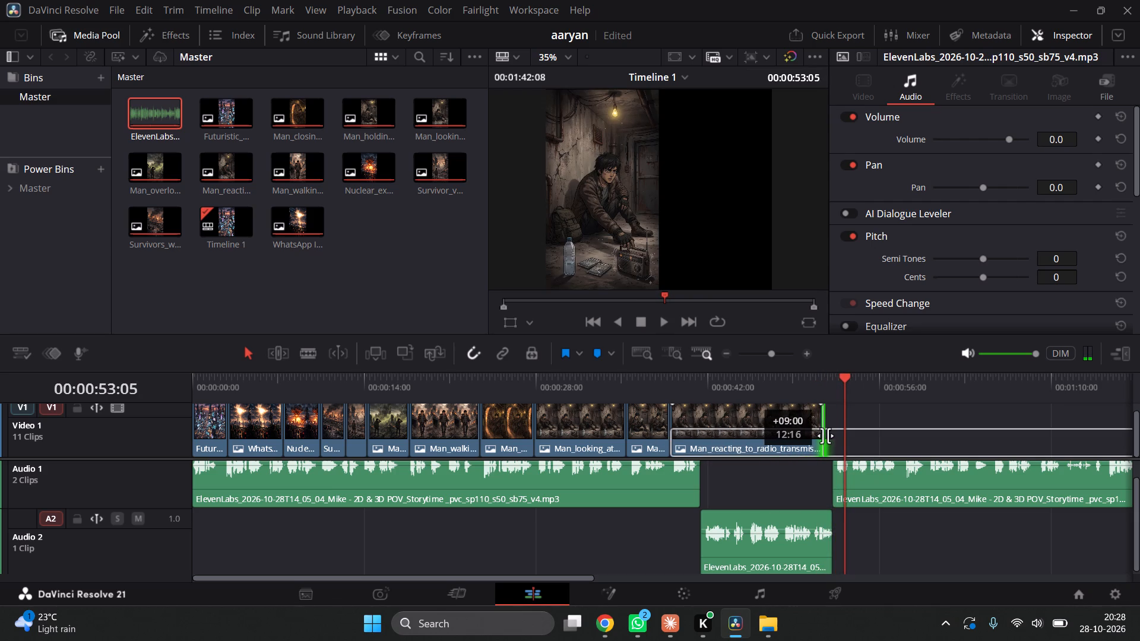
pyautogui.moveTo(825, 436); pyautogui.dragTo(828, 436)
pyautogui.click(898, 408)
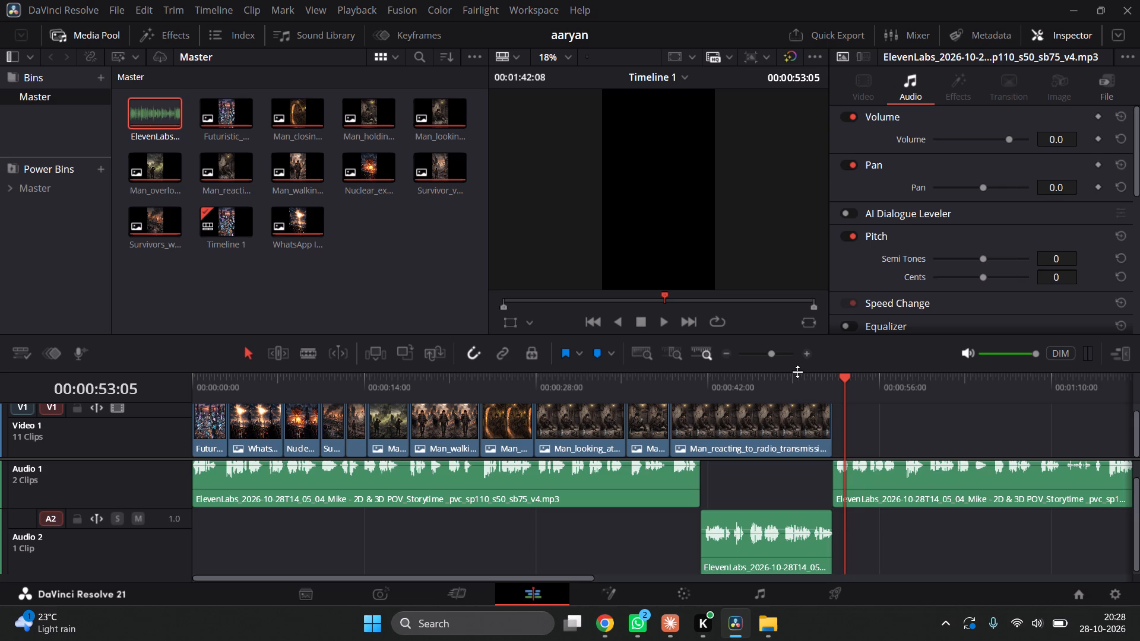
# Play back the rearranged voiceover from before the 00:00:41 cut into the second Audio 1 piece, and replay that piece's opening.
pyautogui.click(643, 386)
pyautogui.press('space')
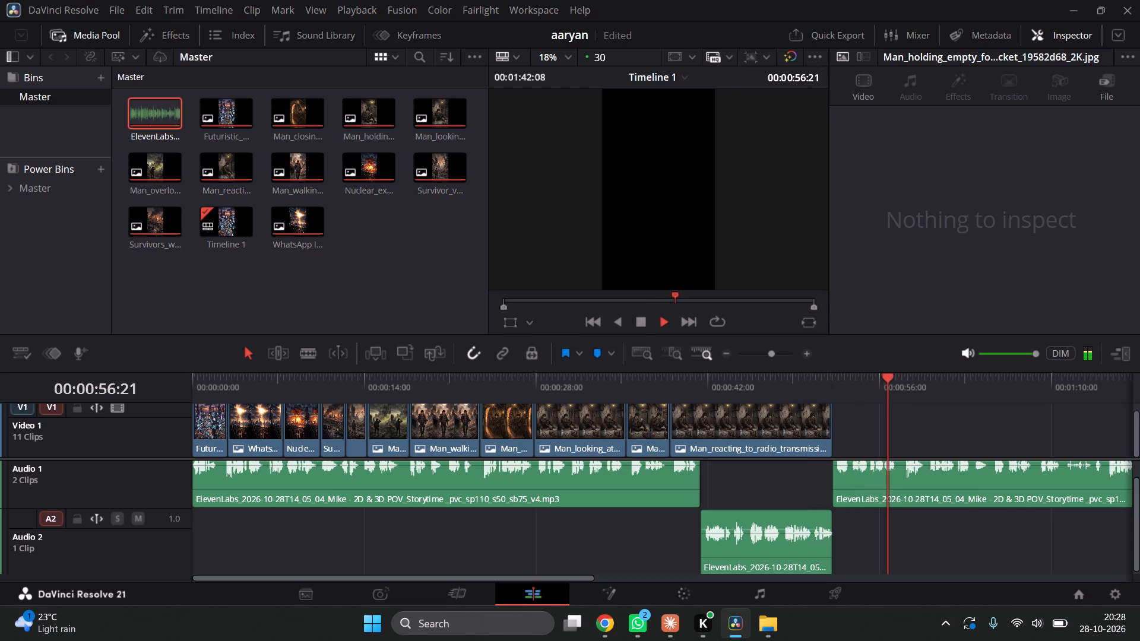
pyautogui.press('space')
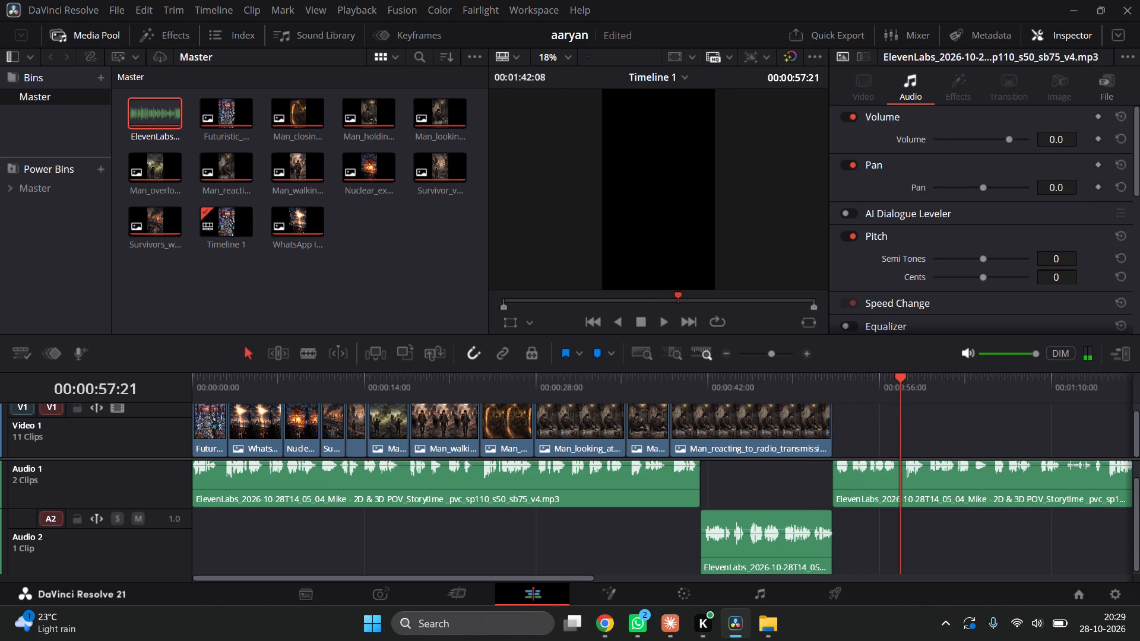
pyautogui.press('space')
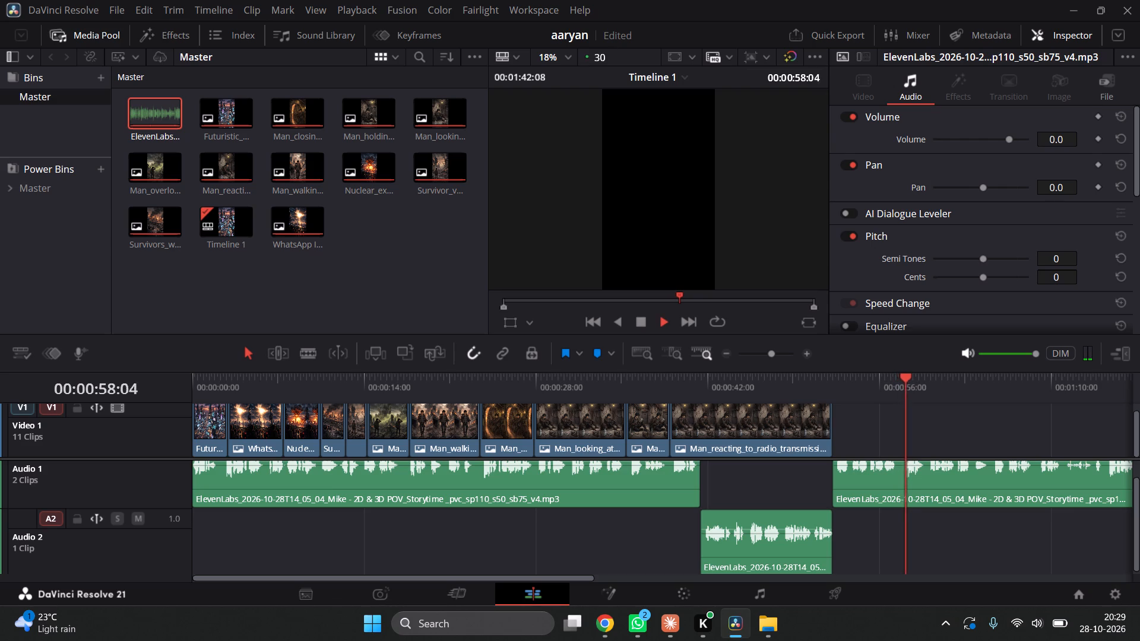
pyautogui.press('space')
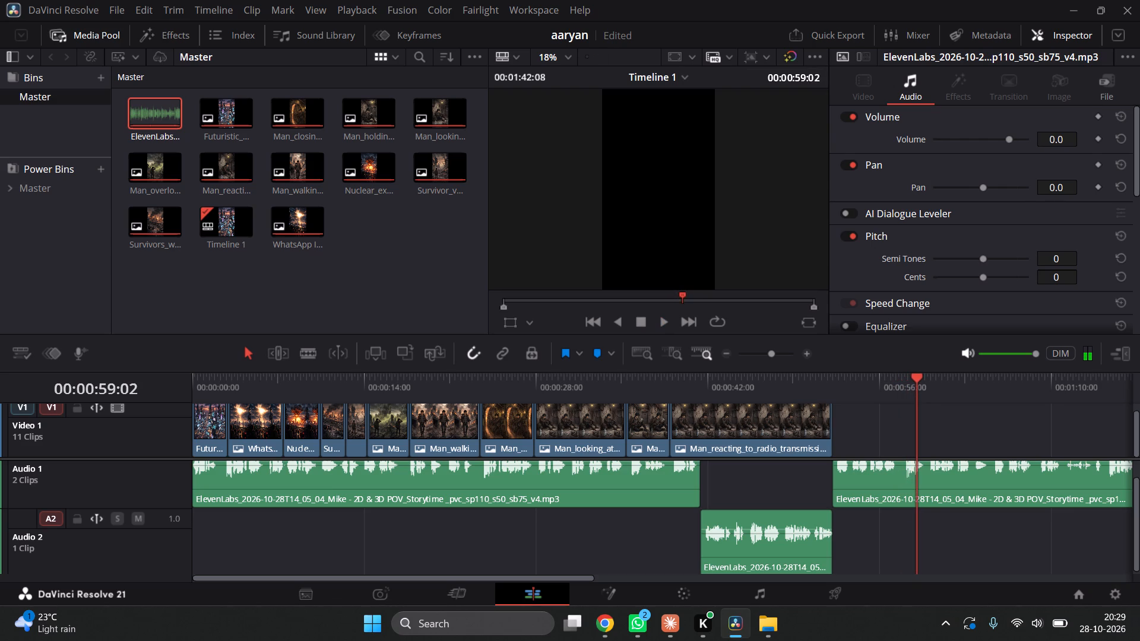
pyautogui.click(904, 380)
pyautogui.click(825, 375)
pyautogui.press('space')
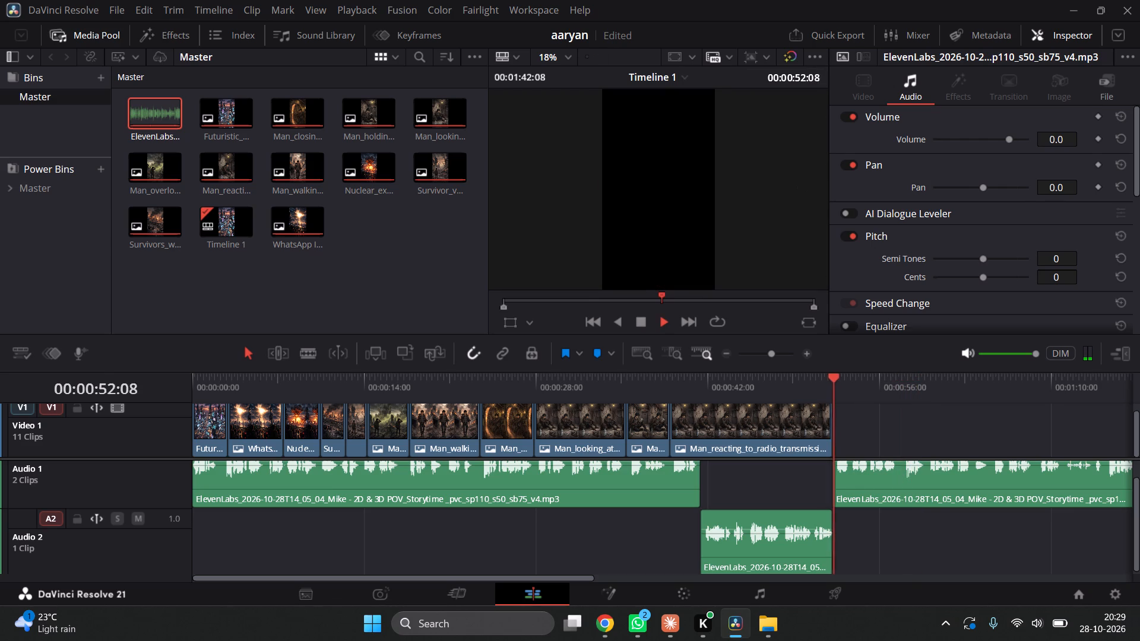
pyautogui.press('space')
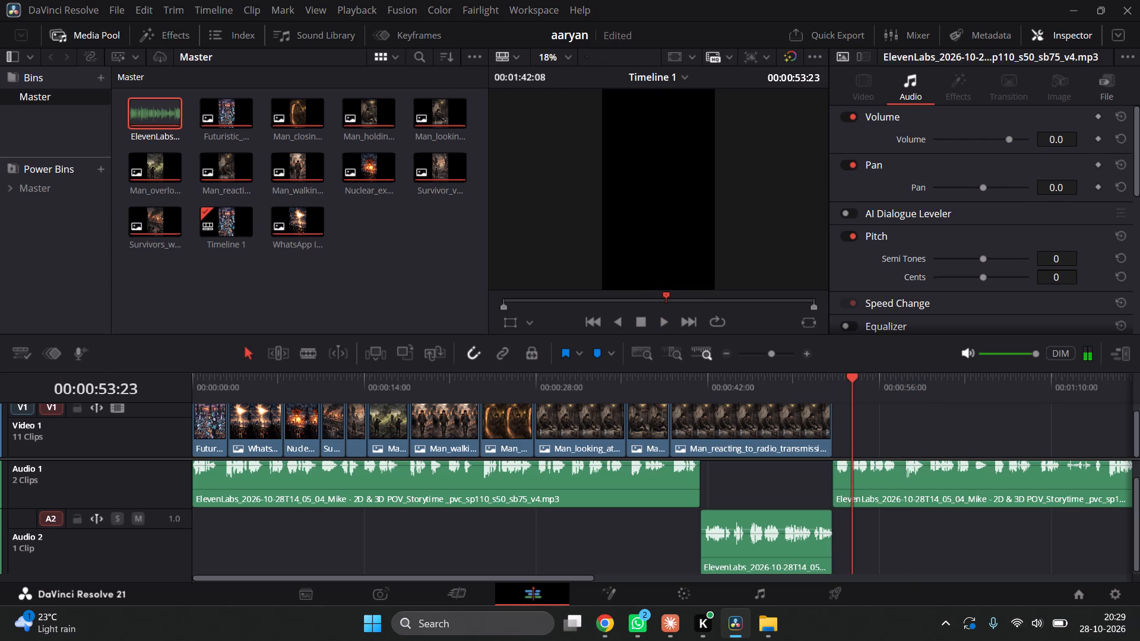
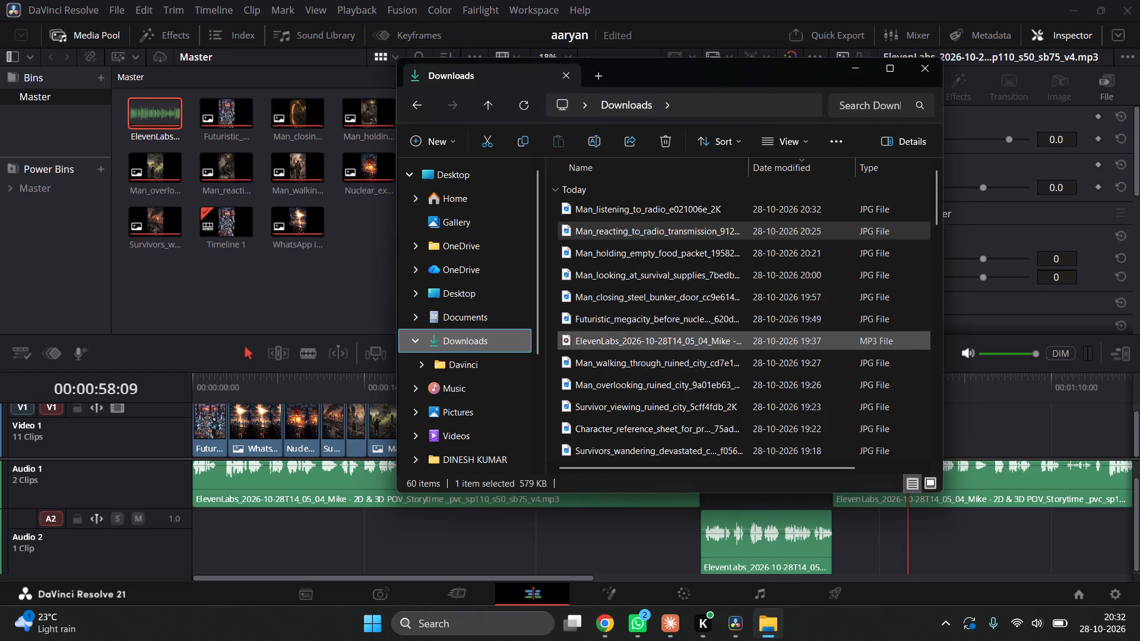
pyautogui.moveTo(628, 207); pyautogui.dragTo(378, 291)
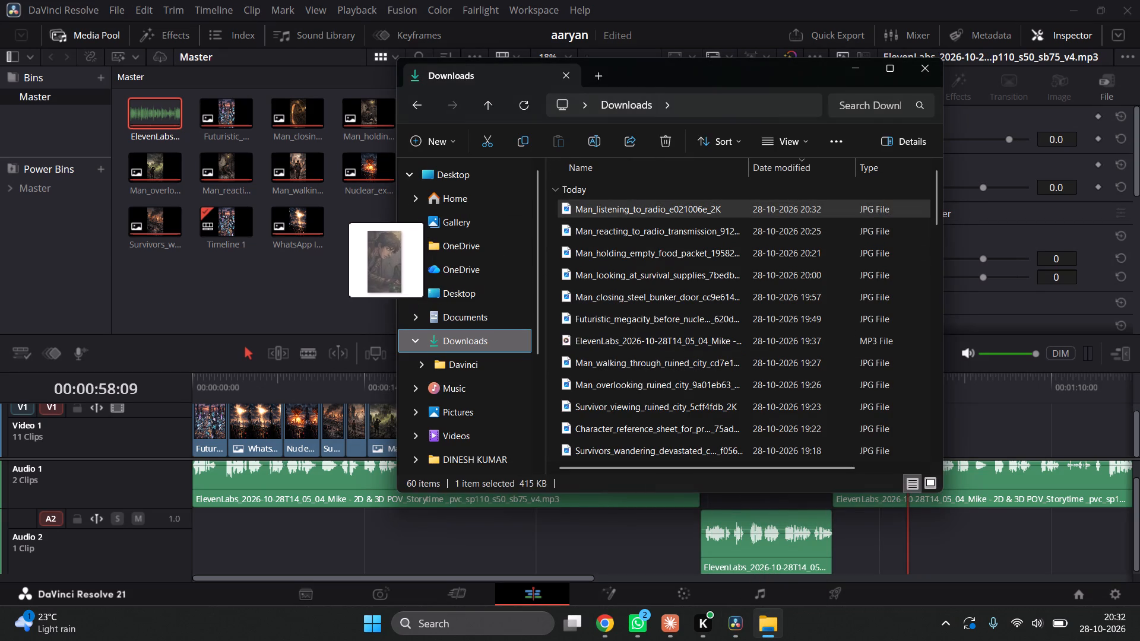
pyautogui.moveTo(378, 291); pyautogui.dragTo(367, 292)
pyautogui.click(304, 271)
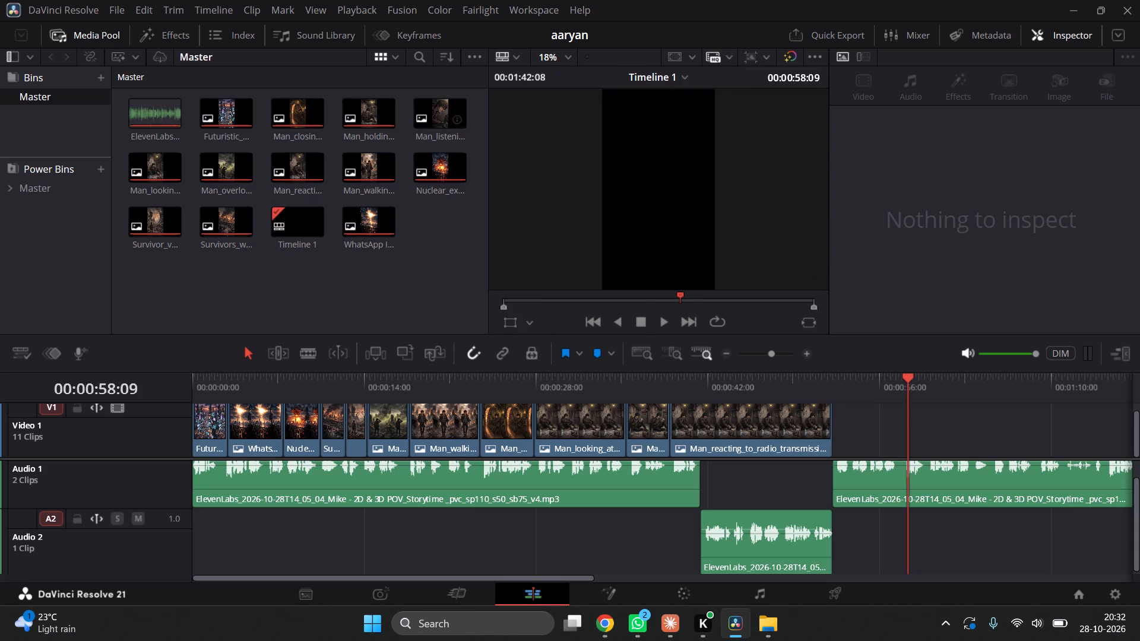
# Place the Man_listening_to_radio still on Video 1 directly after the final Man_reacting_to_radio clip, at about 00:00:52.
pyautogui.moveTo(430, 108); pyautogui.dragTo(563, 161)
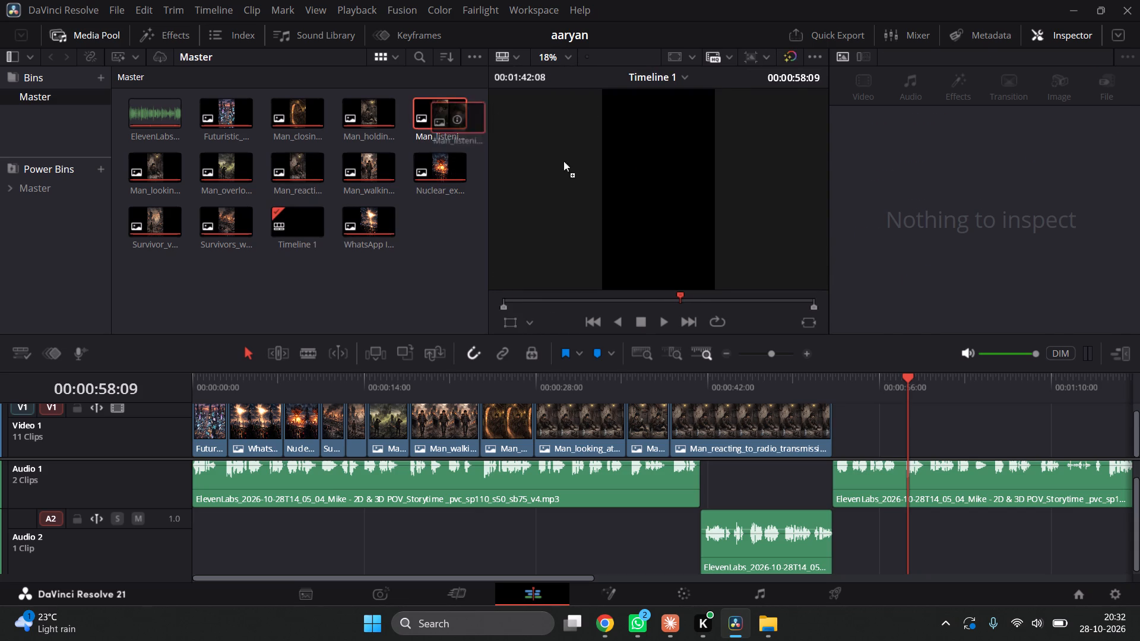
pyautogui.moveTo(563, 161); pyautogui.dragTo(876, 420)
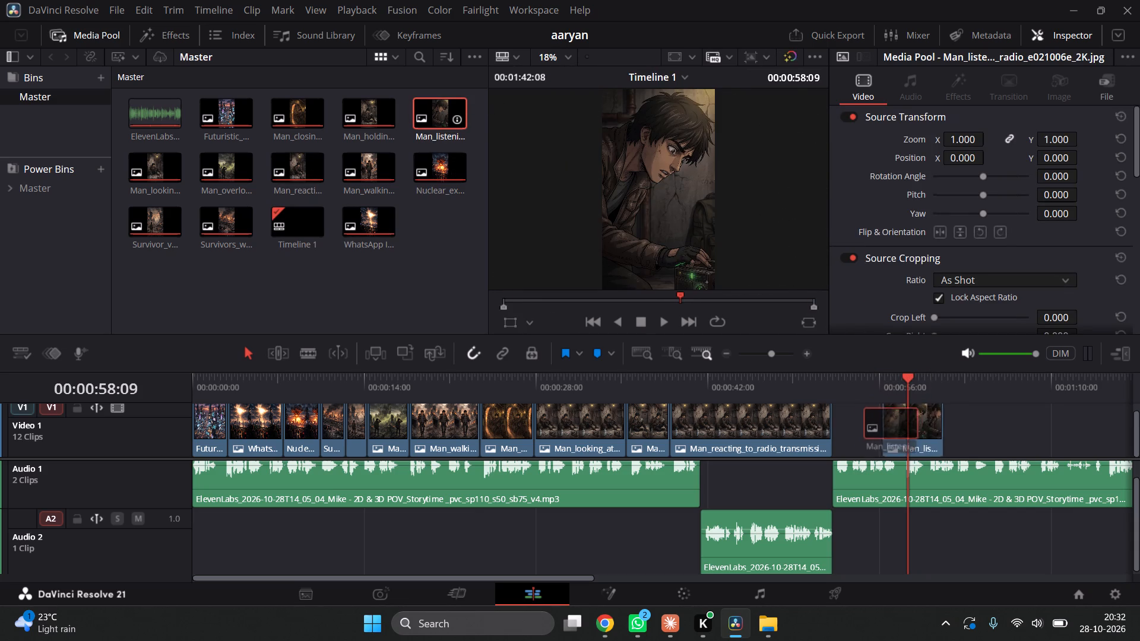
pyautogui.moveTo(876, 420); pyautogui.dragTo(838, 437)
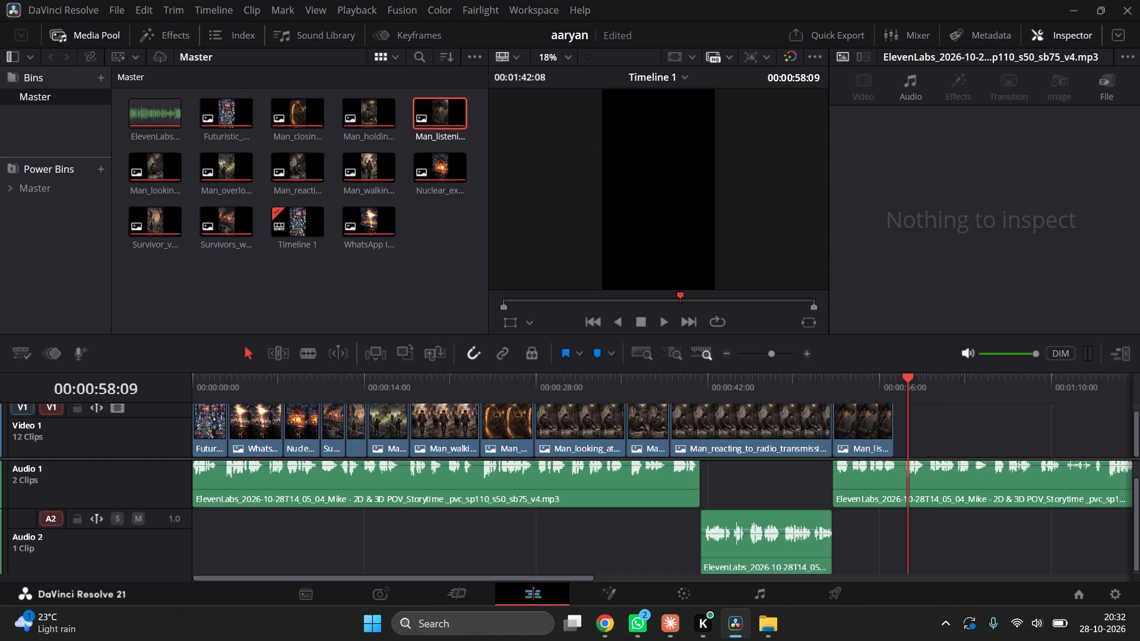
# Play back the timeline in stages from about 00:00:50, across the new still, to about 00:01:04 in the voiceover.
pyautogui.click(813, 385)
pyautogui.press('space')
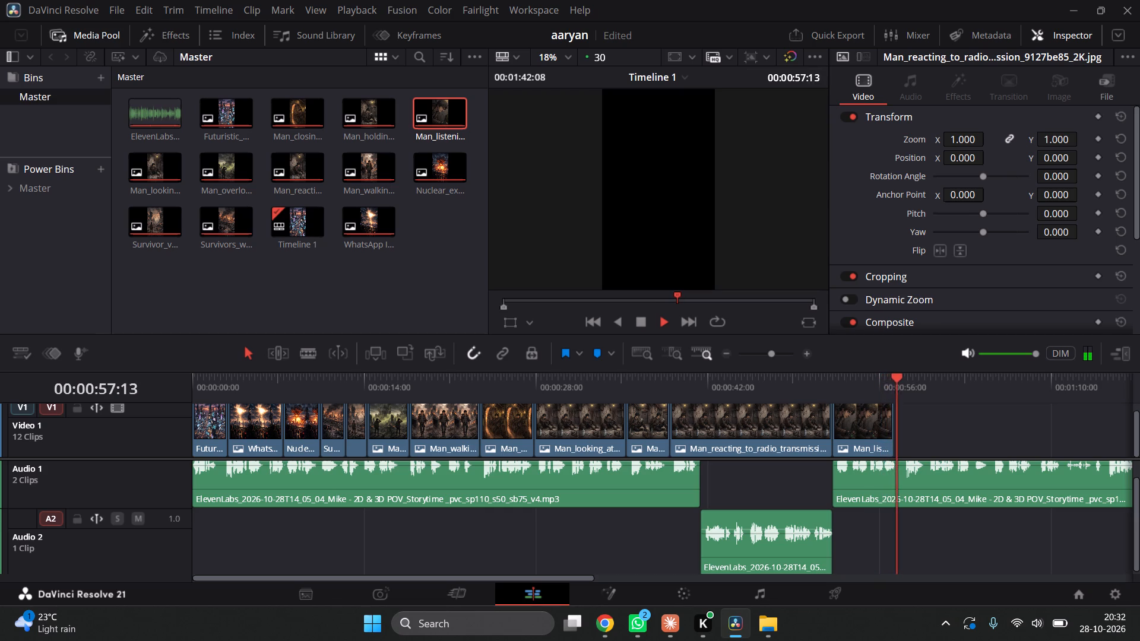
pyautogui.press('space')
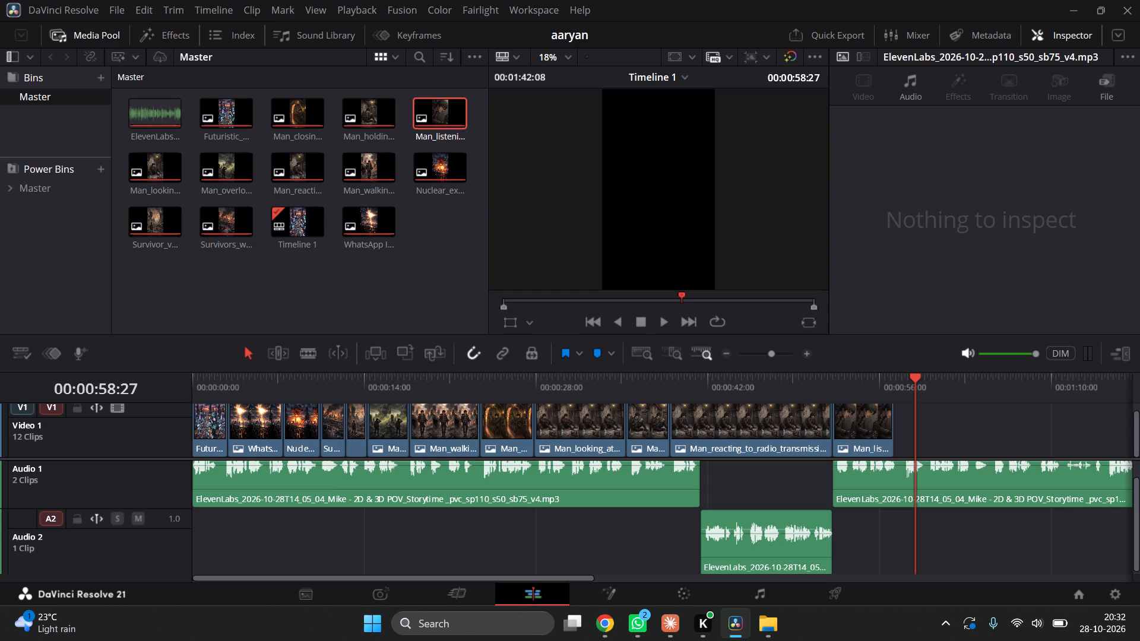
pyautogui.press('space')
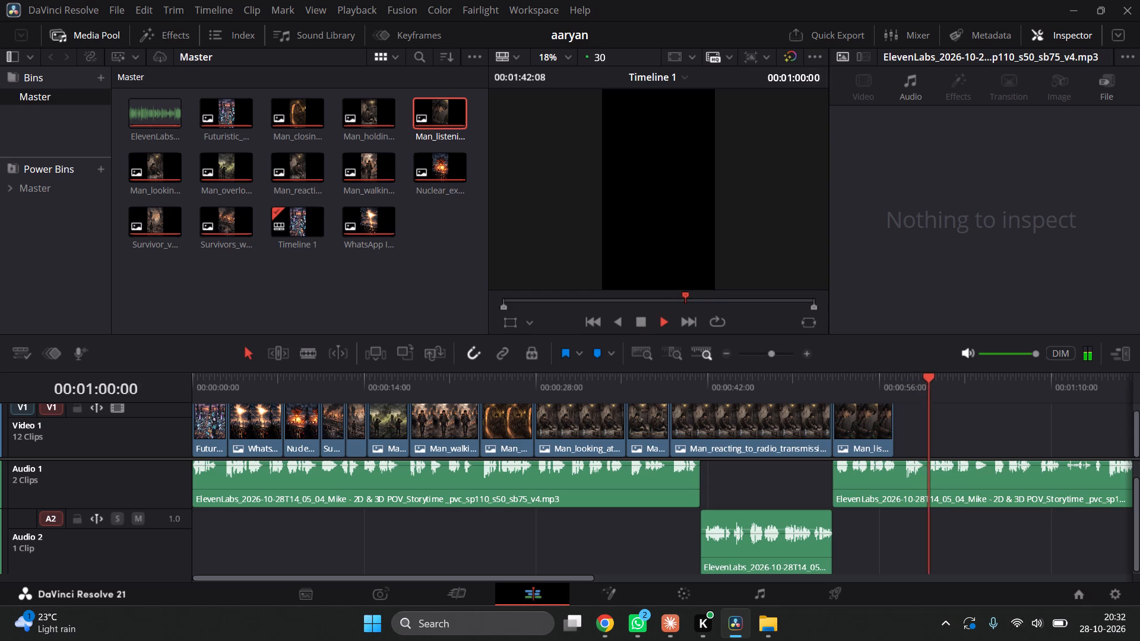
pyautogui.press('space')
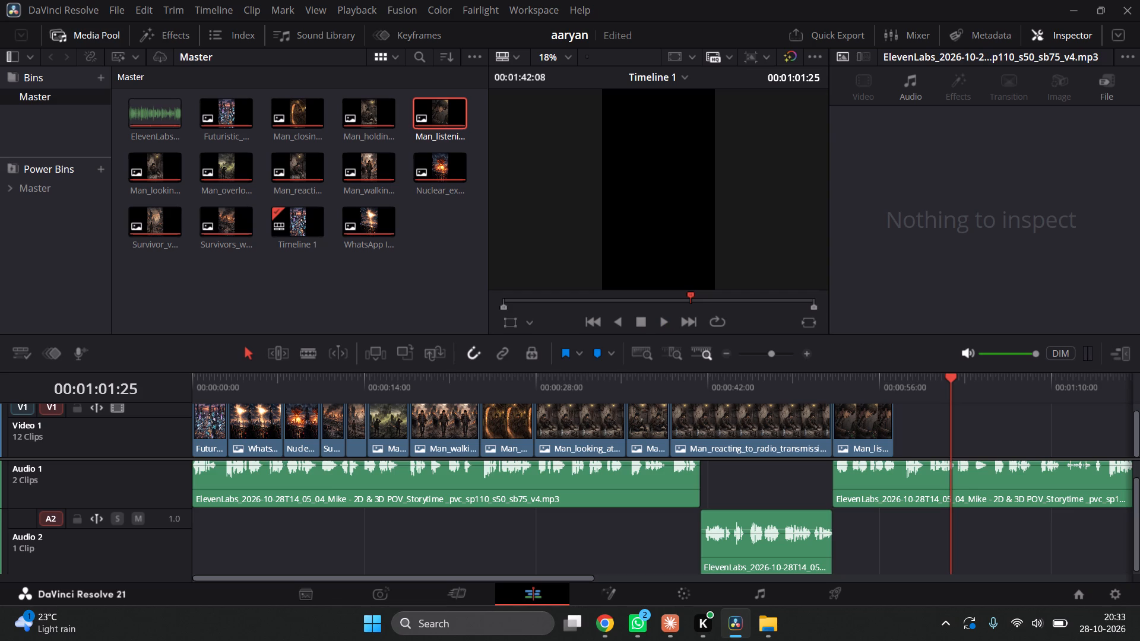
pyautogui.press('space')
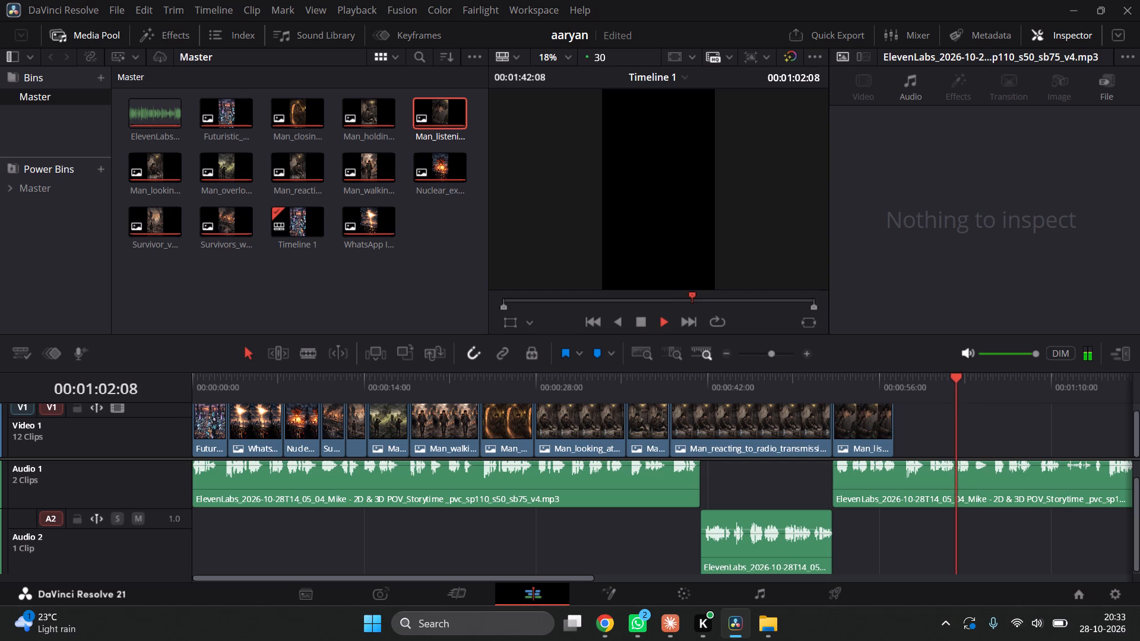
pyautogui.press('space')
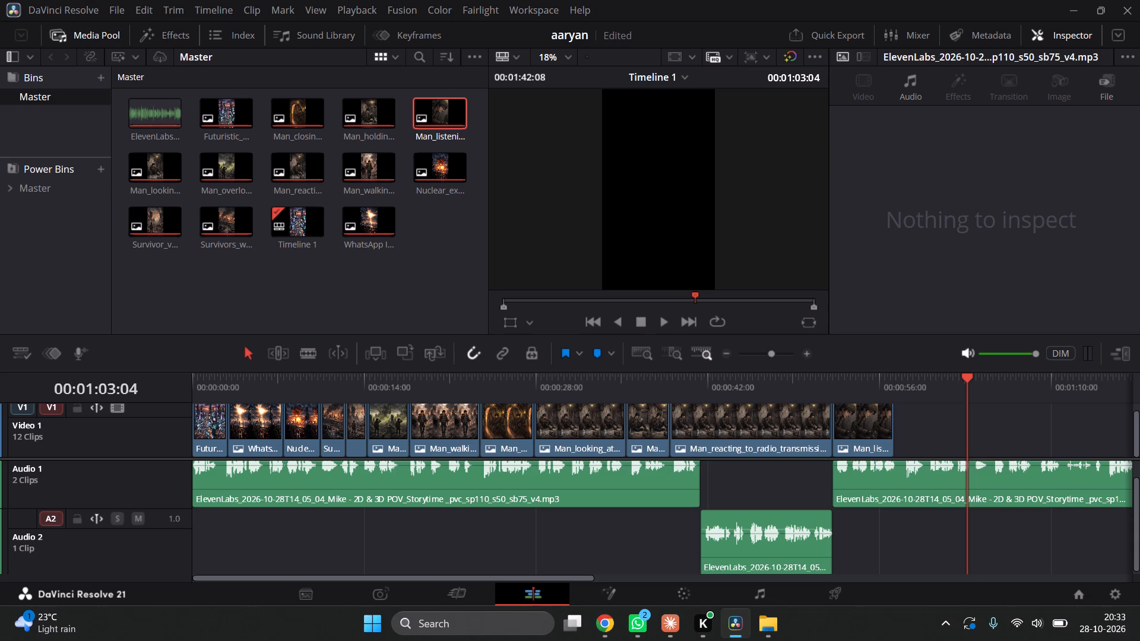
pyautogui.press('space')
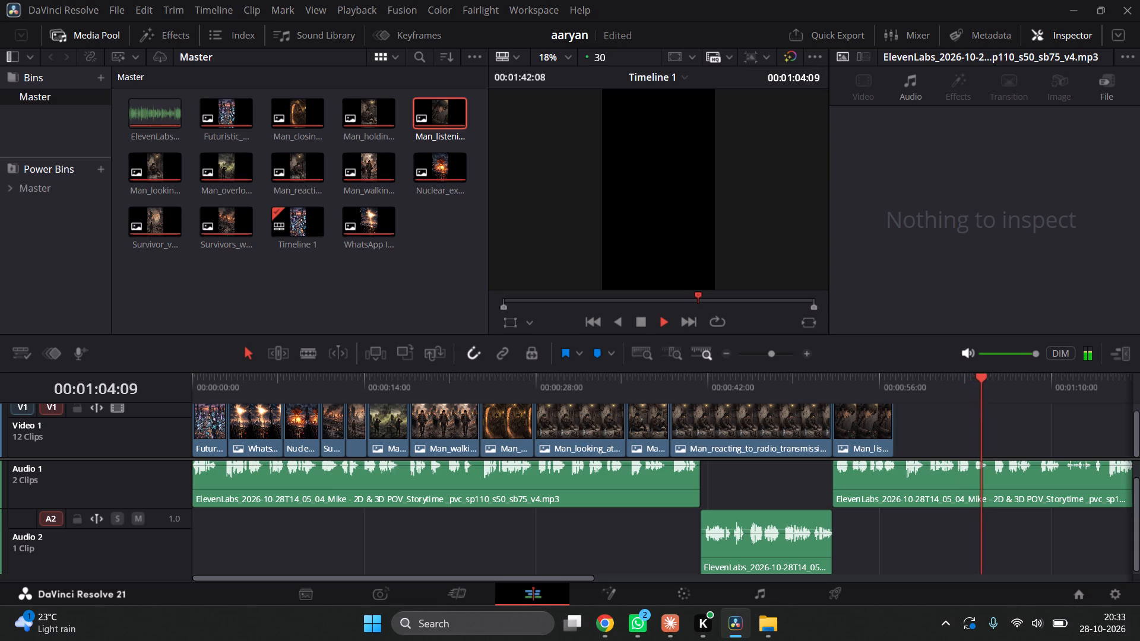
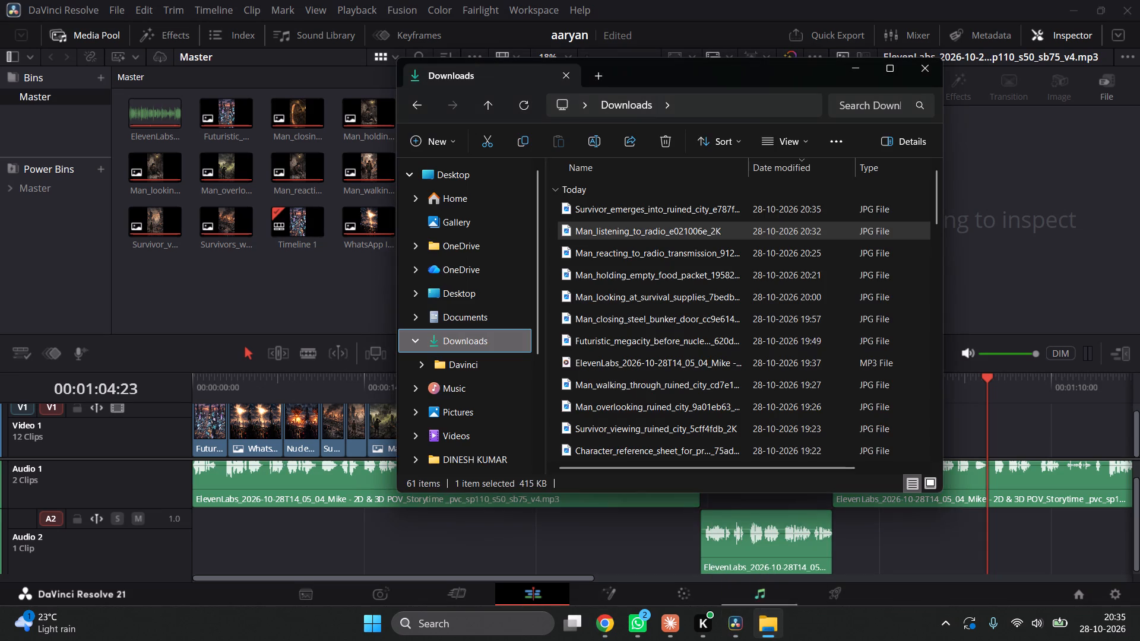
pyautogui.moveTo(678, 208); pyautogui.dragTo(631, 208)
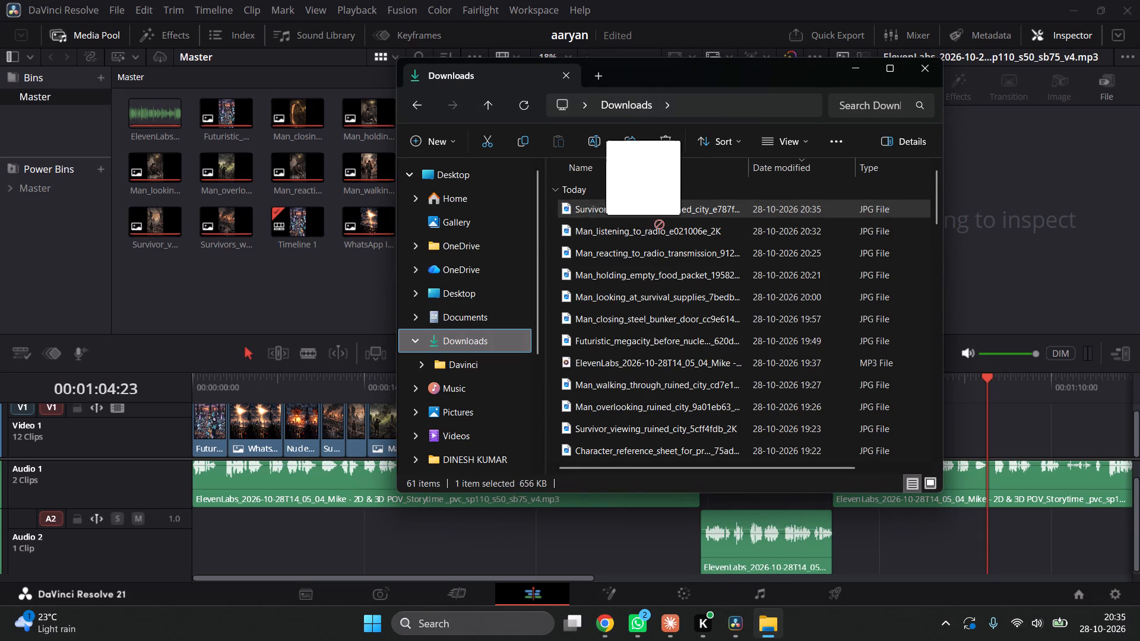
pyautogui.moveTo(631, 208); pyautogui.dragTo(313, 298)
pyautogui.click(313, 298)
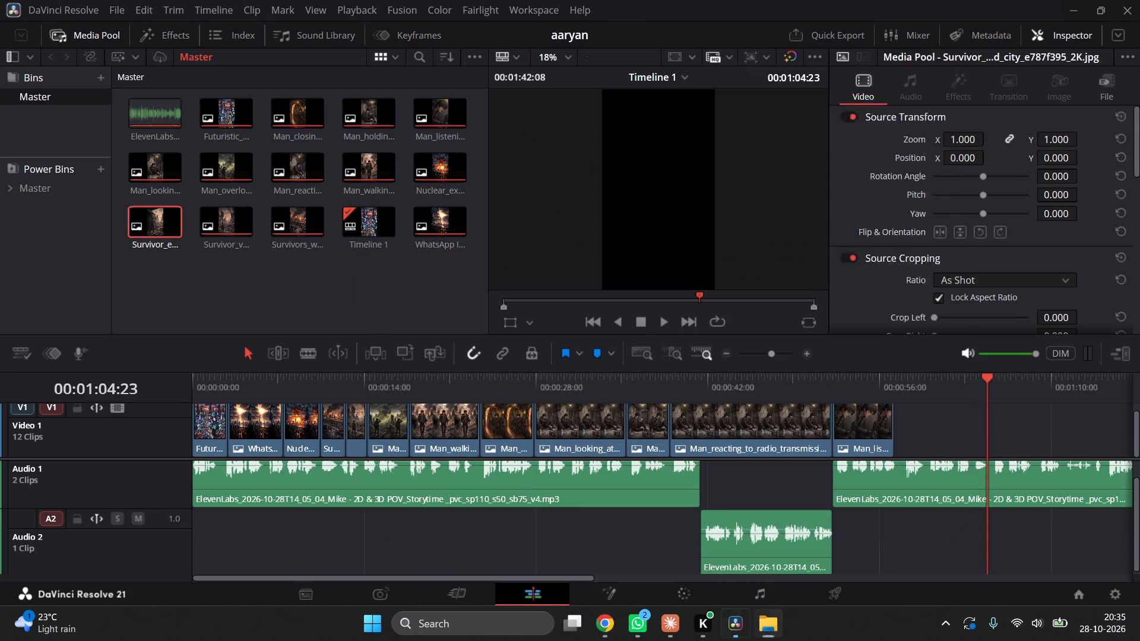
# Place the Survivor_emerges_into_ruined_city still on Video 1 directly after the Man_listening_to_radio clip, at about 00:00:57.
pyautogui.moveTo(148, 221); pyautogui.dragTo(898, 392)
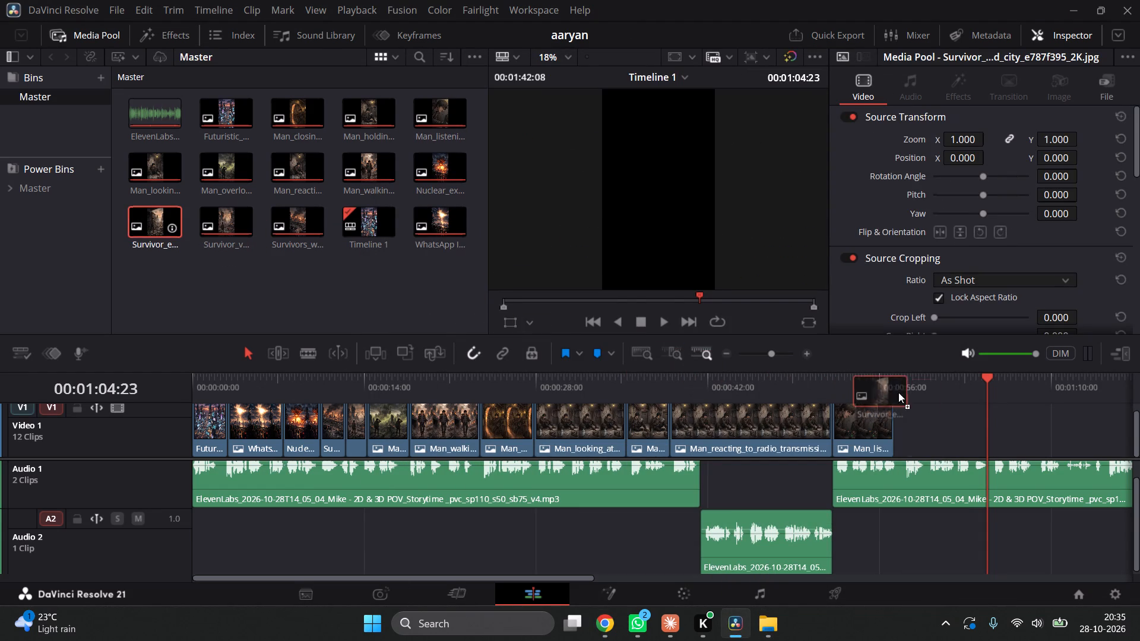
pyautogui.moveTo(898, 392); pyautogui.dragTo(892, 435)
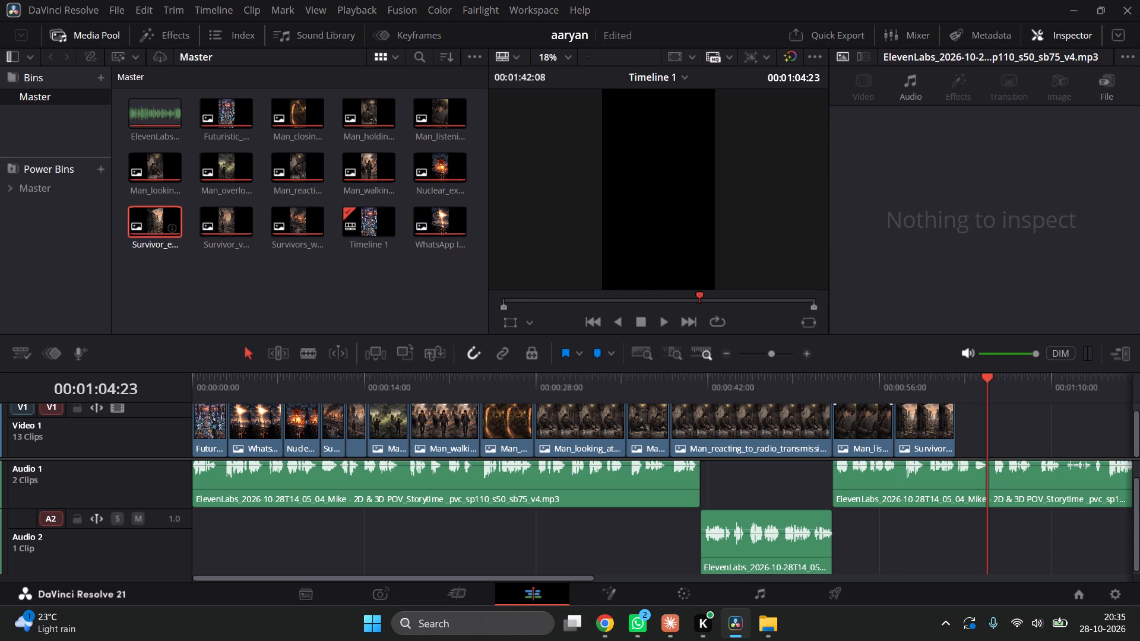
# Play back from about 00:00:54 and extend the end of the Survivor_emerges_into_ruined_city still to about 00:01:05.
pyautogui.click(852, 375)
pyautogui.press('space')
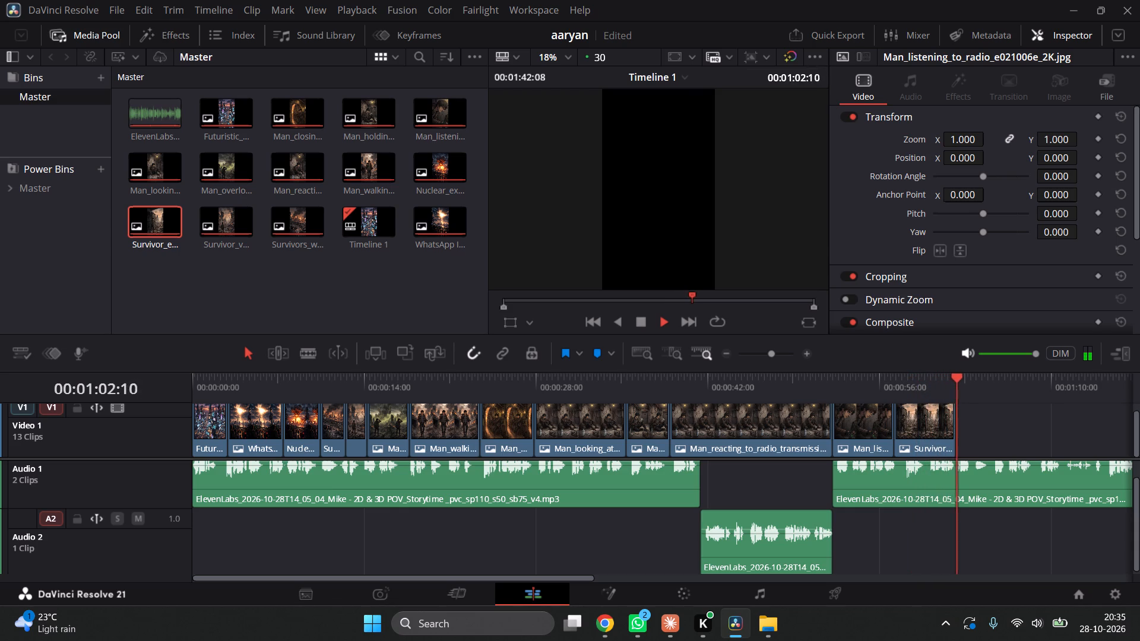
pyautogui.press('space')
pyautogui.press('space')
pyautogui.moveTo(954, 420); pyautogui.dragTo(985, 426)
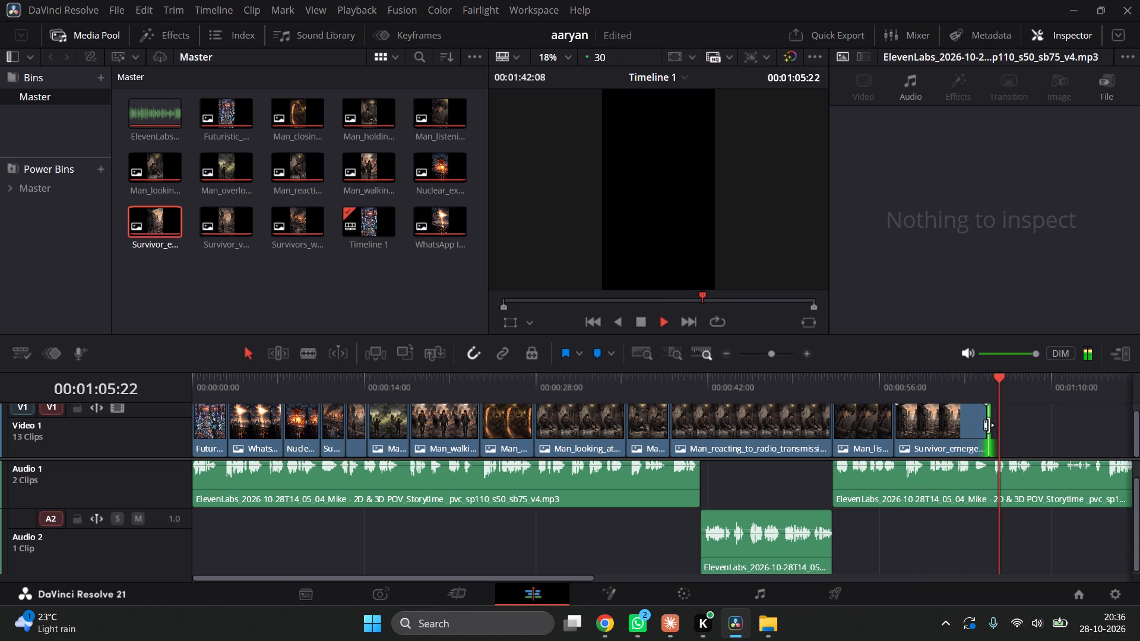
pyautogui.click(1006, 414)
pyautogui.click(1001, 417)
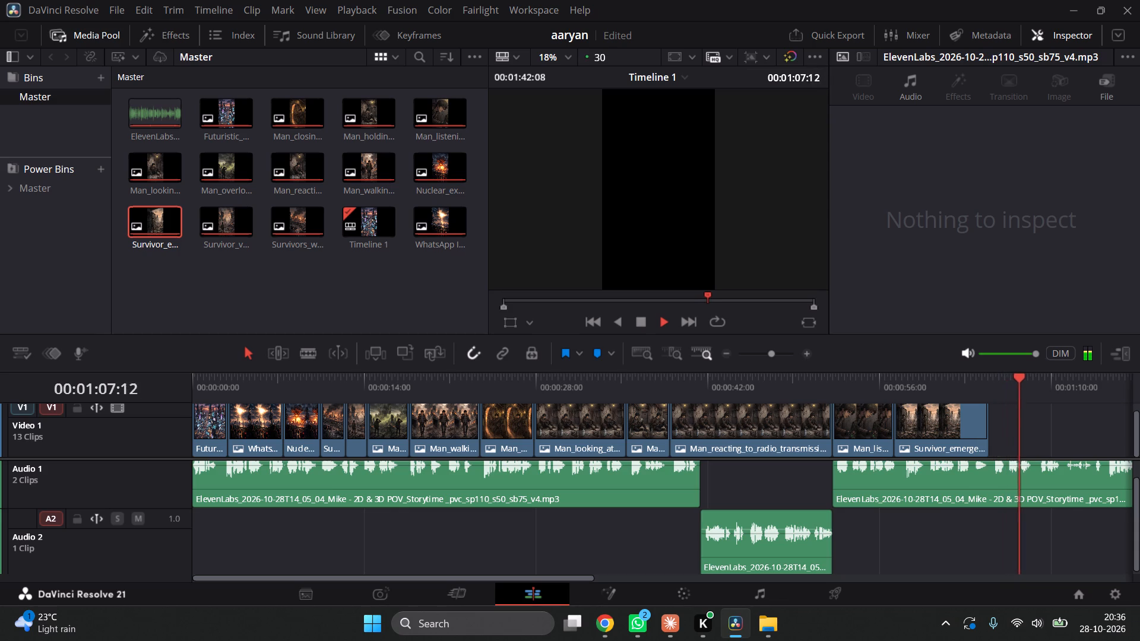
# Play the voiceover past the extended still in short stages, stopping at about 00:01:08.
pyautogui.press('space')
pyautogui.press('space')
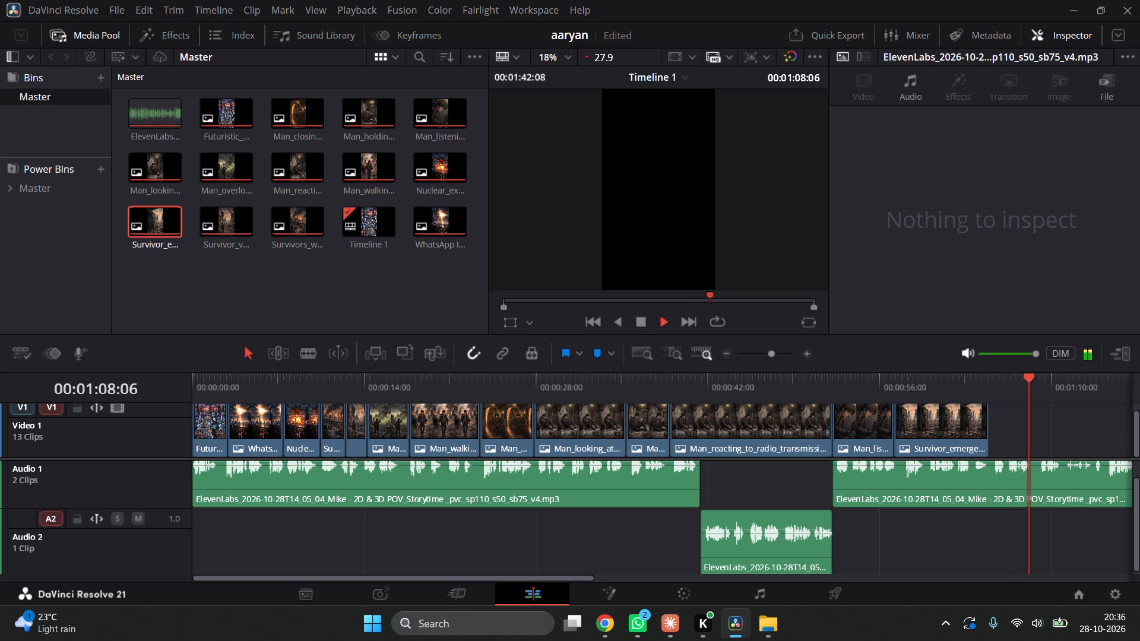
pyautogui.press('space')
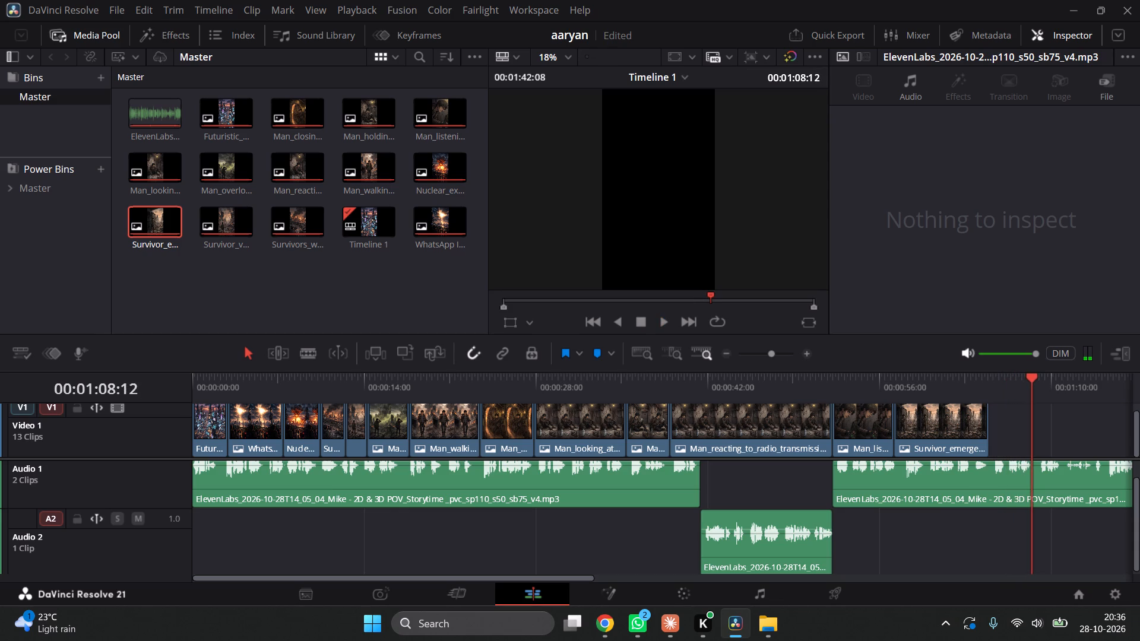
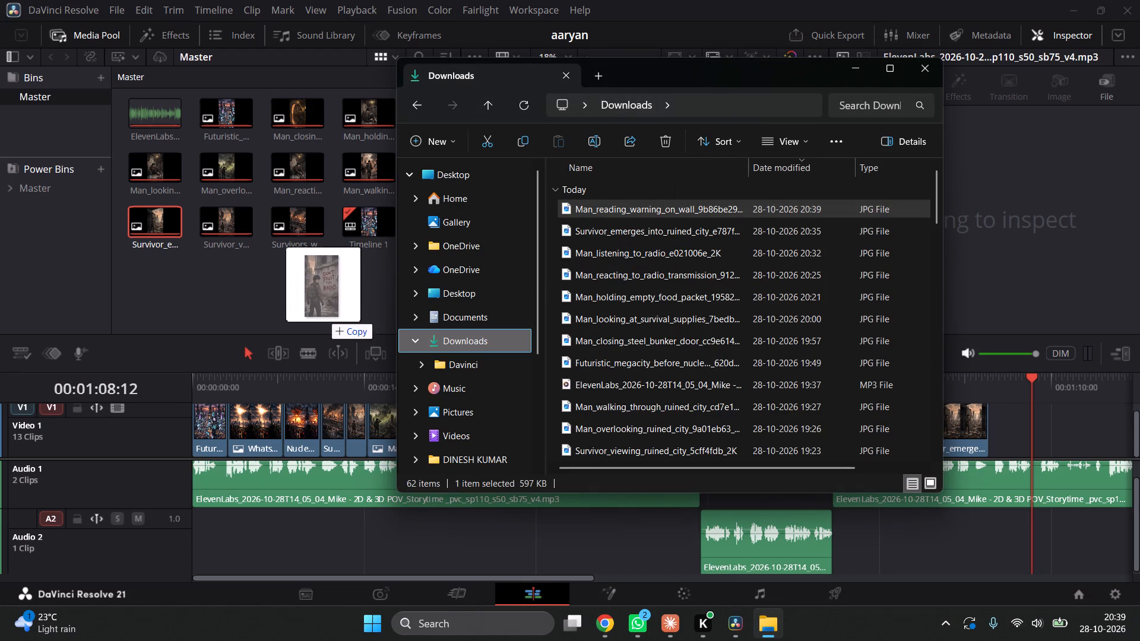
pyautogui.moveTo(322, 314); pyautogui.dragTo(296, 315)
pyautogui.click(300, 310)
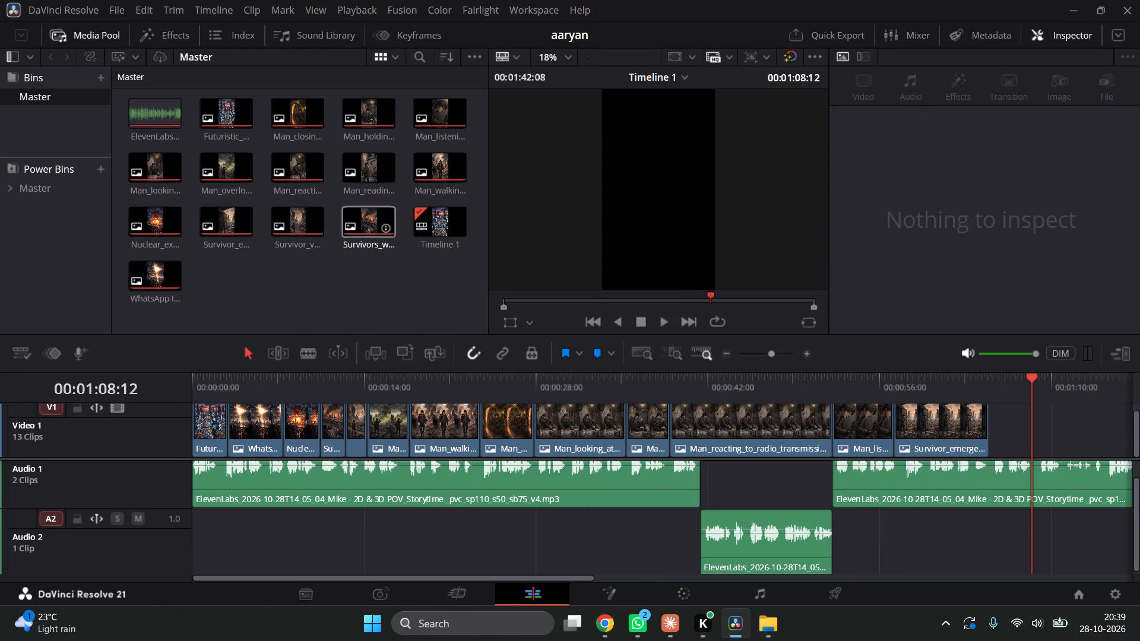
# Place the Man_reading_warning_on_wall still on Video 1 directly after the Survivor_emerges clip.
pyautogui.moveTo(352, 169); pyautogui.dragTo(919, 378)
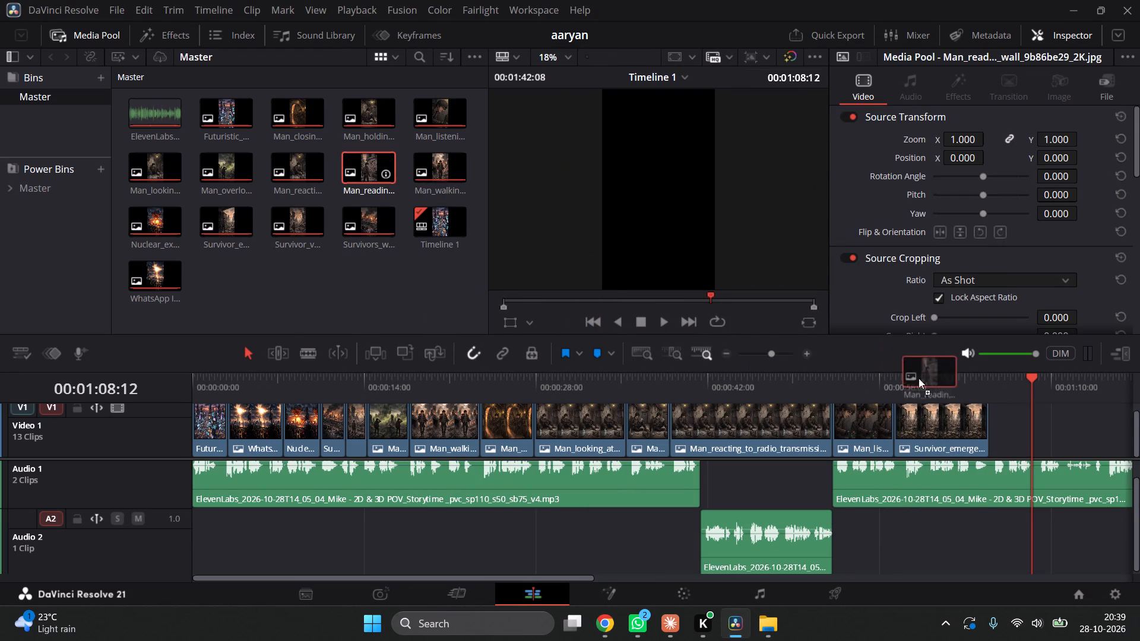
pyautogui.moveTo(919, 378); pyautogui.dragTo(991, 414)
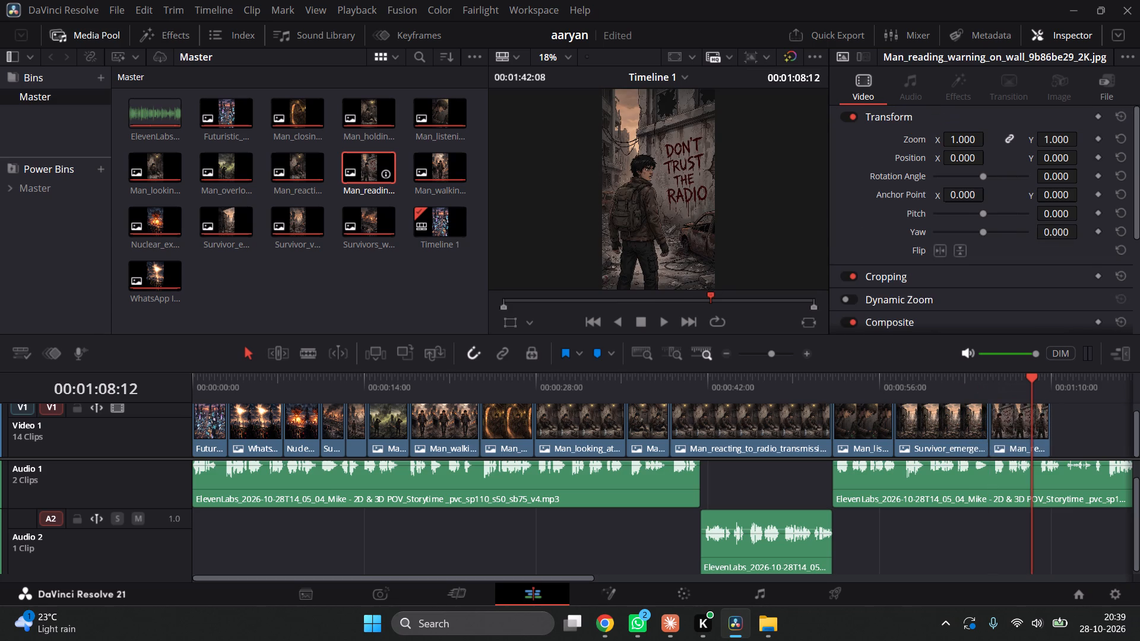
# Play the voiceover from the Man_reading_warning_on_wall clip and extend the clip's end to a duration of about 9 seconds.
pyautogui.click(1076, 370)
pyautogui.moveTo(1077, 375); pyautogui.dragTo(1130, 377)
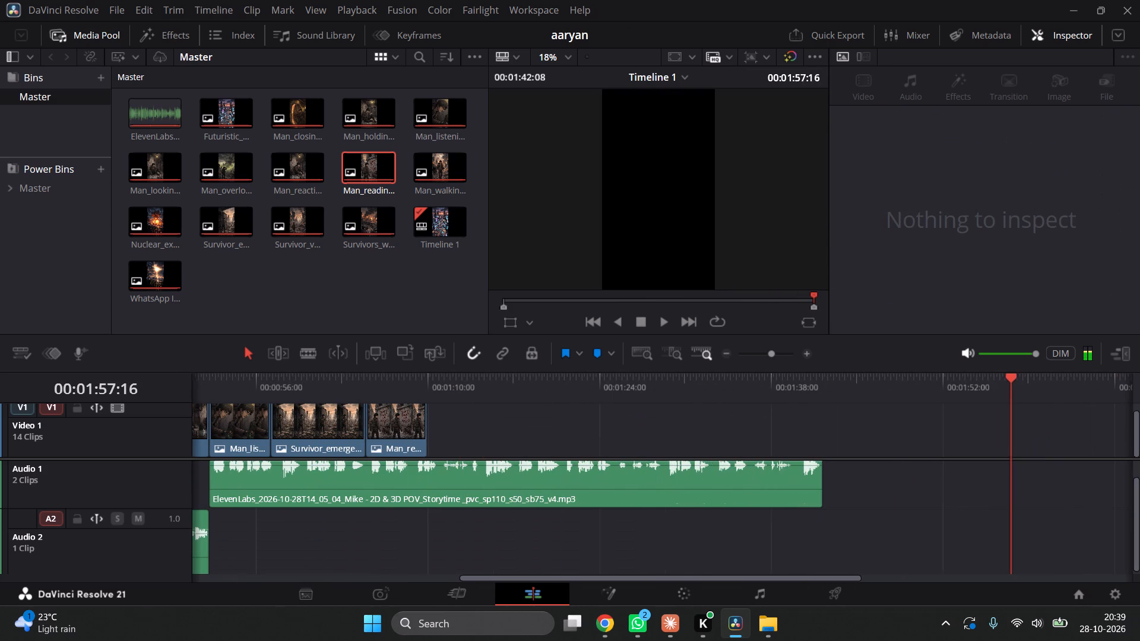
pyautogui.moveTo(660, 540); pyautogui.dragTo(793, 526, button='middle')
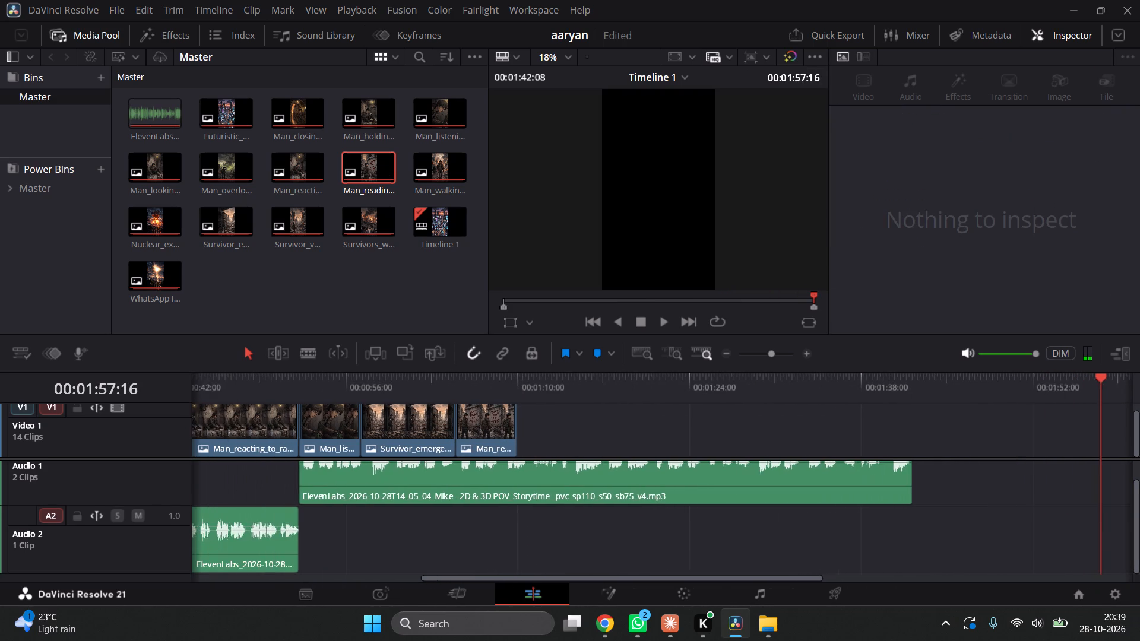
pyautogui.moveTo(793, 526); pyautogui.dragTo(761, 560, button='middle')
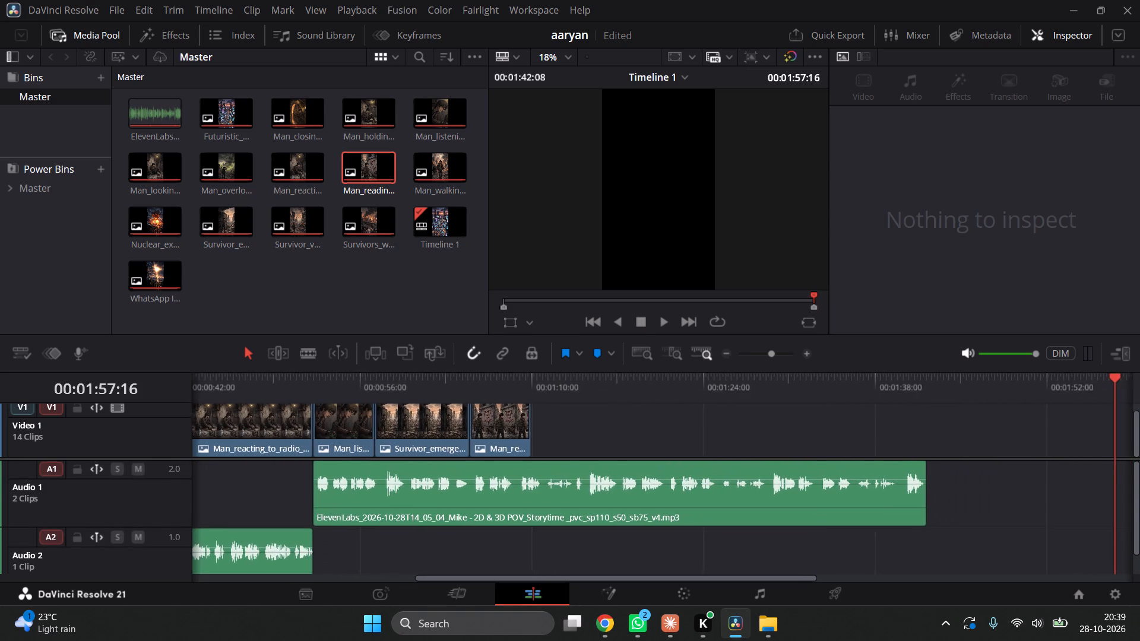
pyautogui.moveTo(761, 560); pyautogui.dragTo(761, 544, button='middle')
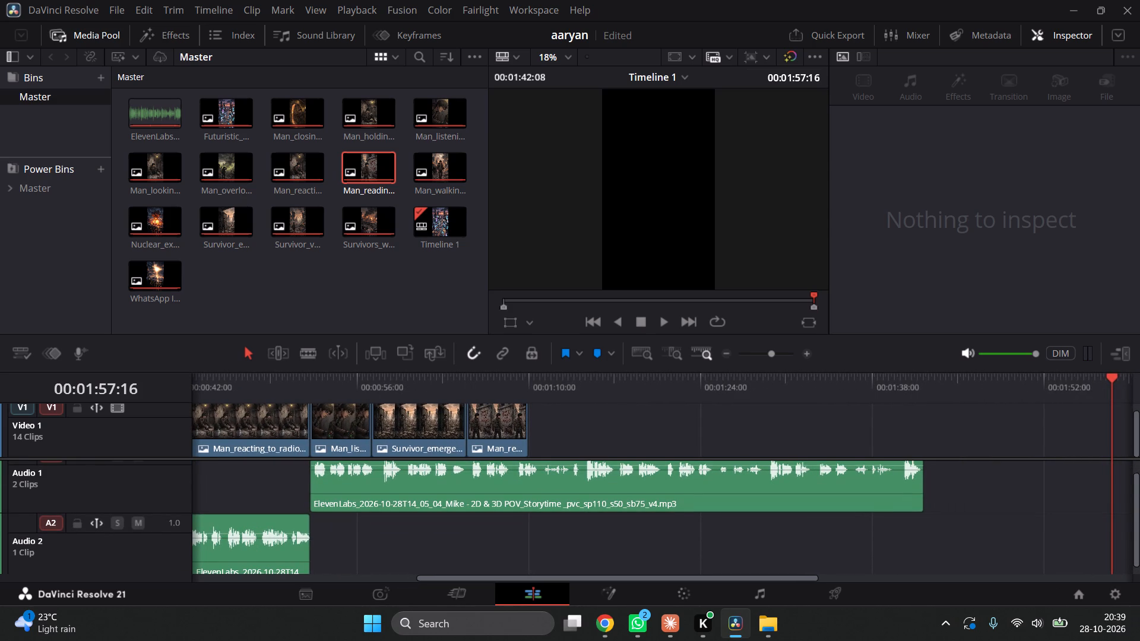
pyautogui.click(462, 380)
pyautogui.press('space')
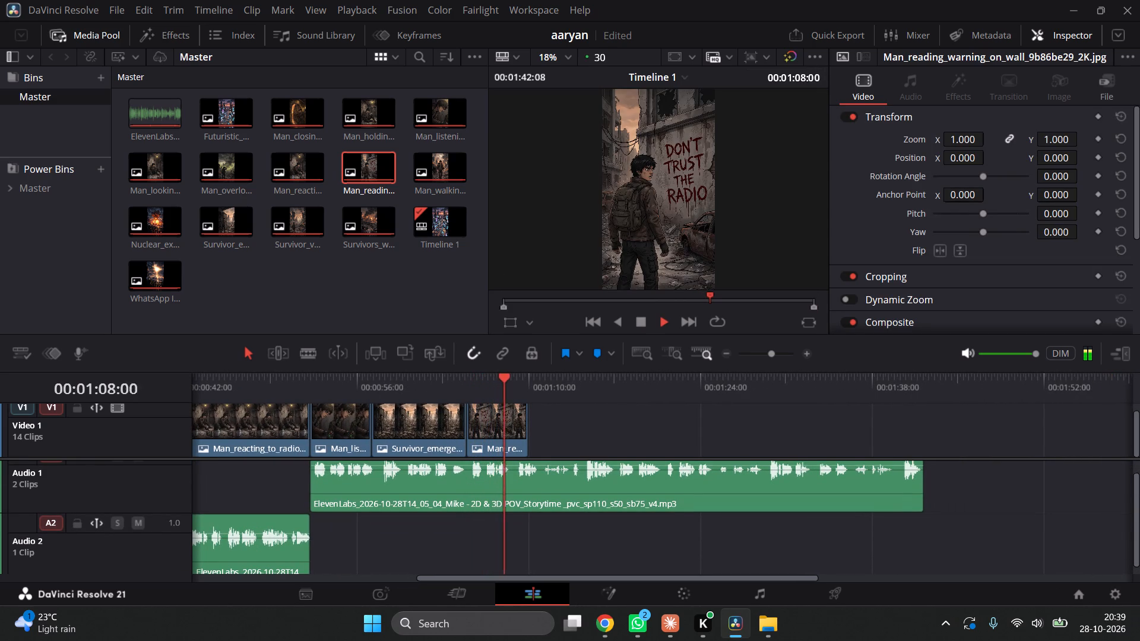
pyautogui.moveTo(525, 427); pyautogui.dragTo(555, 429)
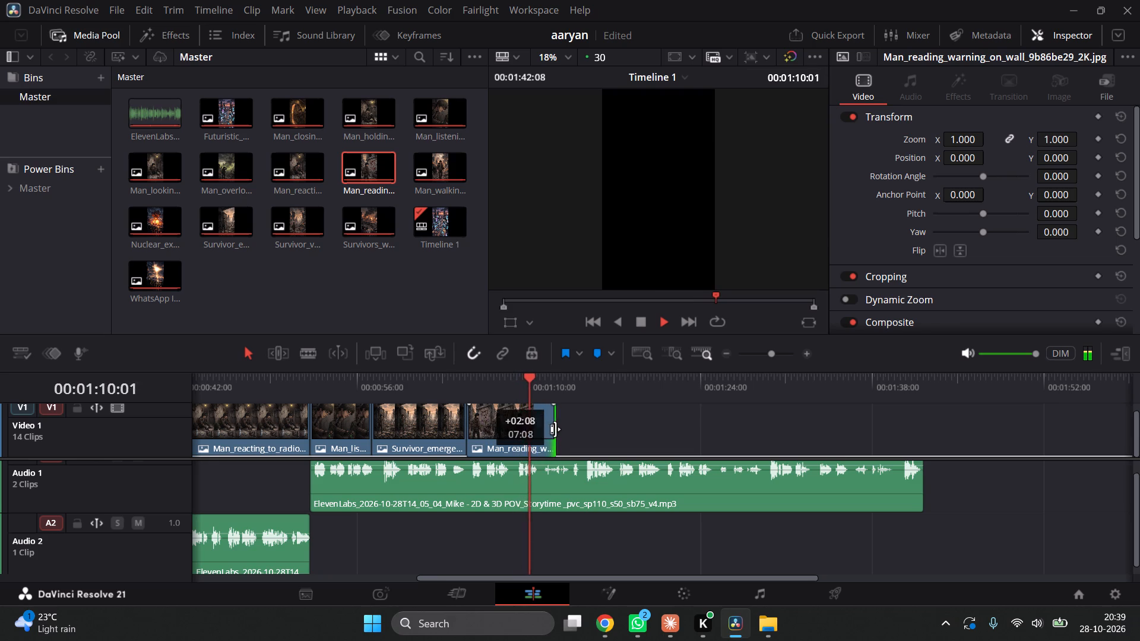
pyautogui.moveTo(555, 429); pyautogui.dragTo(569, 431)
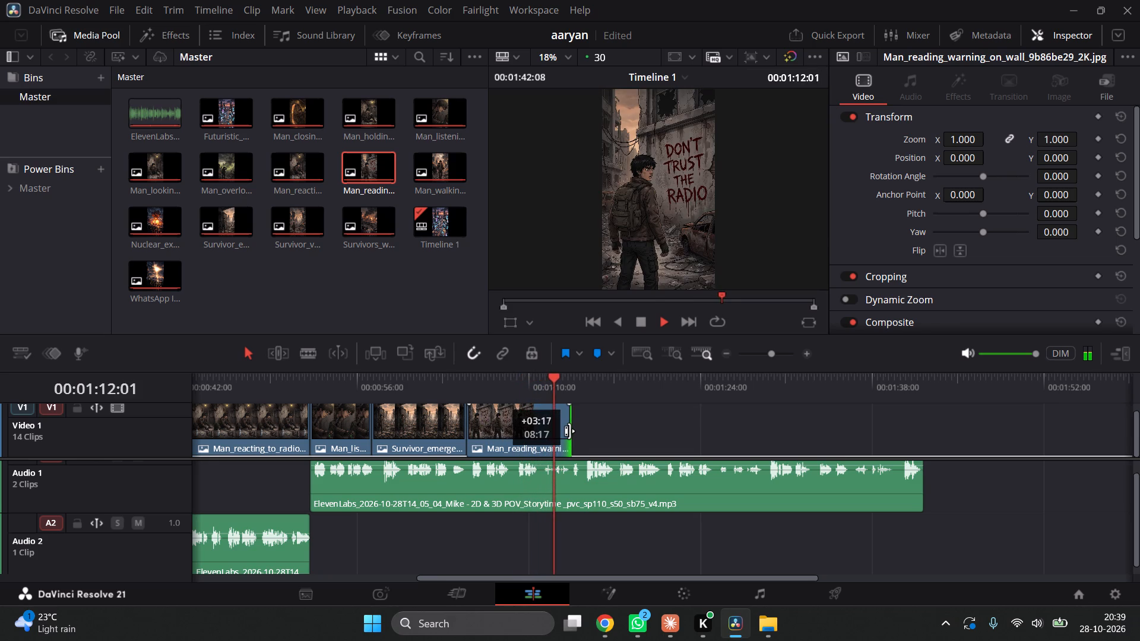
pyautogui.moveTo(569, 431); pyautogui.dragTo(579, 431)
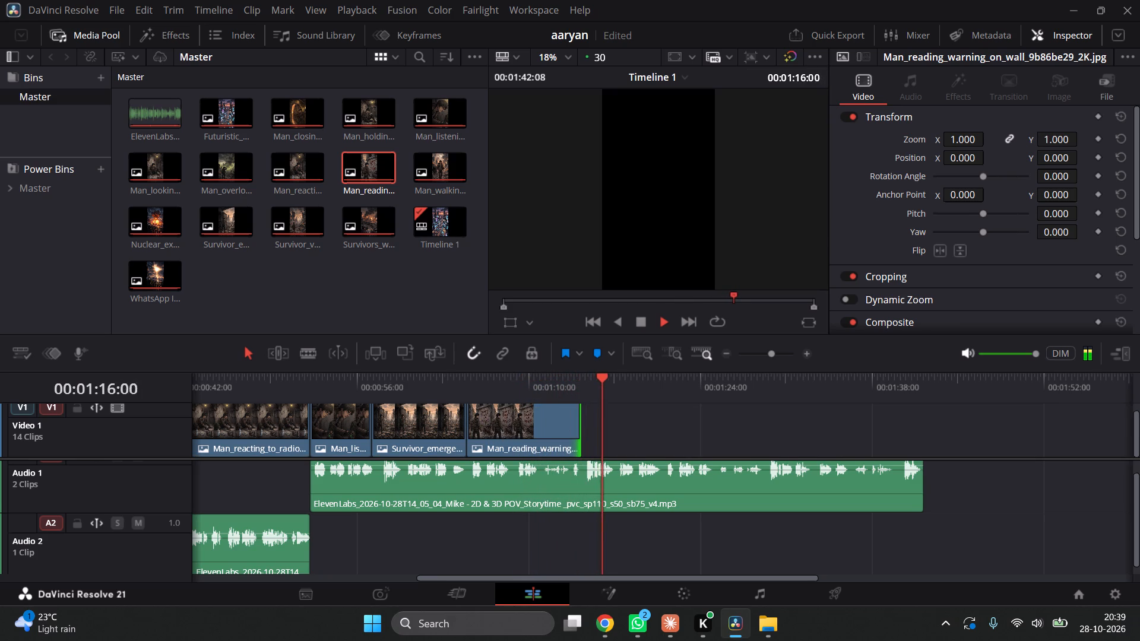
pyautogui.click(581, 532)
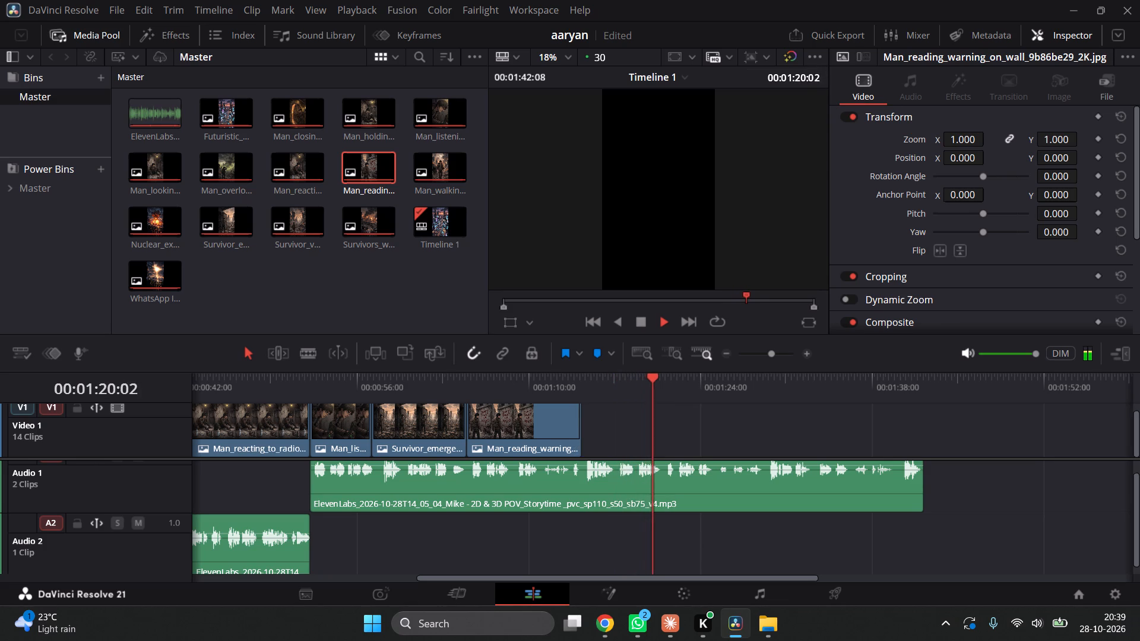
pyautogui.click(599, 438)
pyautogui.click(581, 528)
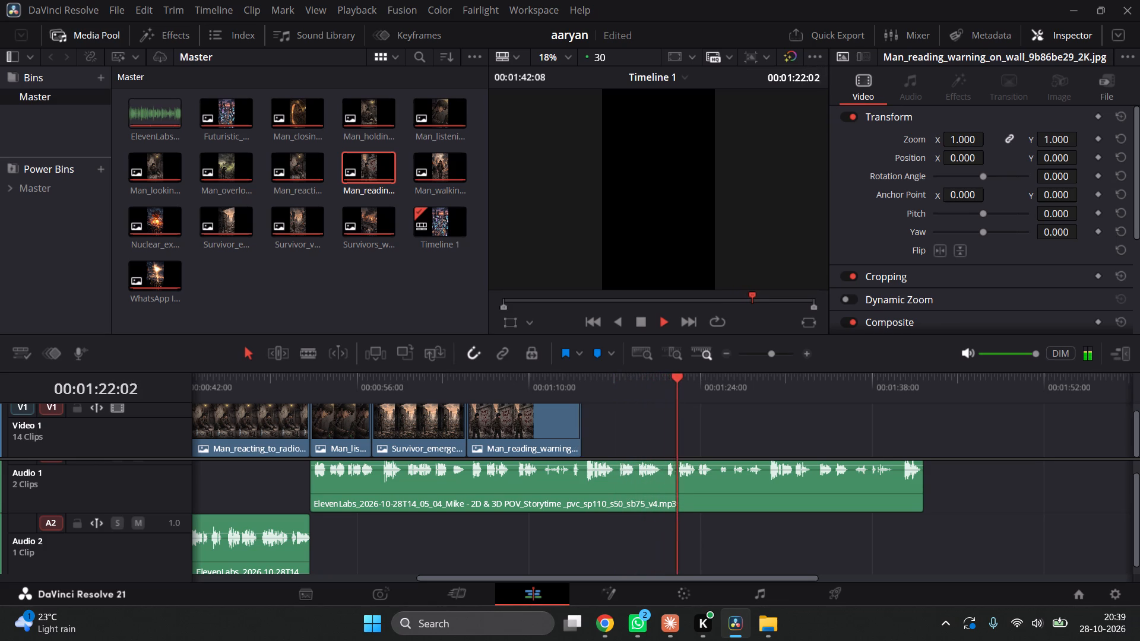
pyautogui.click(571, 432)
pyautogui.click(603, 429)
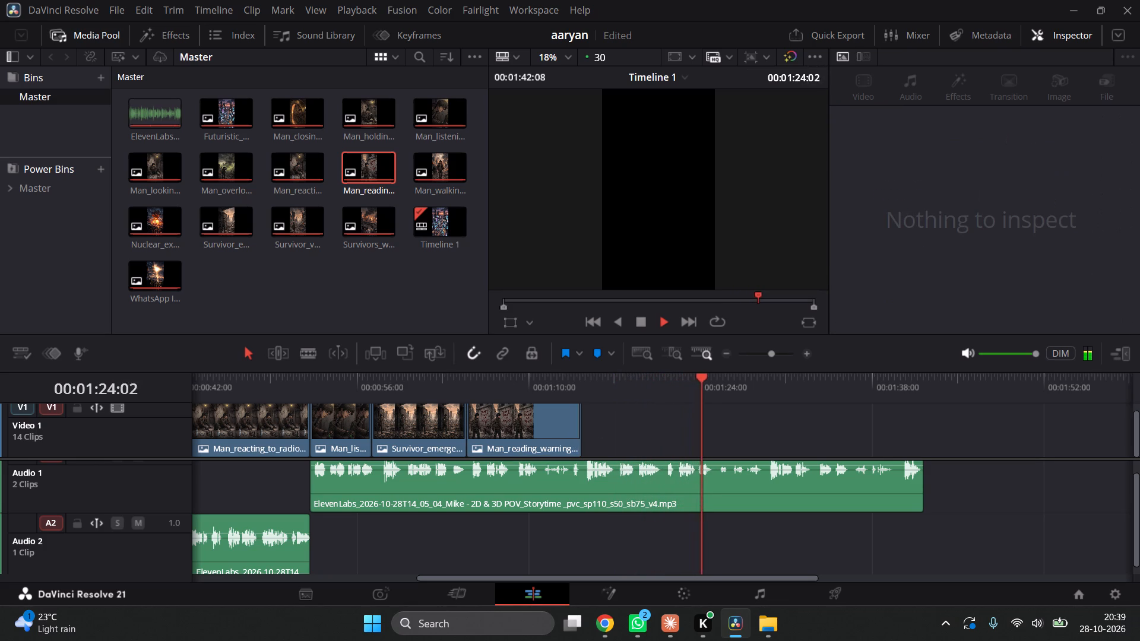
# Replay the timeline from the start of the Man_reading_warning_on_wall clip to check its timing against the voiceover.
pyautogui.click(578, 375)
pyautogui.moveTo(527, 383); pyautogui.dragTo(492, 382)
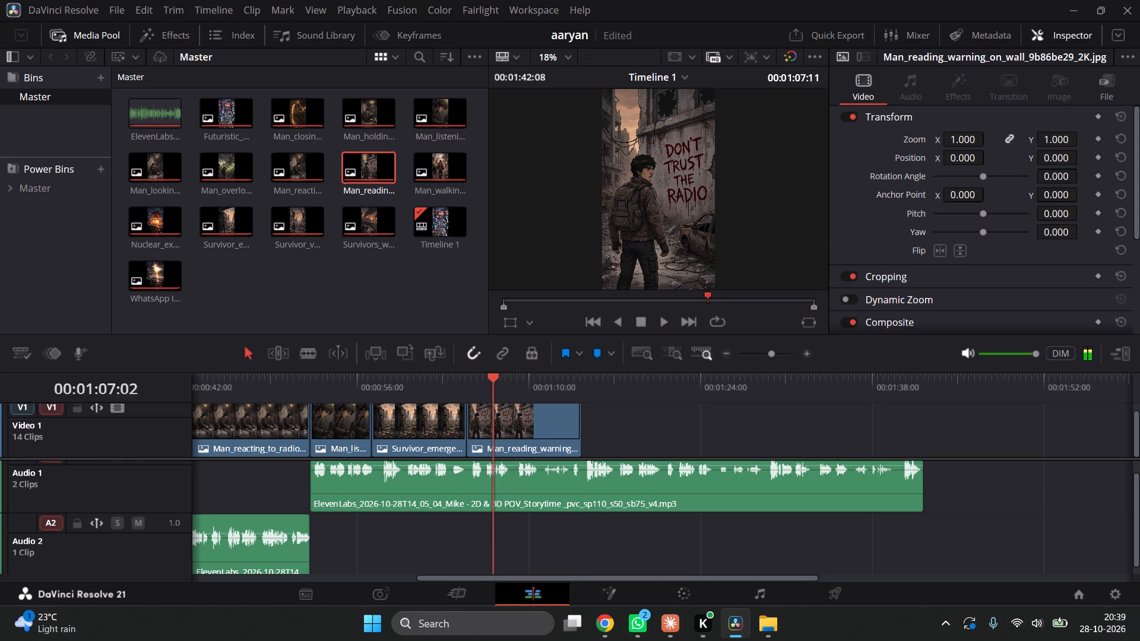
pyautogui.moveTo(492, 382); pyautogui.dragTo(472, 389)
pyautogui.press('space')
pyautogui.press('space')
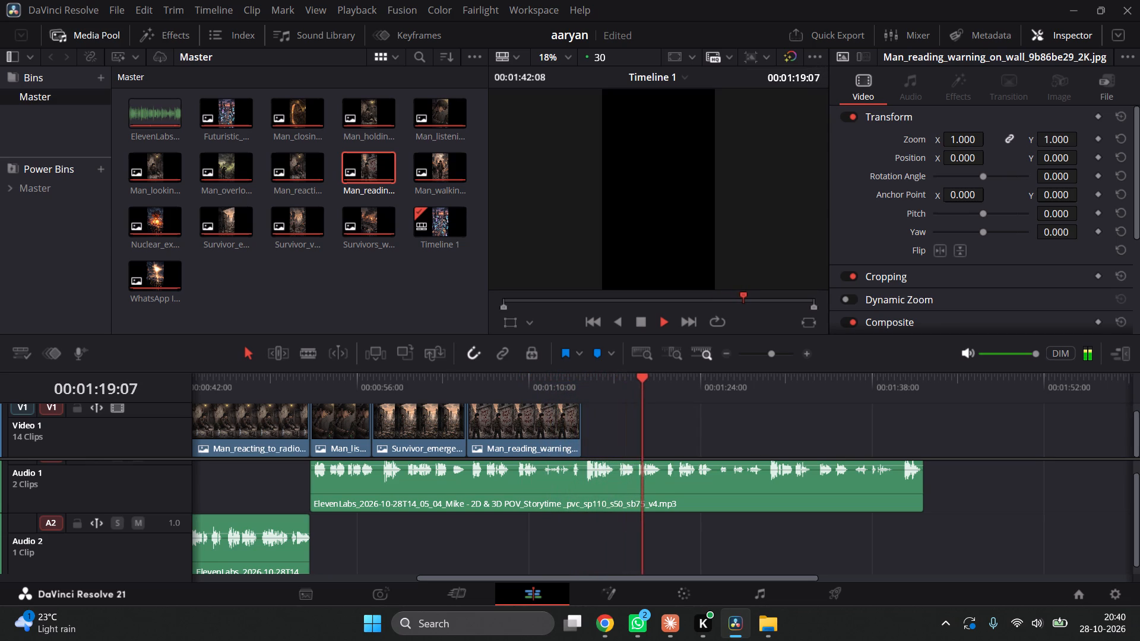
pyautogui.press('space')
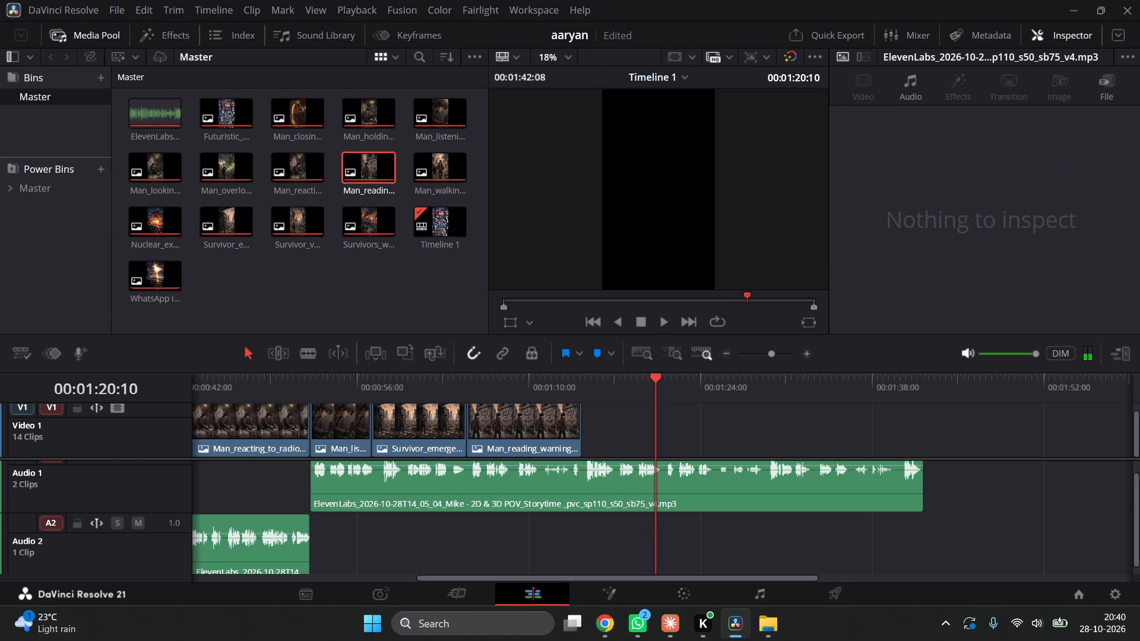
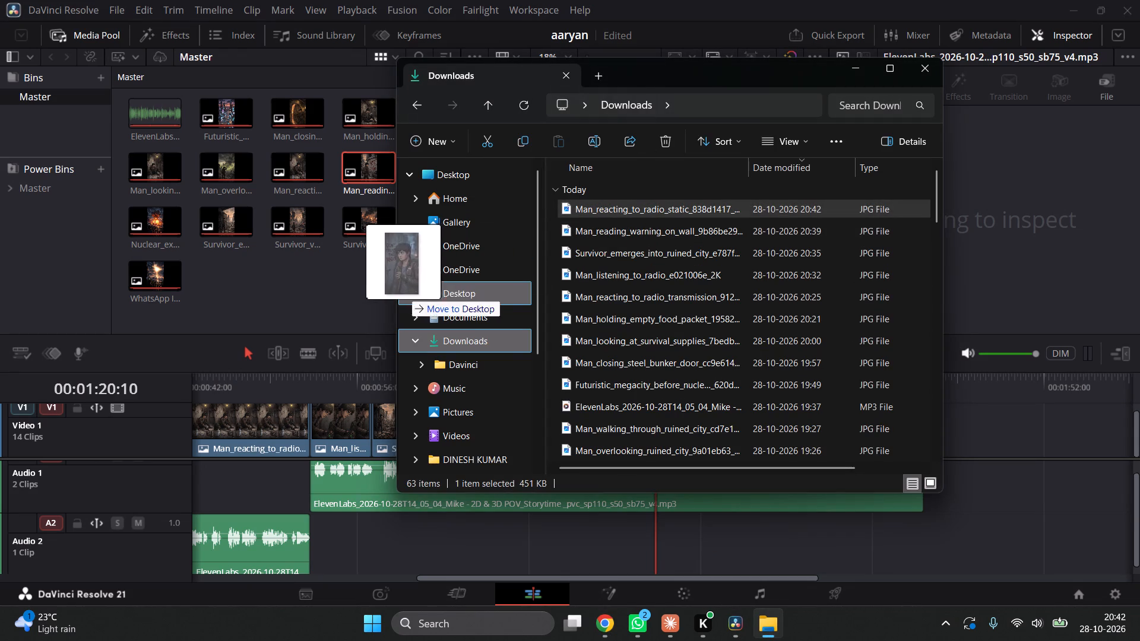
pyautogui.moveTo(403, 291); pyautogui.dragTo(327, 300)
pyautogui.click(327, 300)
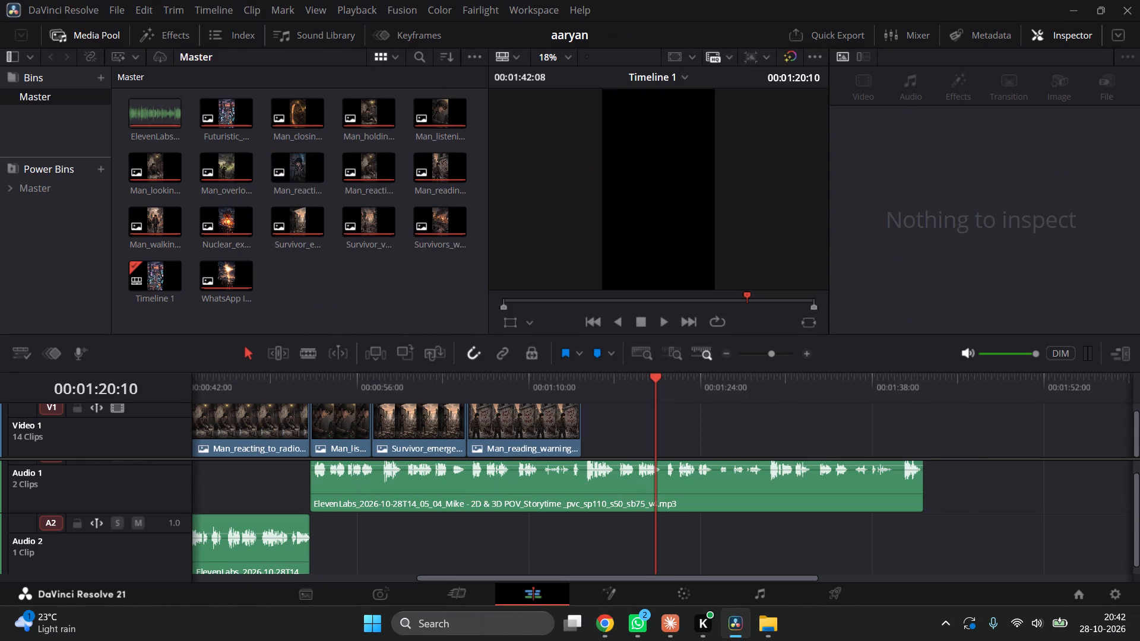
# Place the Man_reacting_to_radio_static still on Video 1 directly after the Man_reading_warning clip.
pyautogui.moveTo(302, 163); pyautogui.dragTo(620, 397)
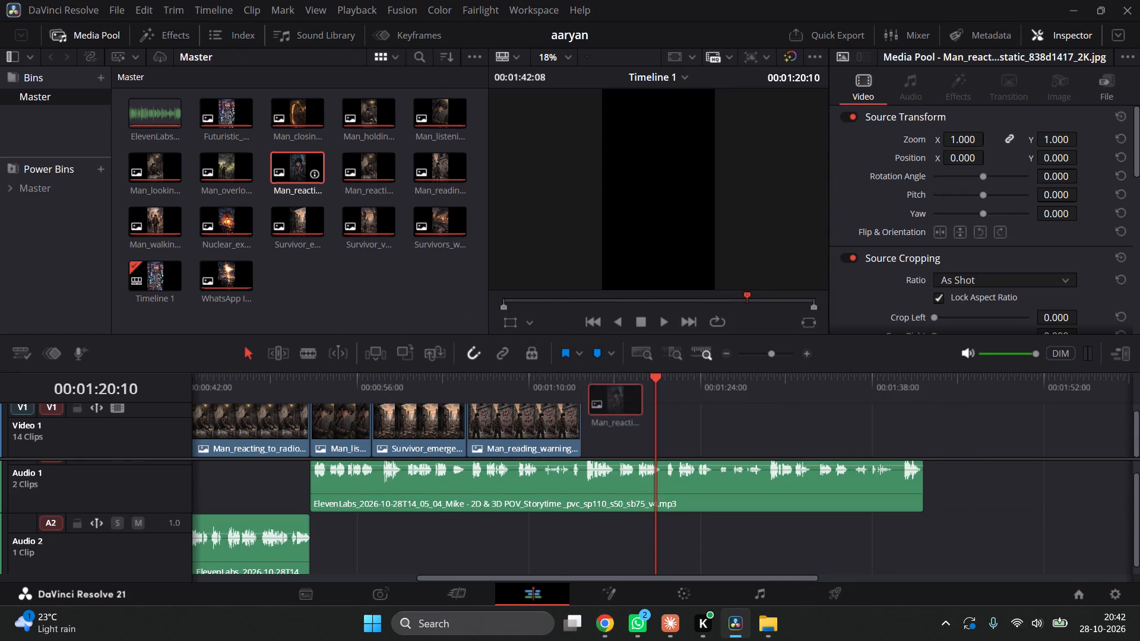
pyautogui.moveTo(620, 397); pyautogui.dragTo(579, 434)
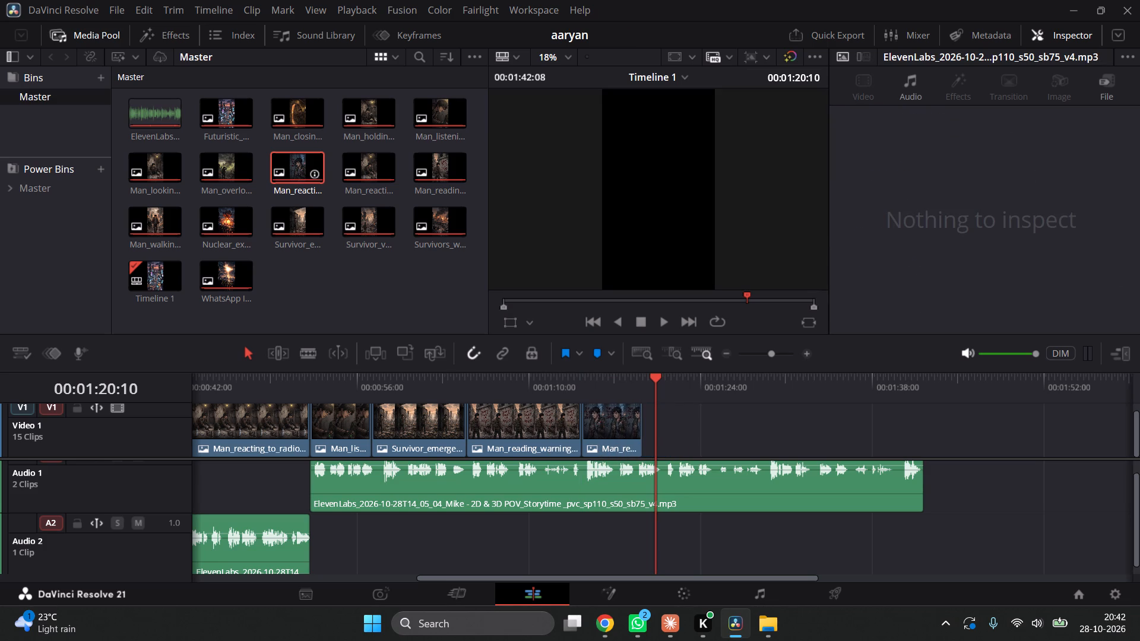
# Play the transition into the new still and trim the end of the Man_reading_warning clip to about 00:01:13 to match the voiceover.
pyautogui.click(539, 384)
pyautogui.press('space')
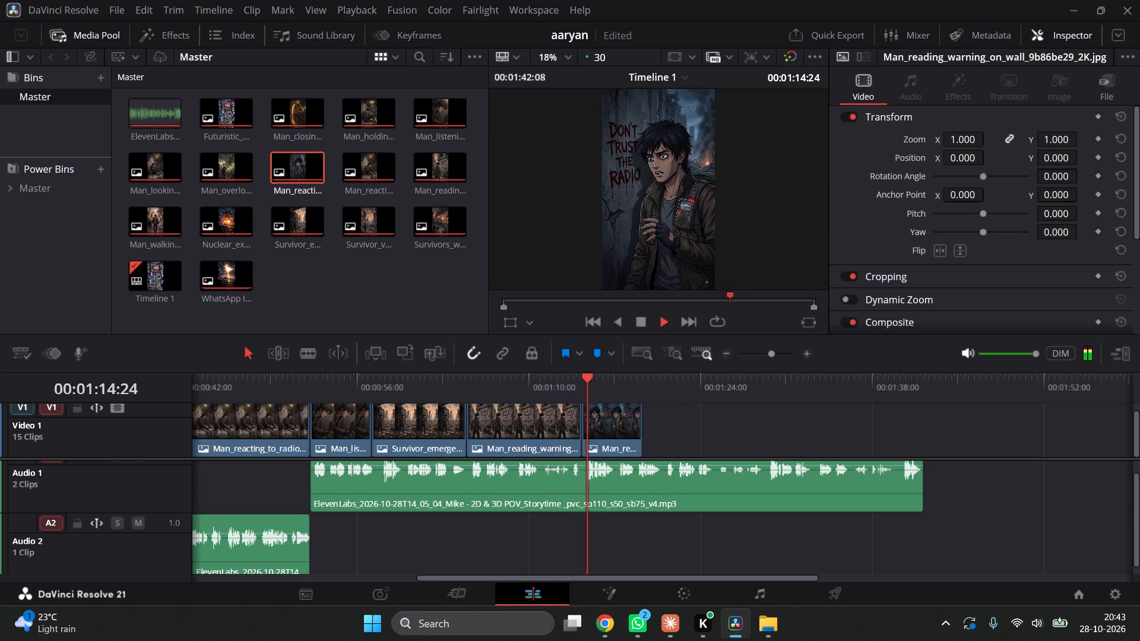
pyautogui.press('space')
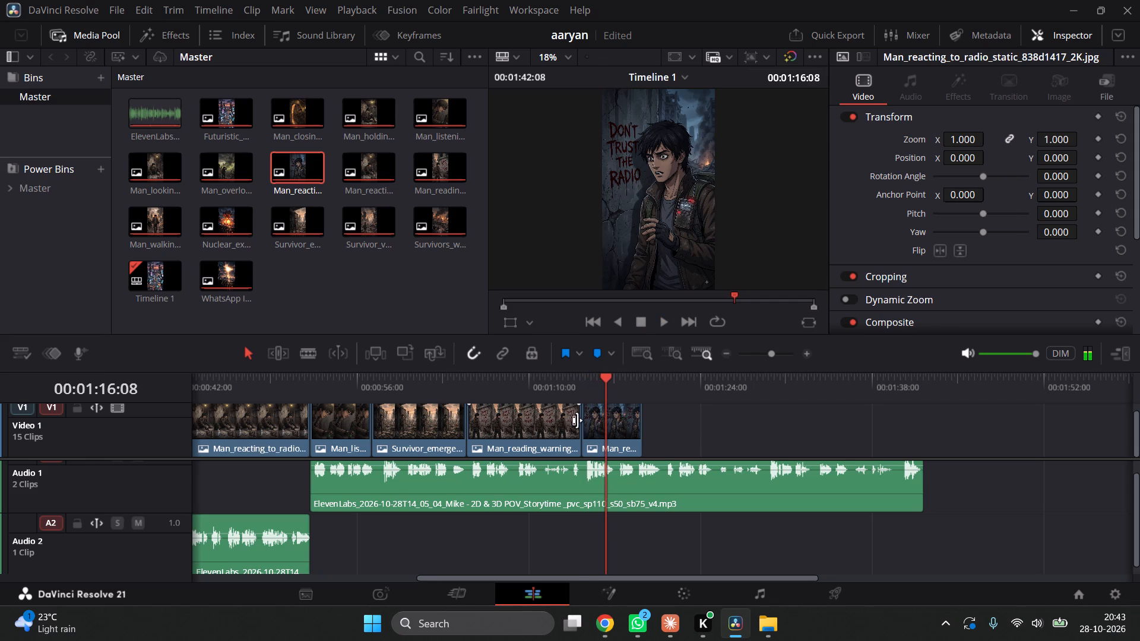
pyautogui.moveTo(578, 420); pyautogui.dragTo(565, 424)
# Move the Man_reacting_to_radio_static clip earlier on Video 1 so it closes the gap after the Man_reading_warning clip.
pyautogui.click(620, 428)
pyautogui.moveTo(620, 428); pyautogui.dragTo(609, 428)
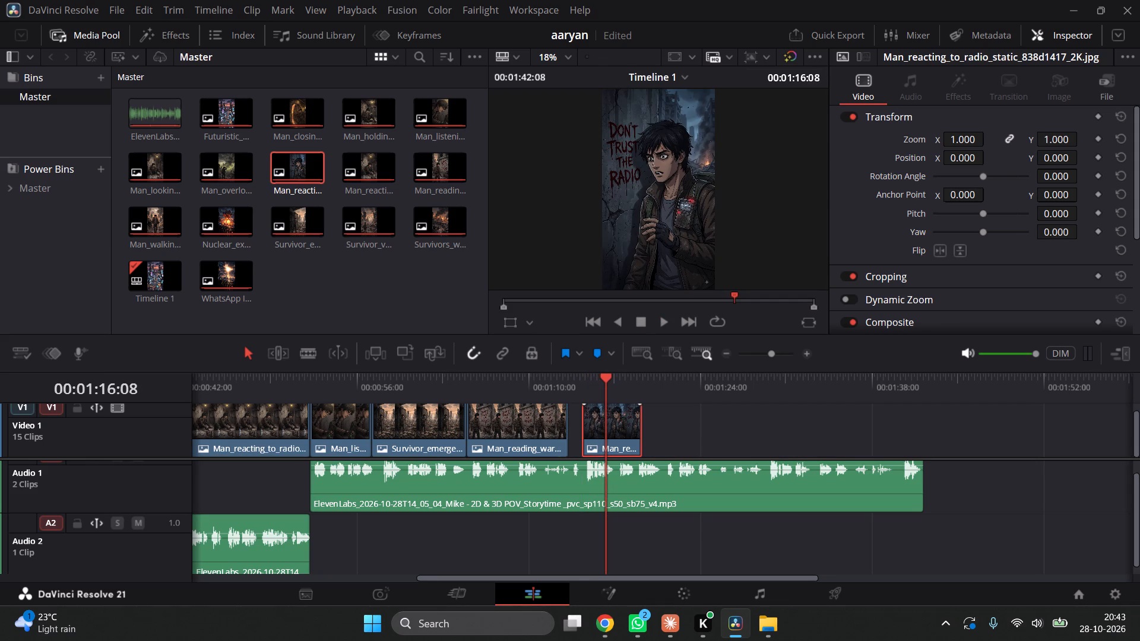
pyautogui.moveTo(609, 428); pyautogui.dragTo(584, 431)
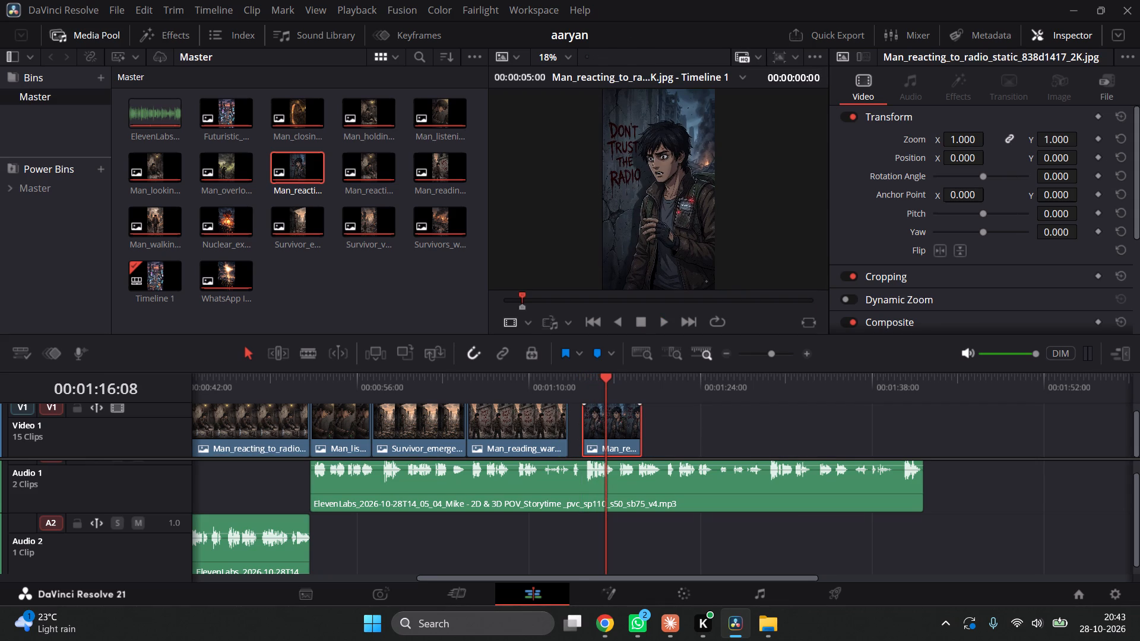
pyautogui.click(545, 380)
pyautogui.moveTo(601, 423); pyautogui.dragTo(603, 423)
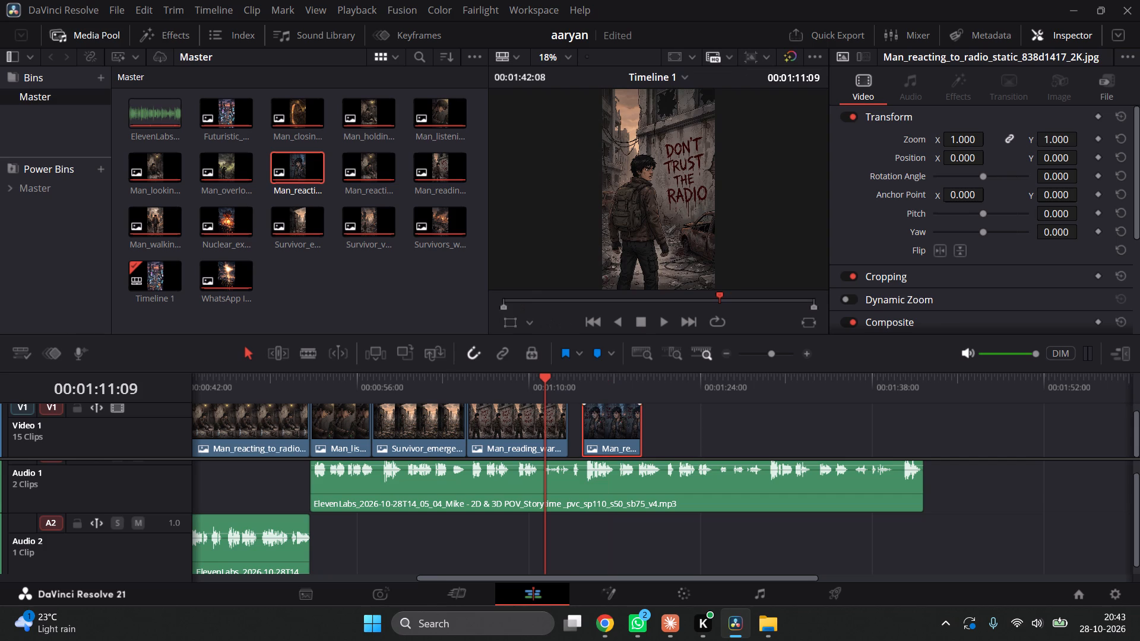
pyautogui.moveTo(603, 423); pyautogui.dragTo(587, 424)
# Play the voiceover from about 00:01:11 and extend the end of the Man_reacting_to_radio_static clip to a duration of about 11 seconds.
pyautogui.click(551, 379)
pyautogui.press('space')
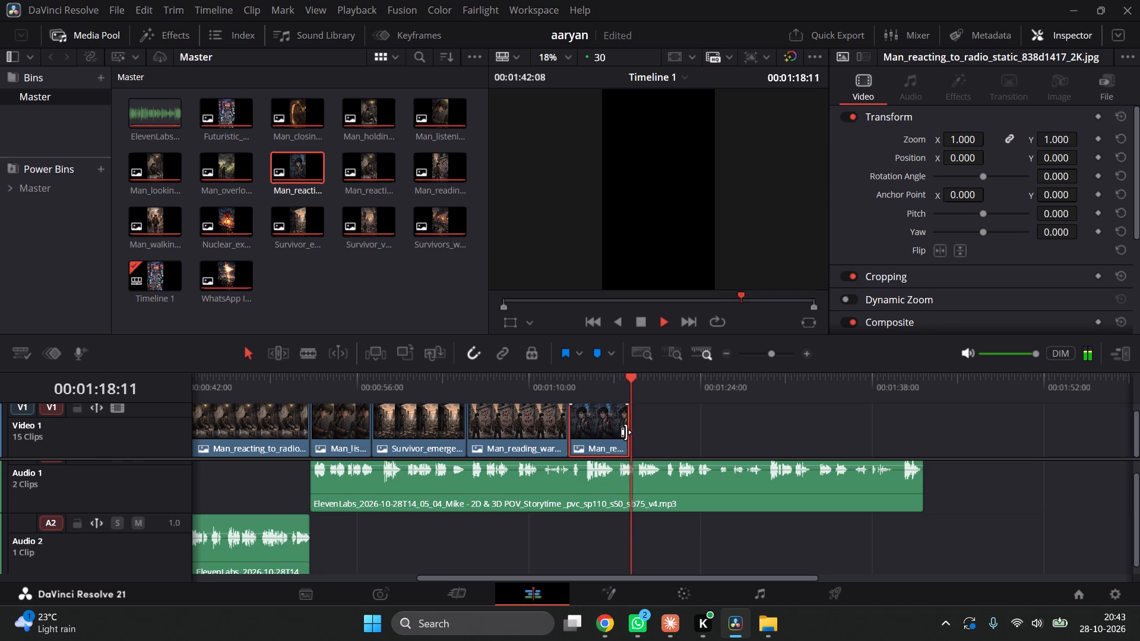
pyautogui.moveTo(629, 432); pyautogui.dragTo(642, 434)
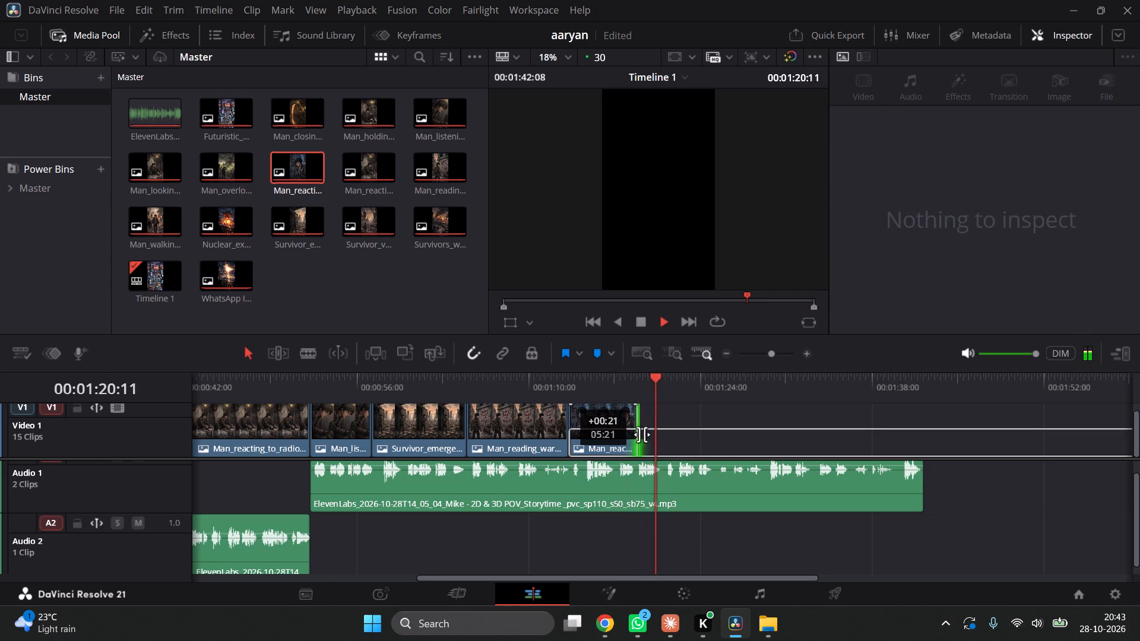
pyautogui.moveTo(642, 434); pyautogui.dragTo(658, 440)
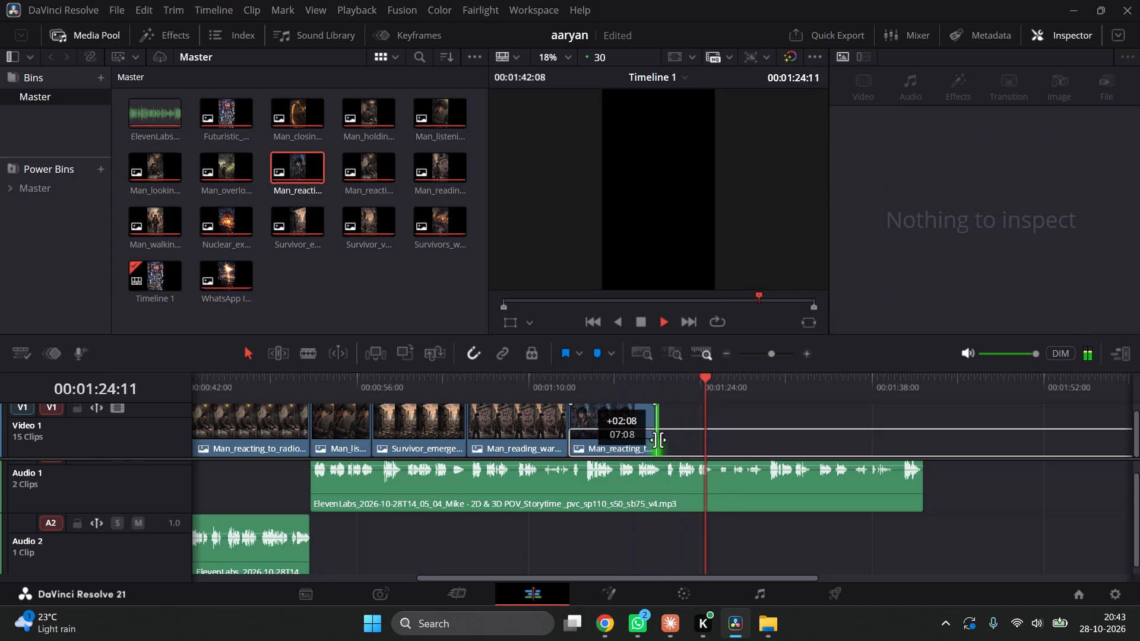
pyautogui.moveTo(658, 440); pyautogui.dragTo(703, 448)
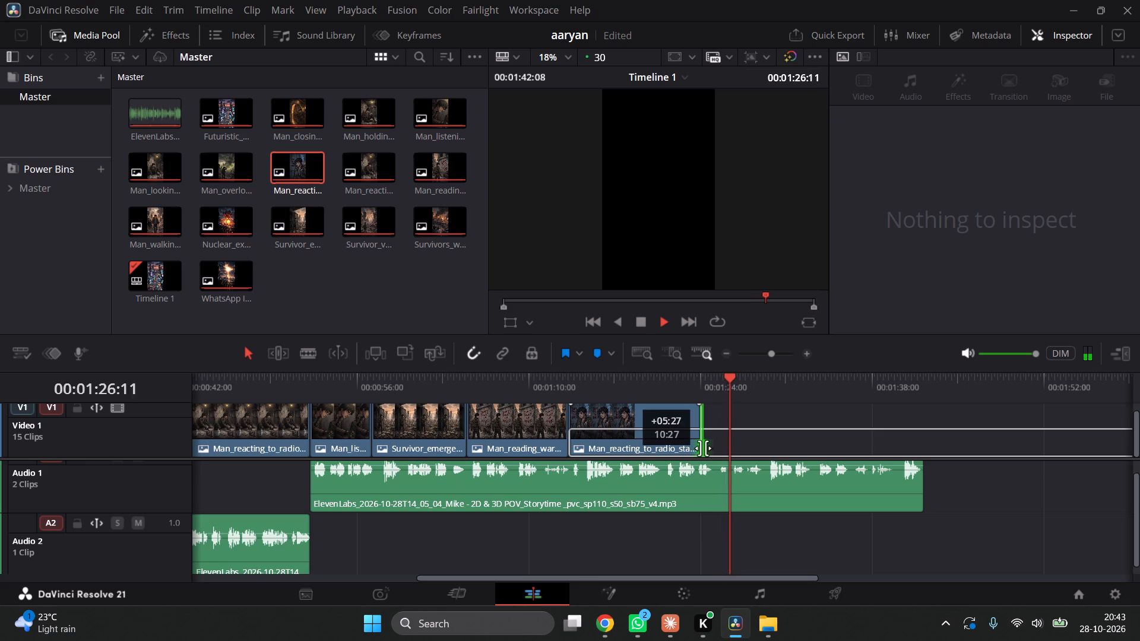
pyautogui.moveTo(703, 448); pyautogui.dragTo(705, 448)
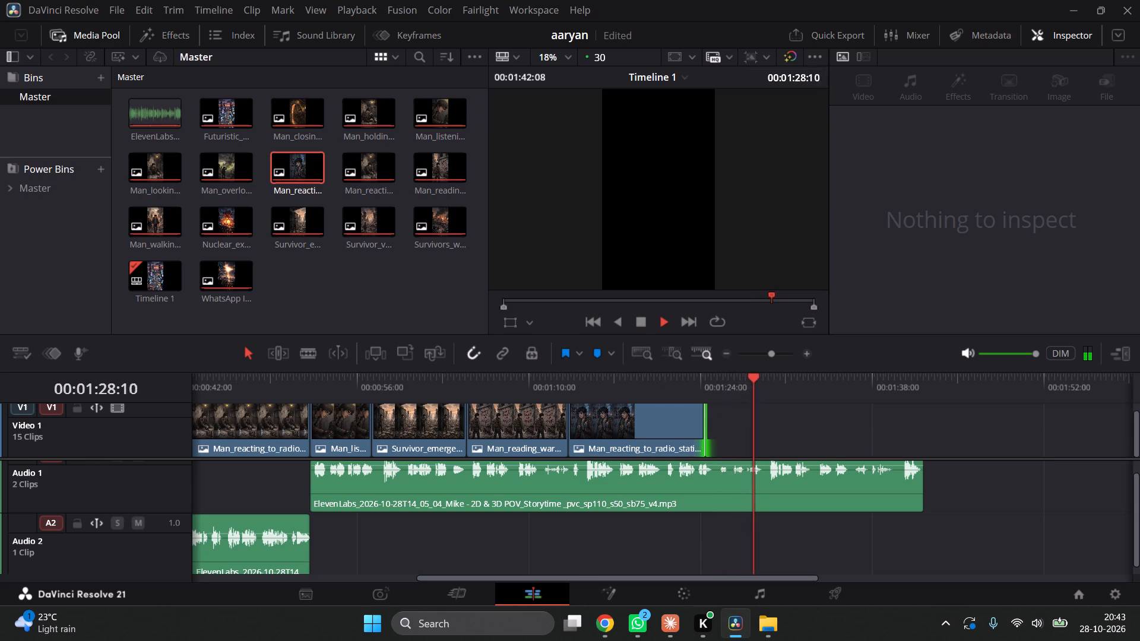
pyautogui.click(715, 446)
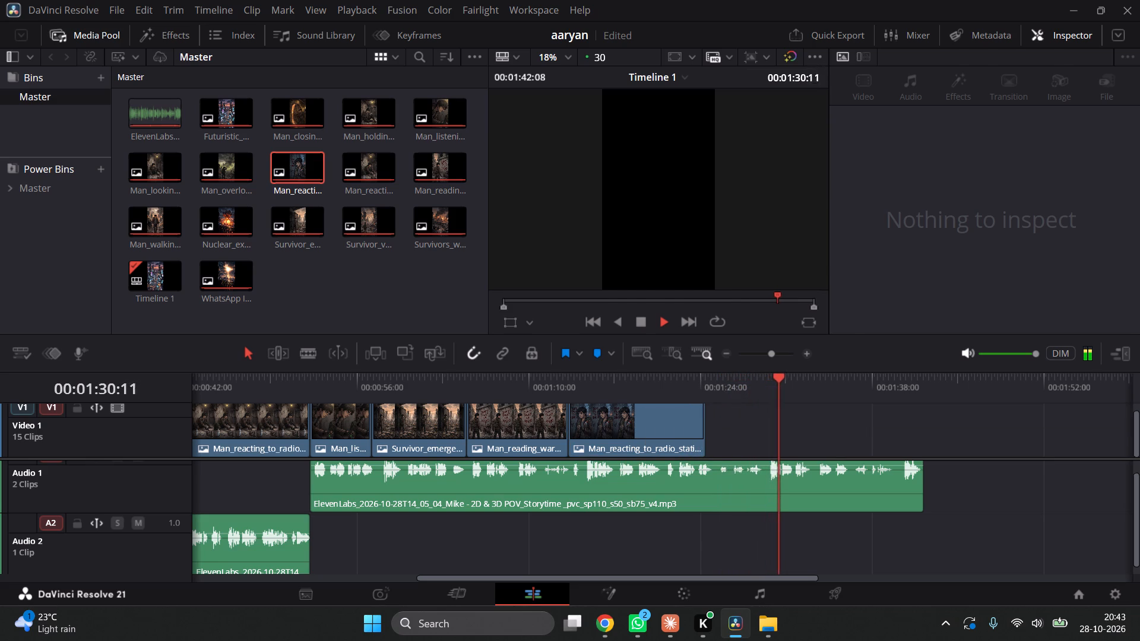
# Replay the voiceover over the Man_reacting_to_radio_static clip and extend the clip's end to a duration of about 16 seconds.
pyautogui.click(578, 380)
pyautogui.press('space')
pyautogui.press('space')
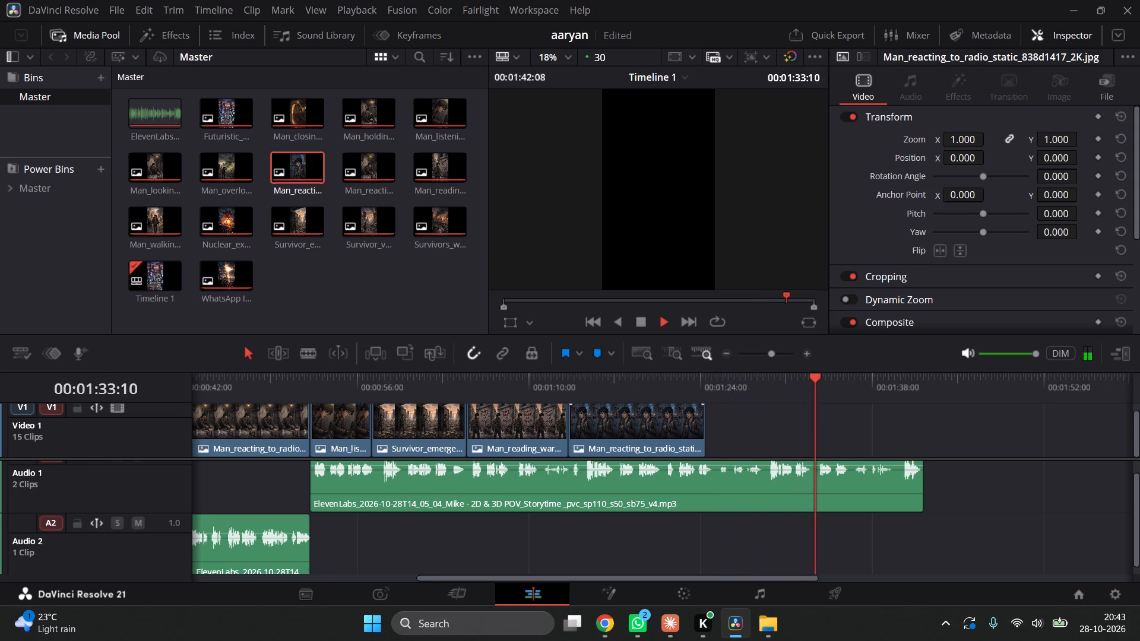
pyautogui.press('space')
pyautogui.click(707, 432)
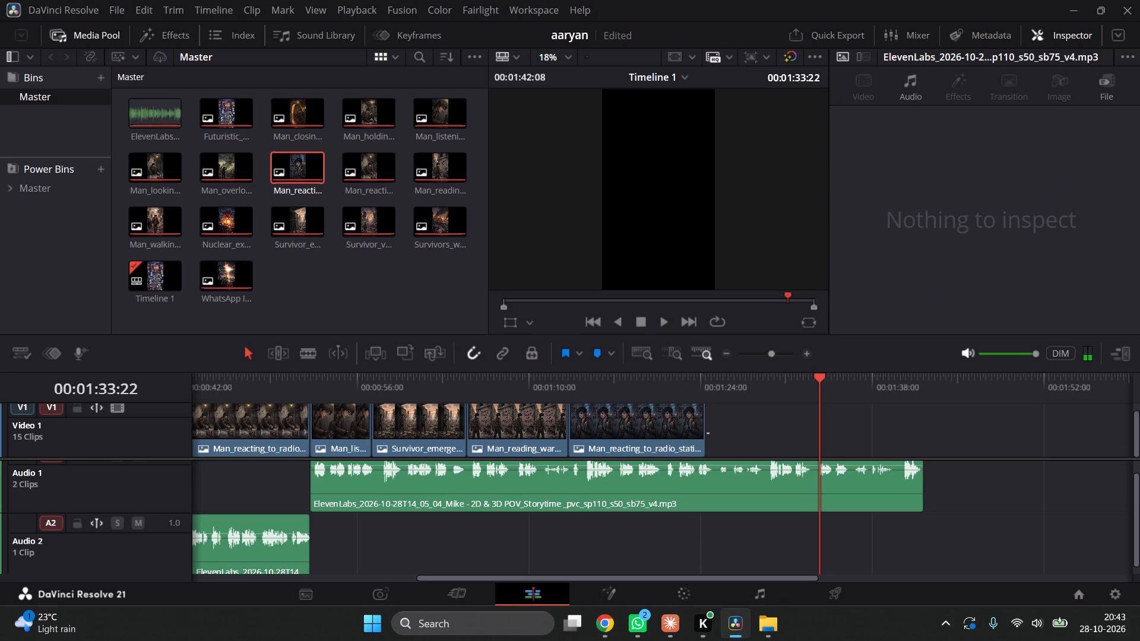
pyautogui.moveTo(701, 433); pyautogui.dragTo(768, 448)
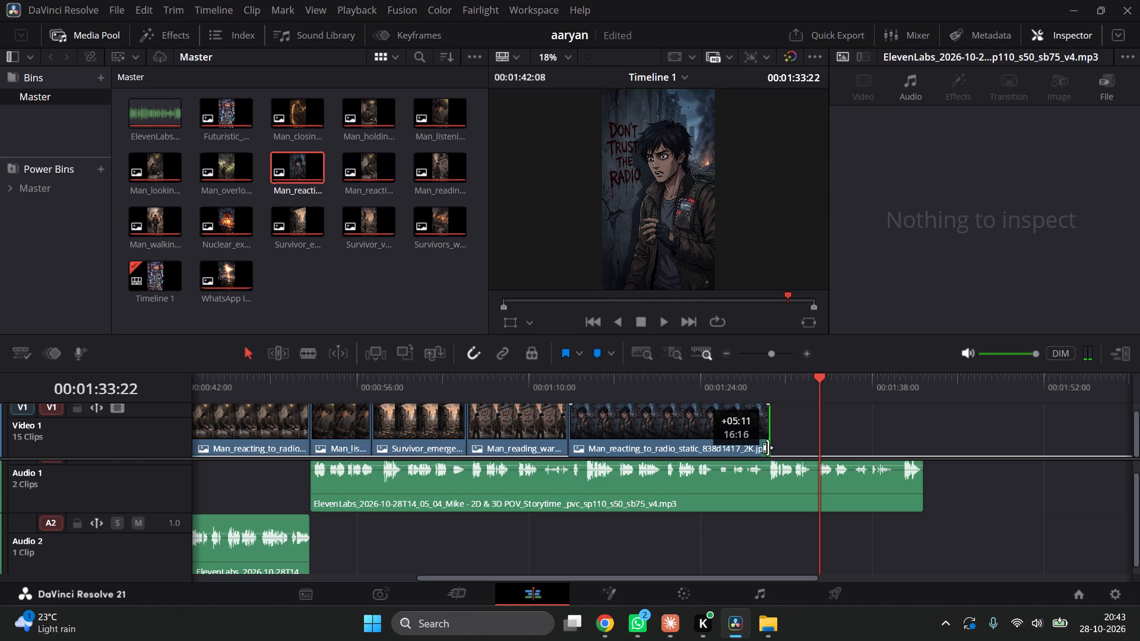
pyautogui.moveTo(768, 448); pyautogui.dragTo(762, 451)
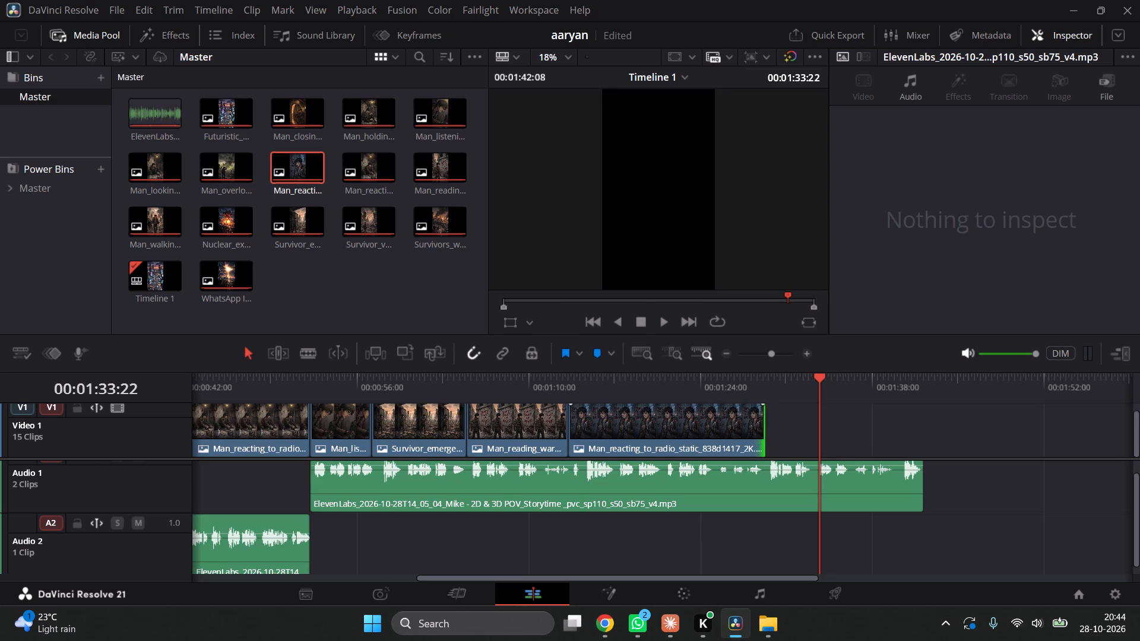
# Listen to the voiceover from about 00:01:24 and again from the end of the last still to check the narration needing visuals.
pyautogui.click(711, 366)
pyautogui.click(709, 381)
pyautogui.press('space')
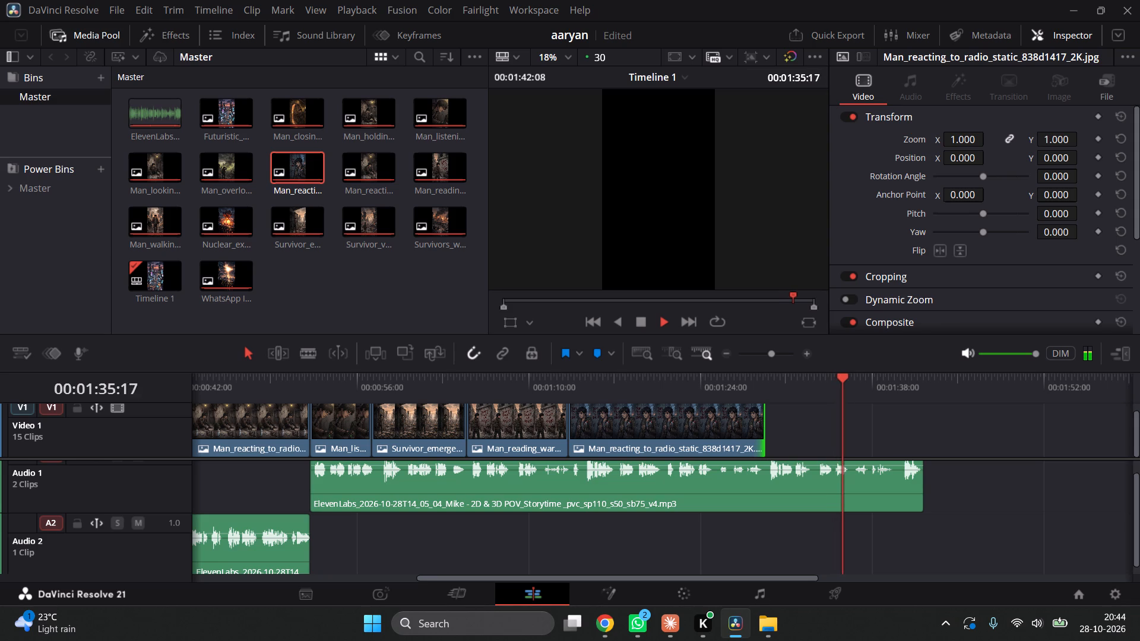
pyautogui.press('space')
pyautogui.press('space')
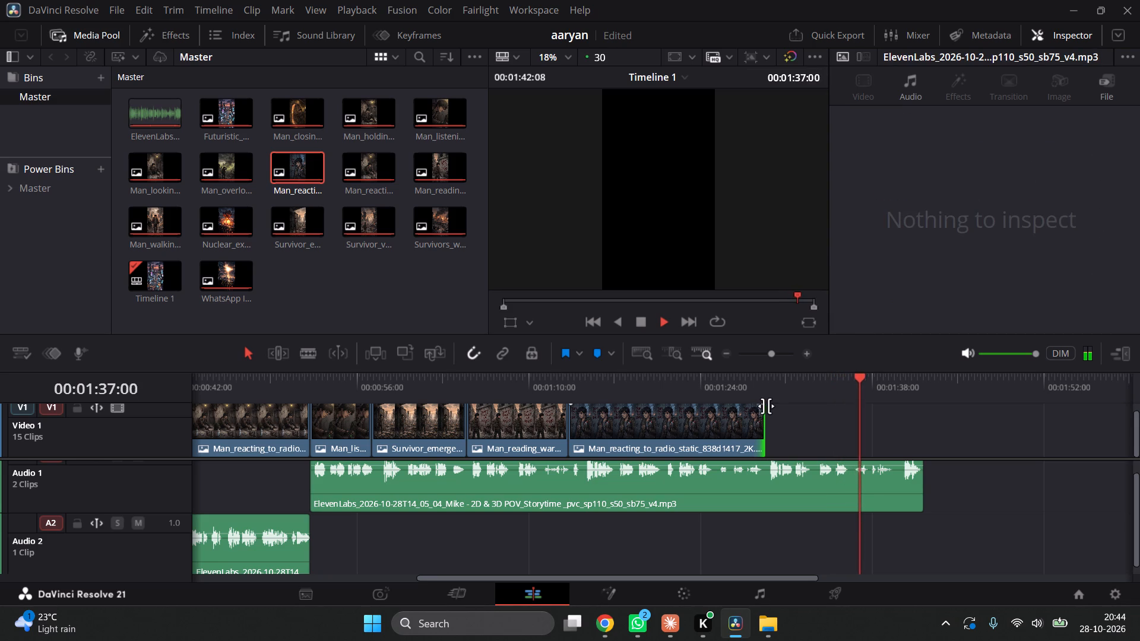
pyautogui.press('space')
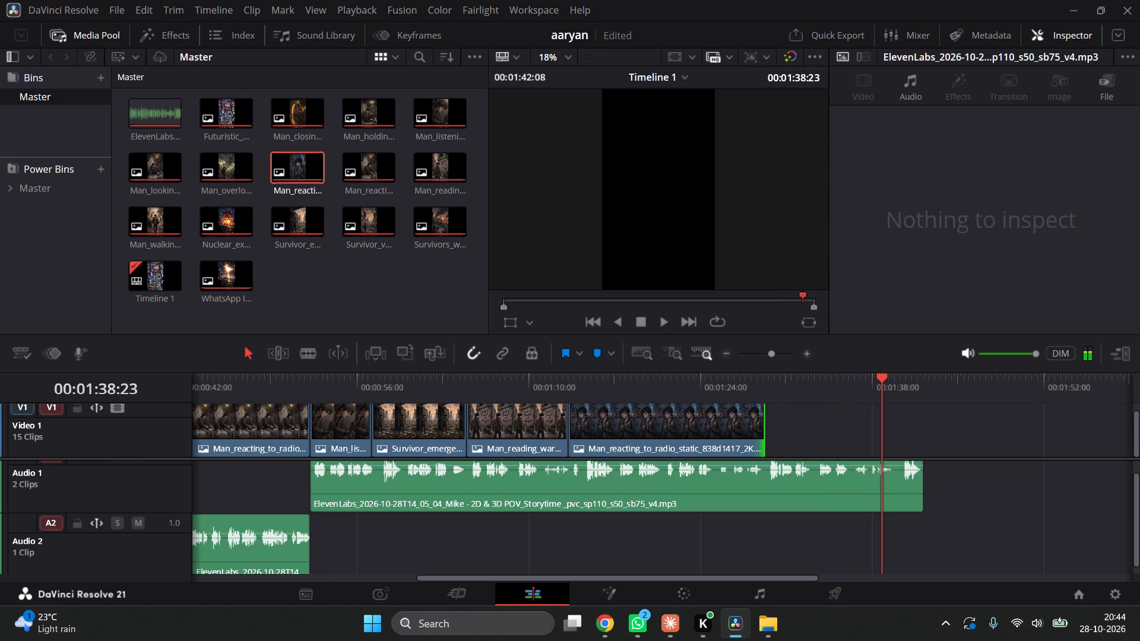
pyautogui.click(768, 381)
pyautogui.press('space')
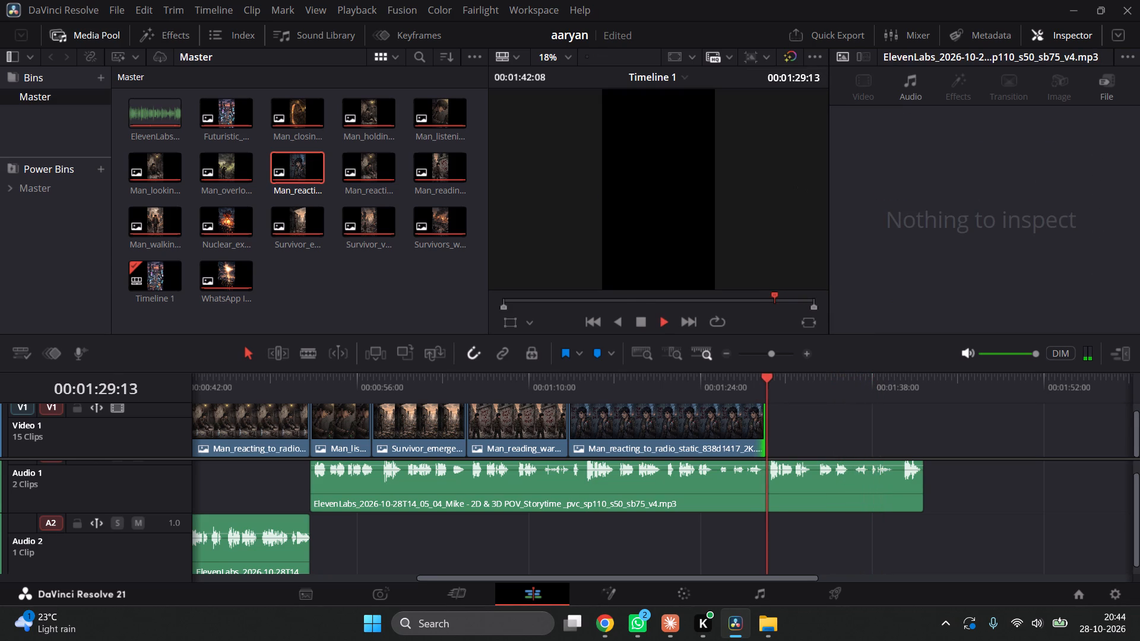
pyautogui.press('space')
pyautogui.press('space')
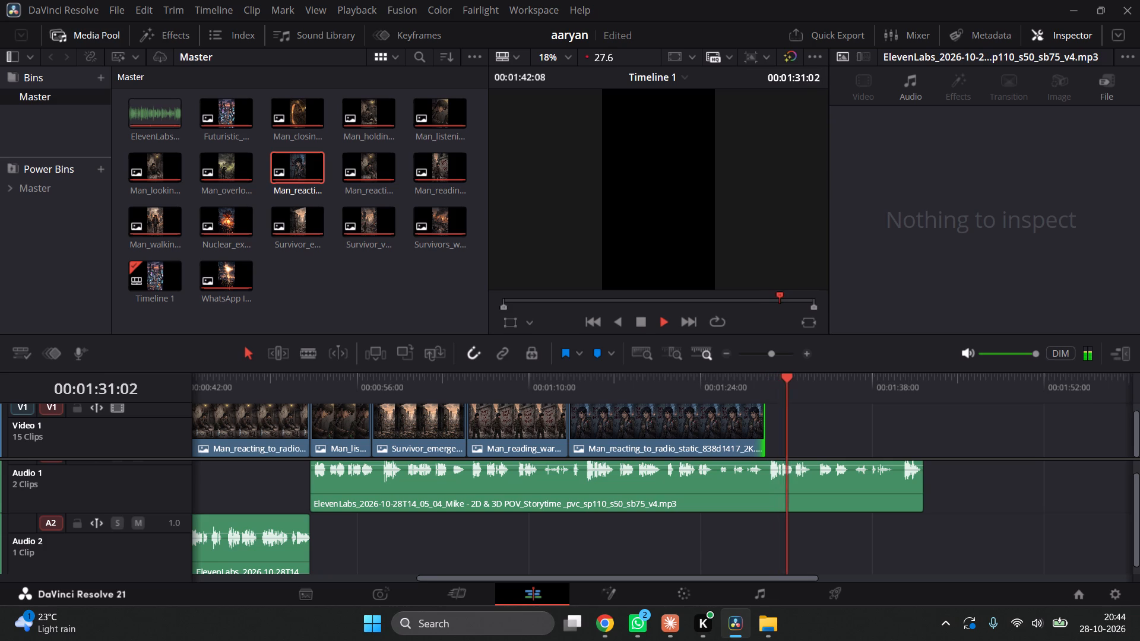
pyautogui.press('space')
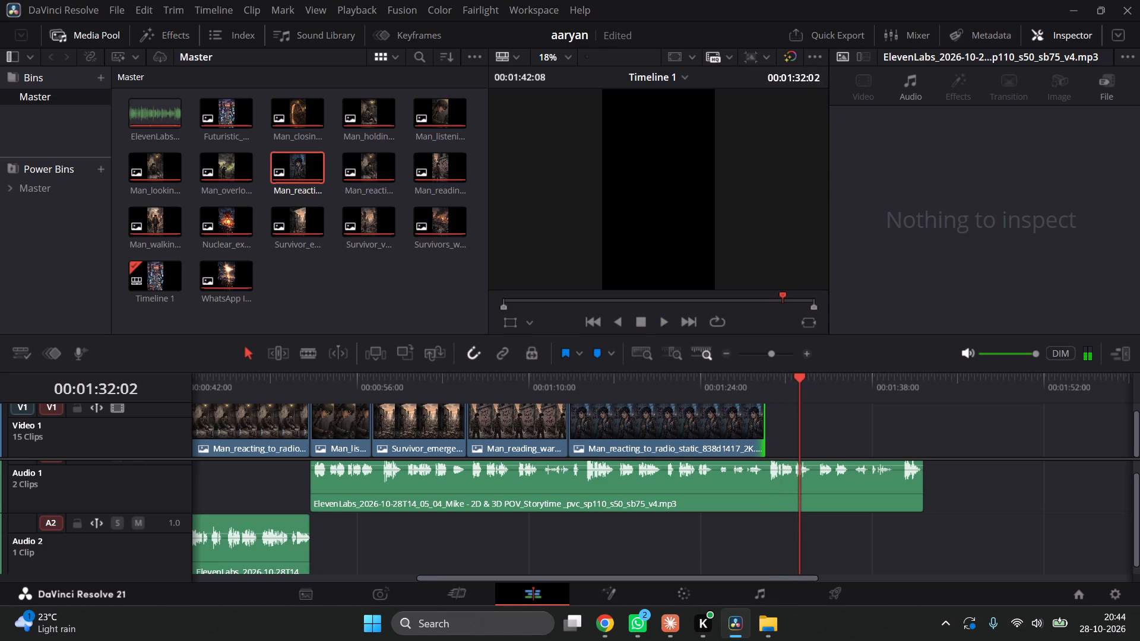
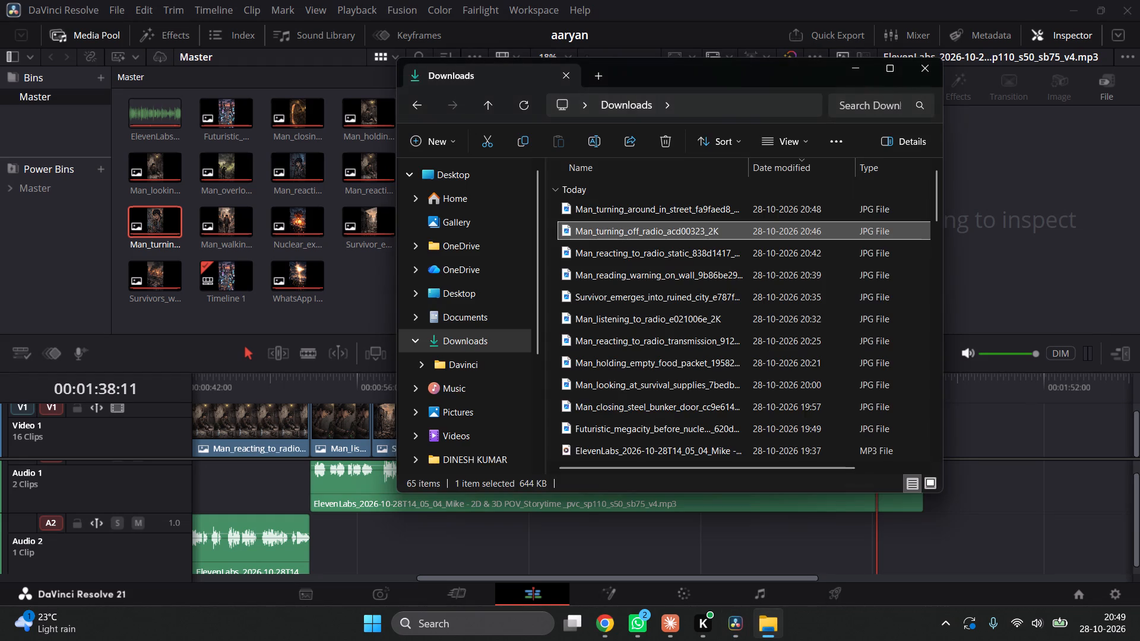
pyautogui.moveTo(677, 210); pyautogui.dragTo(392, 237)
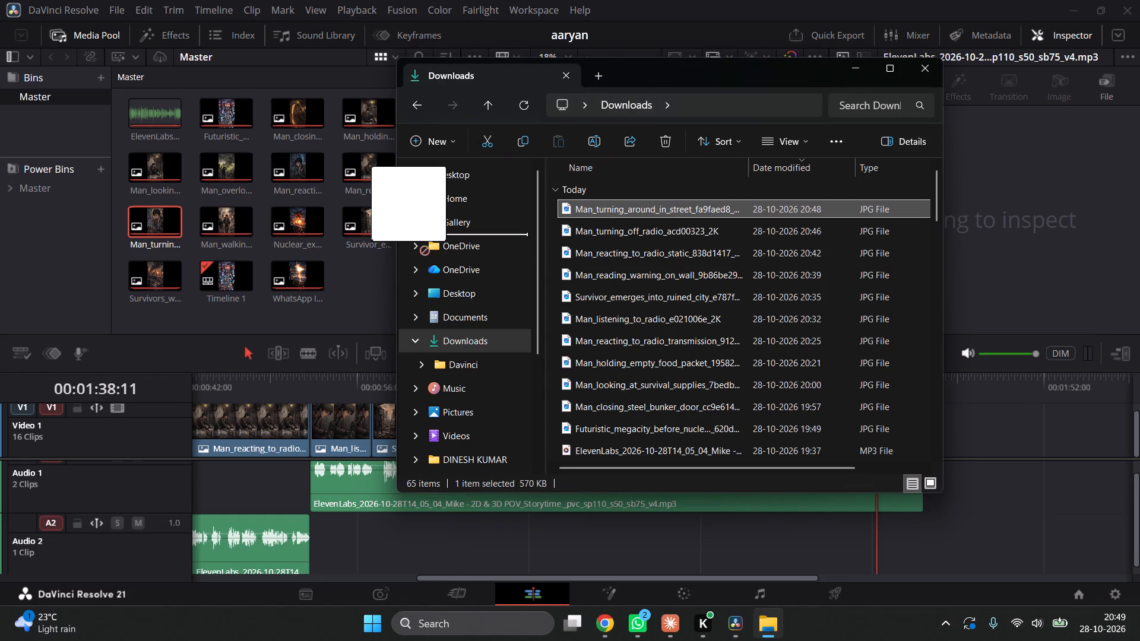
pyautogui.moveTo(392, 237); pyautogui.dragTo(264, 256)
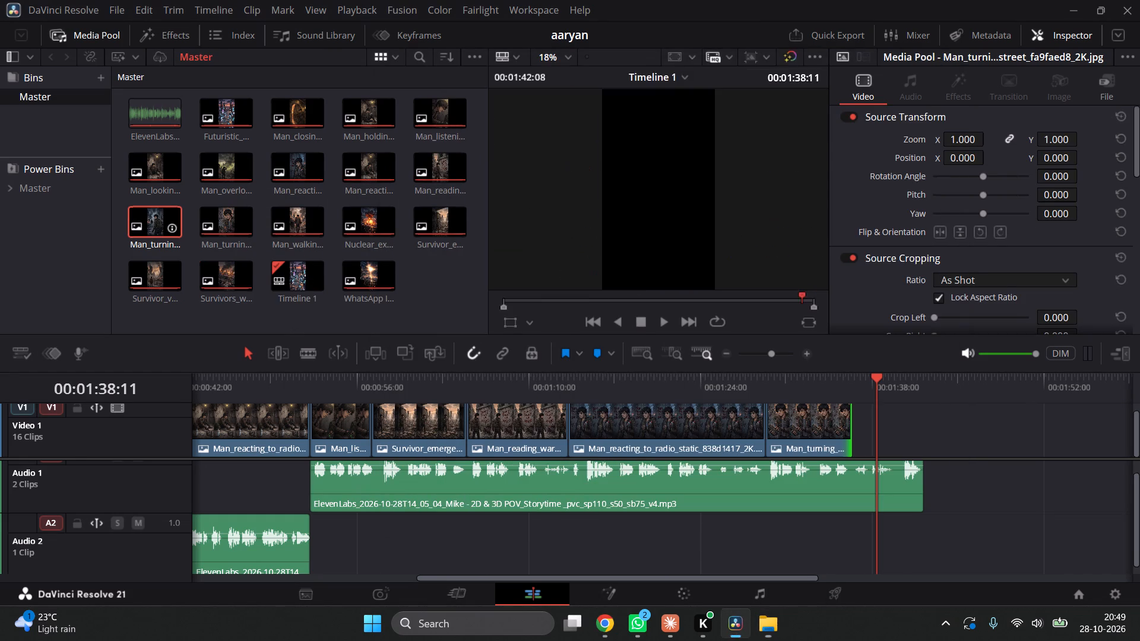
# Place the man-turning-around-in-street still on Video 1 directly after the Man_turning_off_radio clip.
pyautogui.moveTo(146, 211); pyautogui.dragTo(905, 425)
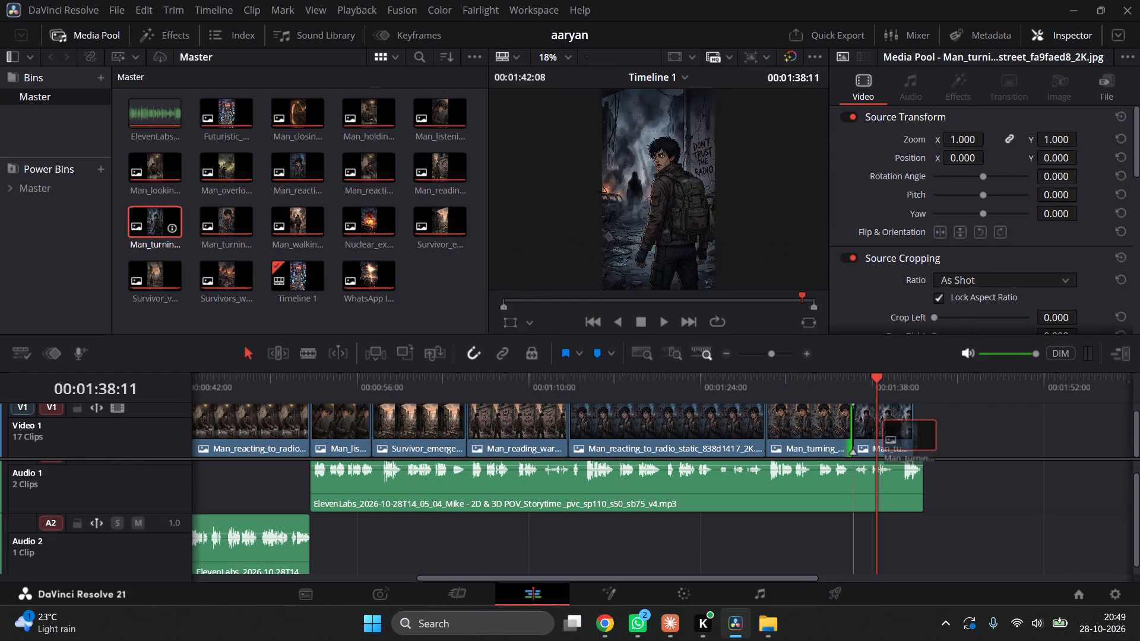
pyautogui.moveTo(905, 425); pyautogui.dragTo(853, 427)
# Play back the closing section against the voiceover and extend the turning-around-in-street clip to the end of the Audio 1 narration.
pyautogui.click(819, 382)
pyautogui.press('space')
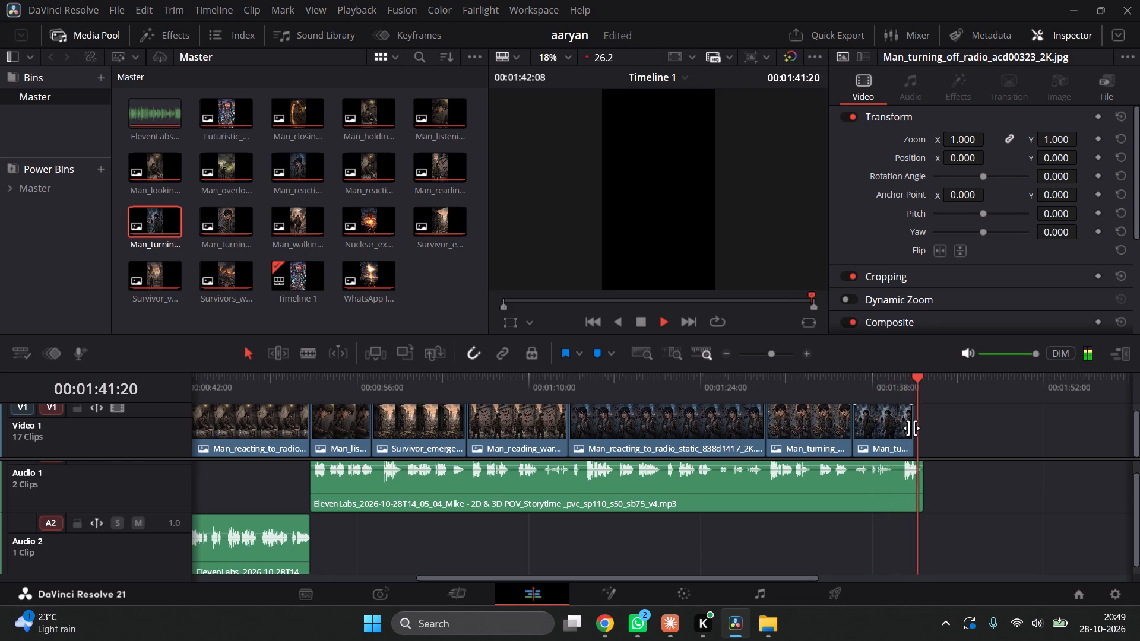
pyautogui.press('space')
pyautogui.moveTo(911, 428); pyautogui.dragTo(923, 432)
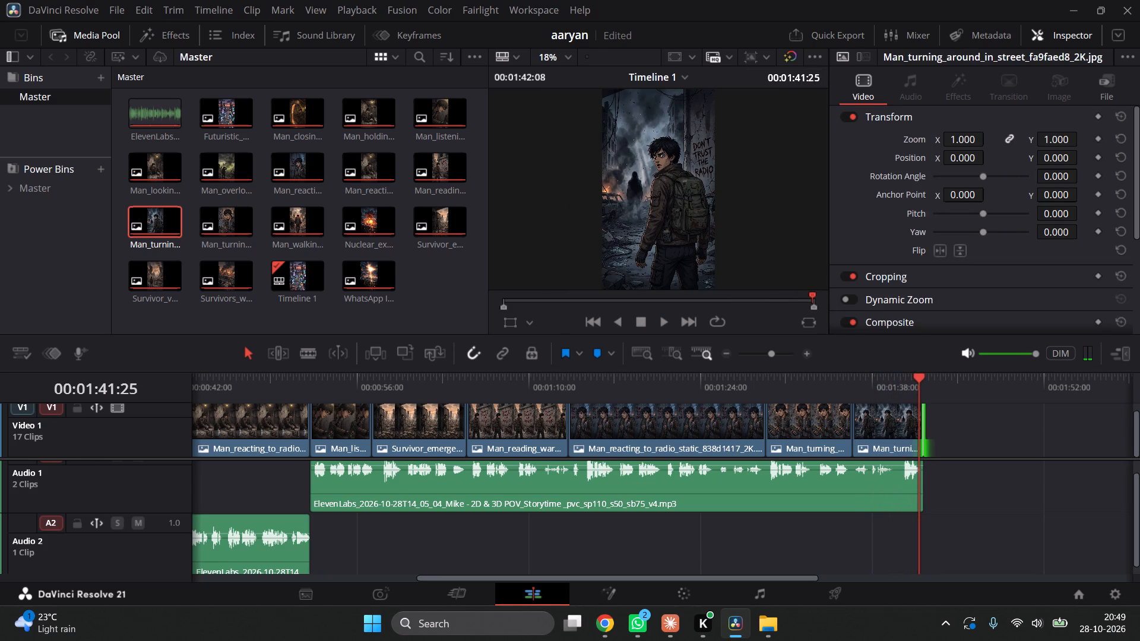
pyautogui.click(860, 389)
pyautogui.press('space')
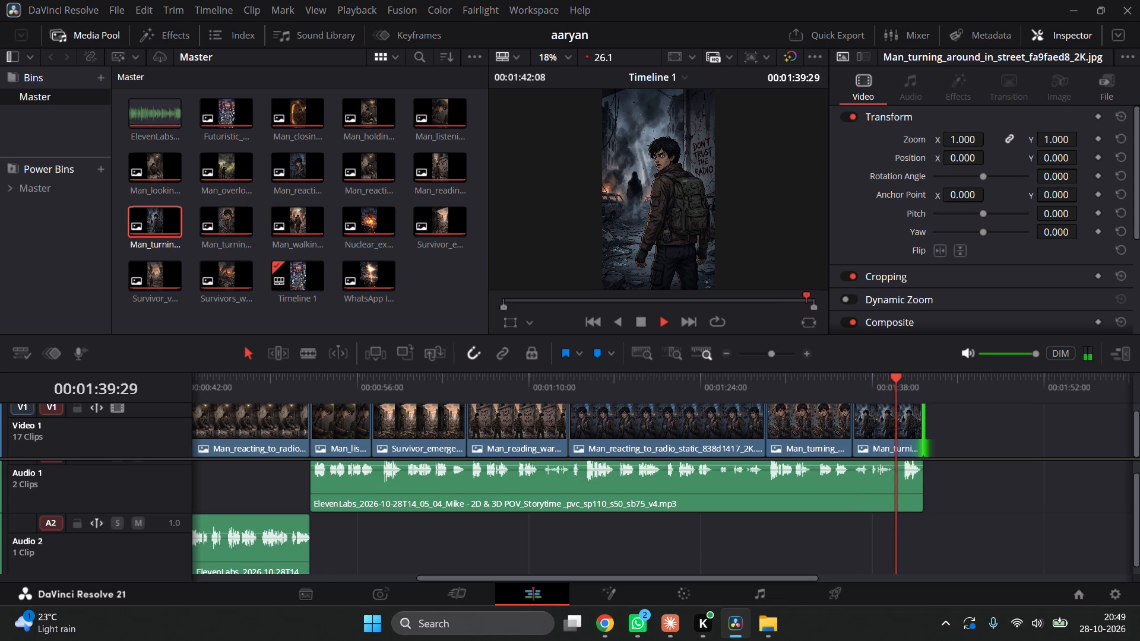
# Finish reviewing the turning-around-in-street still against the end of the Audio 1 narration and stop playback.
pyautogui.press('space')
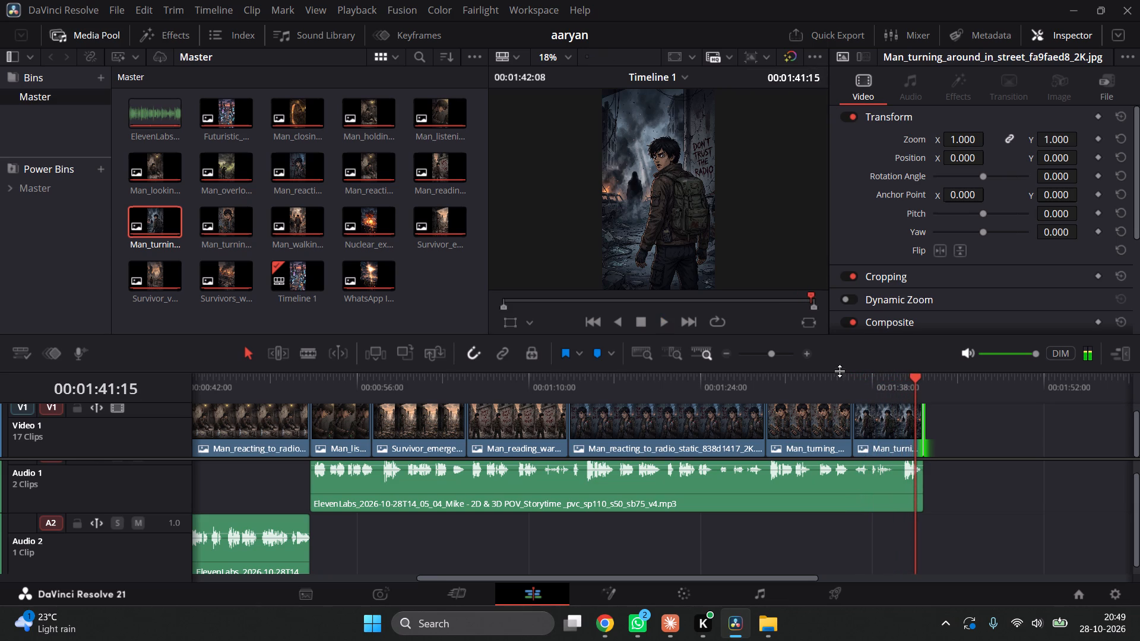
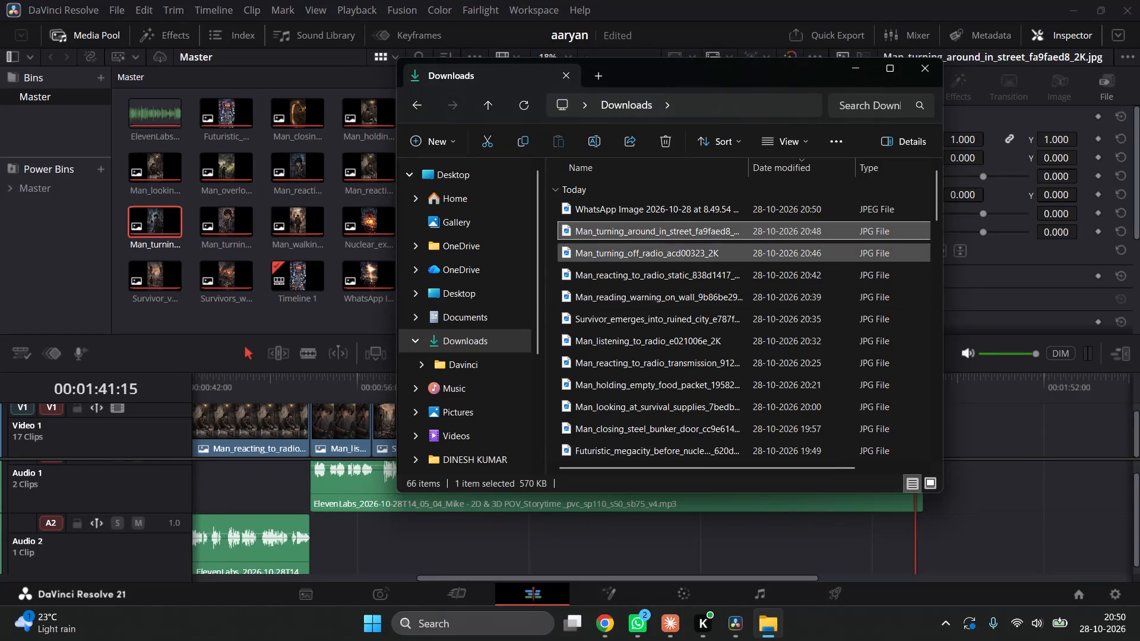
# Import the WhatsApp Image 2026-10-28 at 8.49.54 PM still from the Downloads folder into the Master bin.
pyautogui.moveTo(686, 202); pyautogui.dragTo(338, 251)
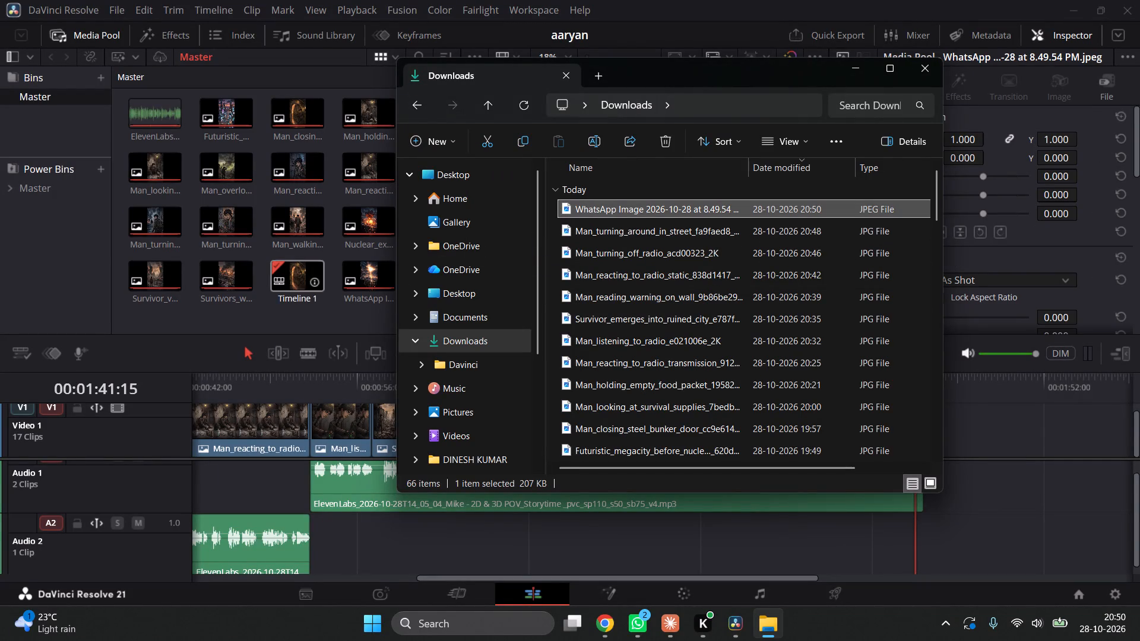
# Place the newly imported WhatsApp title still on Video 1 directly after the Man_turning_around_in_street clip.
pyautogui.moveTo(433, 279); pyautogui.dragTo(639, 338)
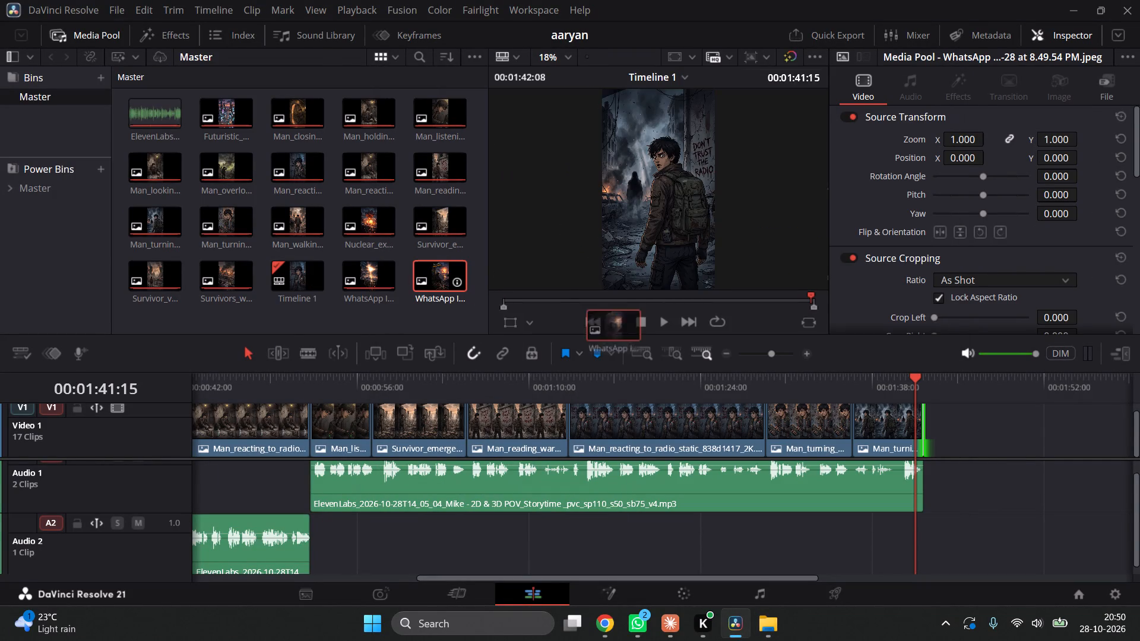
pyautogui.moveTo(639, 338); pyautogui.dragTo(988, 446)
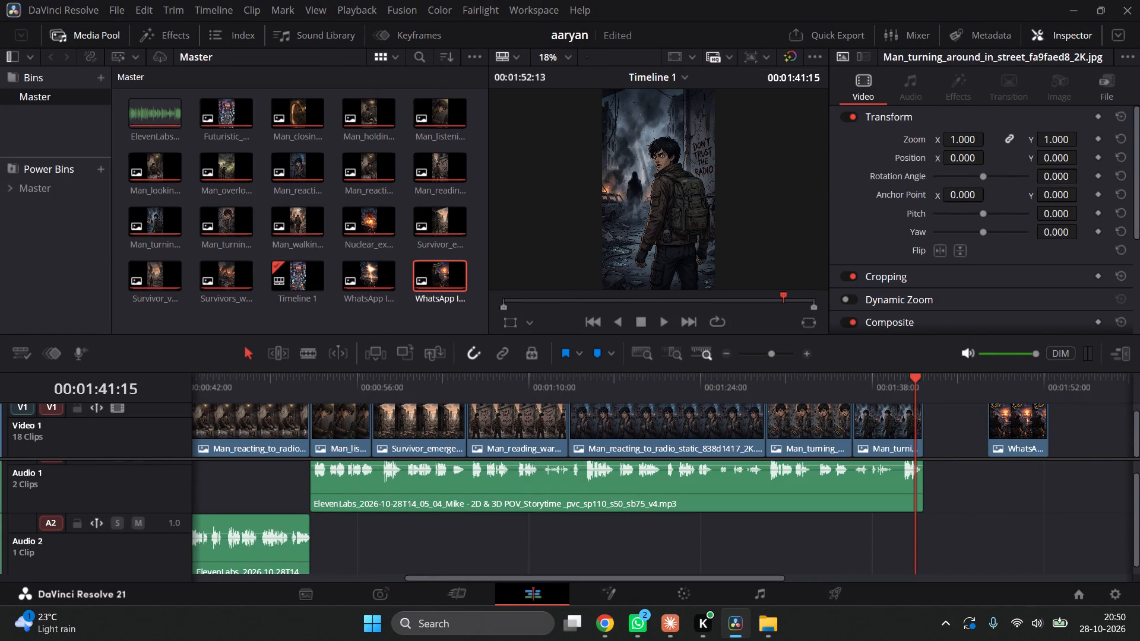
pyautogui.moveTo(1001, 443); pyautogui.dragTo(934, 442)
# Play back the ending and roll the cut between the turning-around-in-street clip and the title still earlier, to about 00:01:41.
pyautogui.click(883, 390)
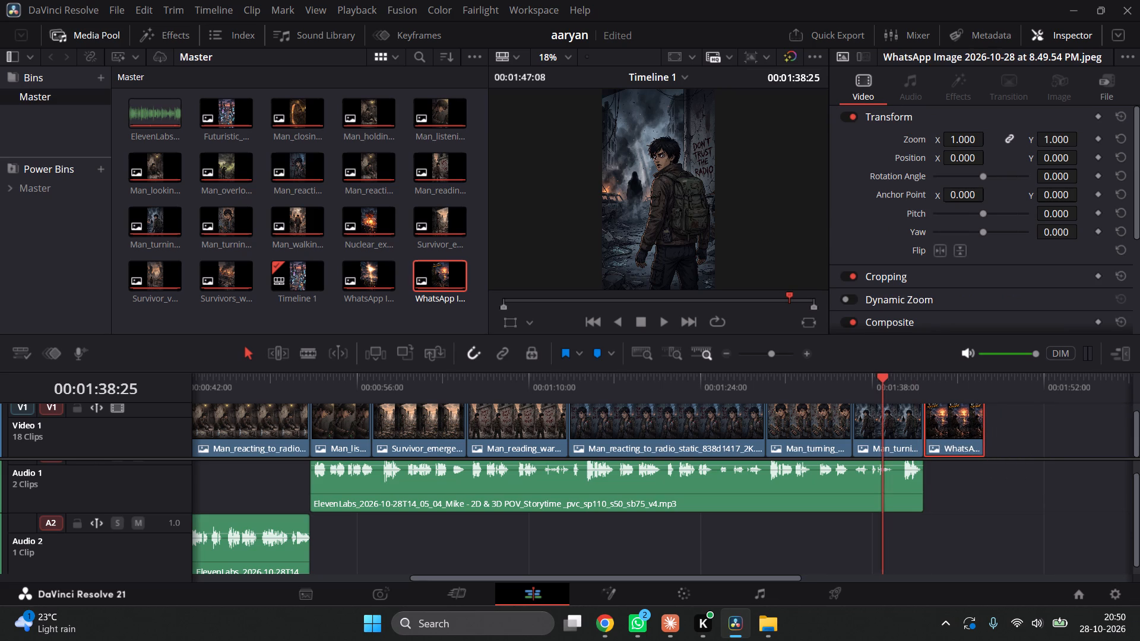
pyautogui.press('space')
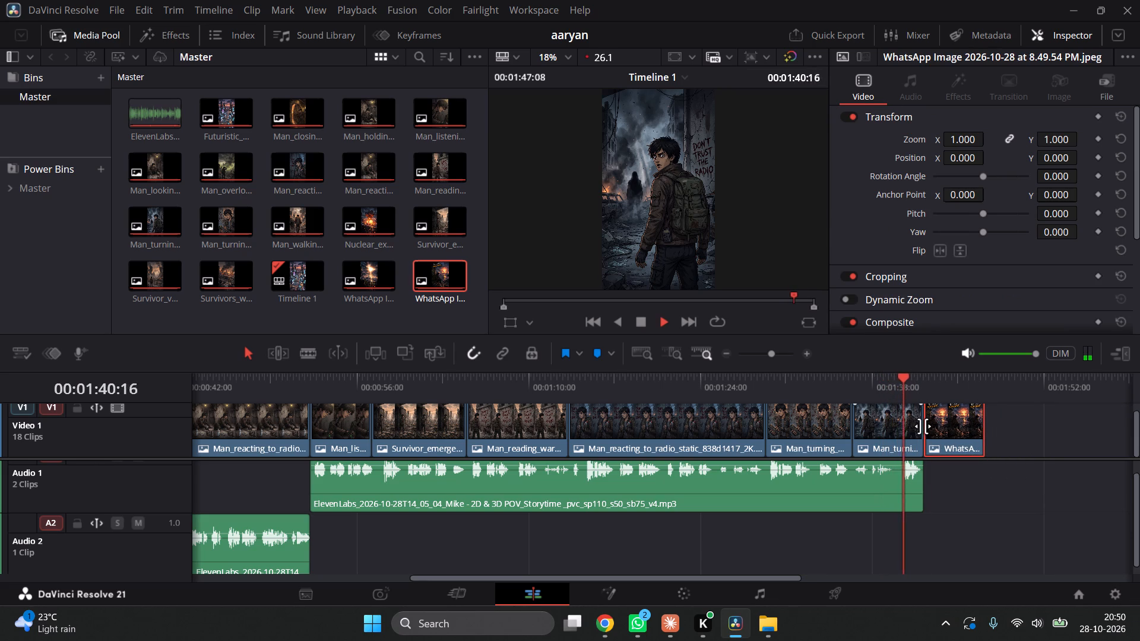
pyautogui.moveTo(922, 426); pyautogui.dragTo(908, 431)
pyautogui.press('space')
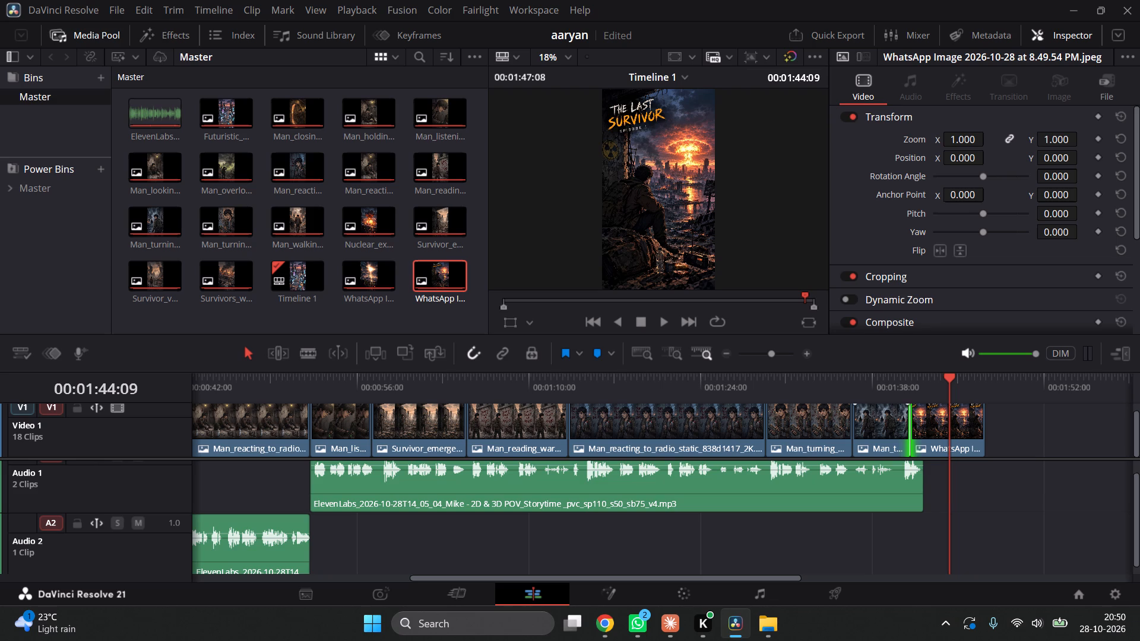
# Switch to the Claude app.
pyautogui.click(671, 636)
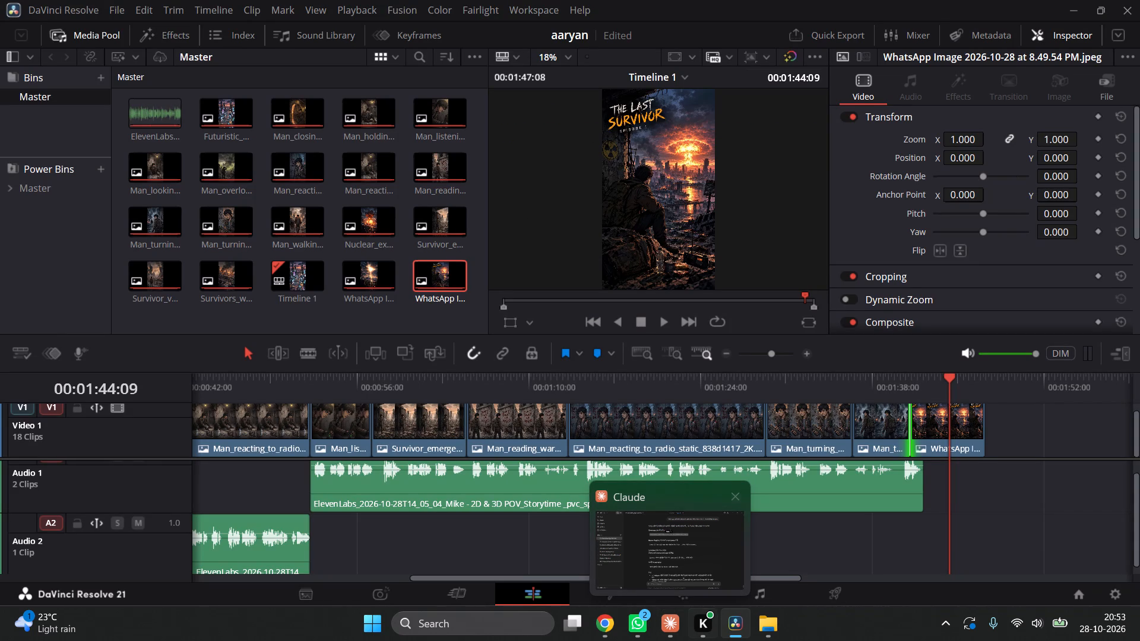
pyautogui.click(756, 630)
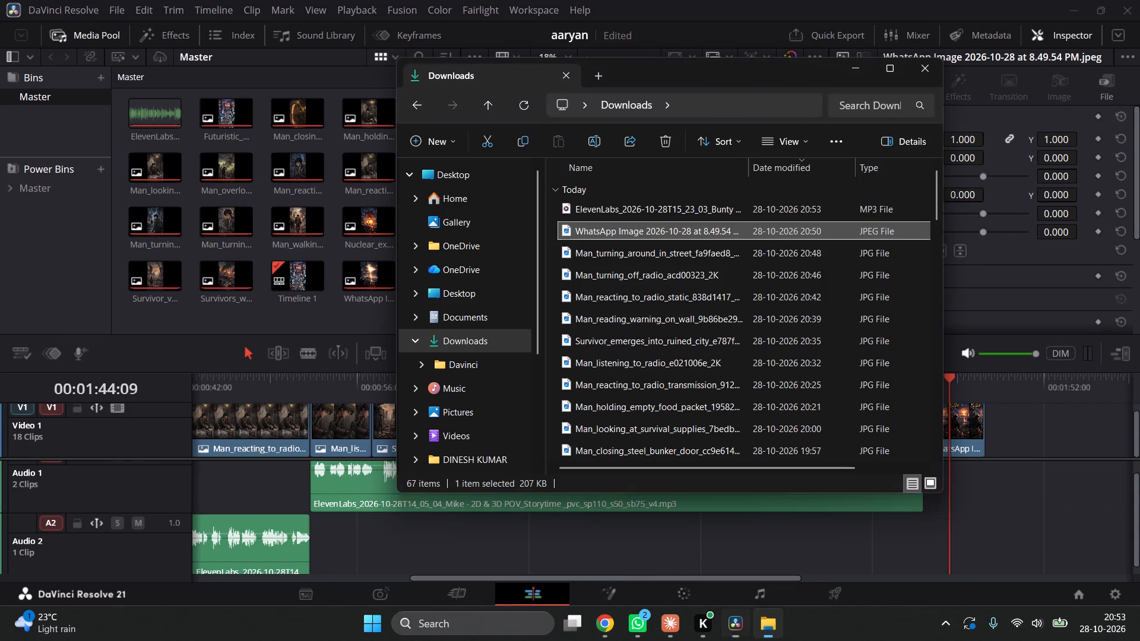
pyautogui.moveTo(669, 215); pyautogui.dragTo(669, 215)
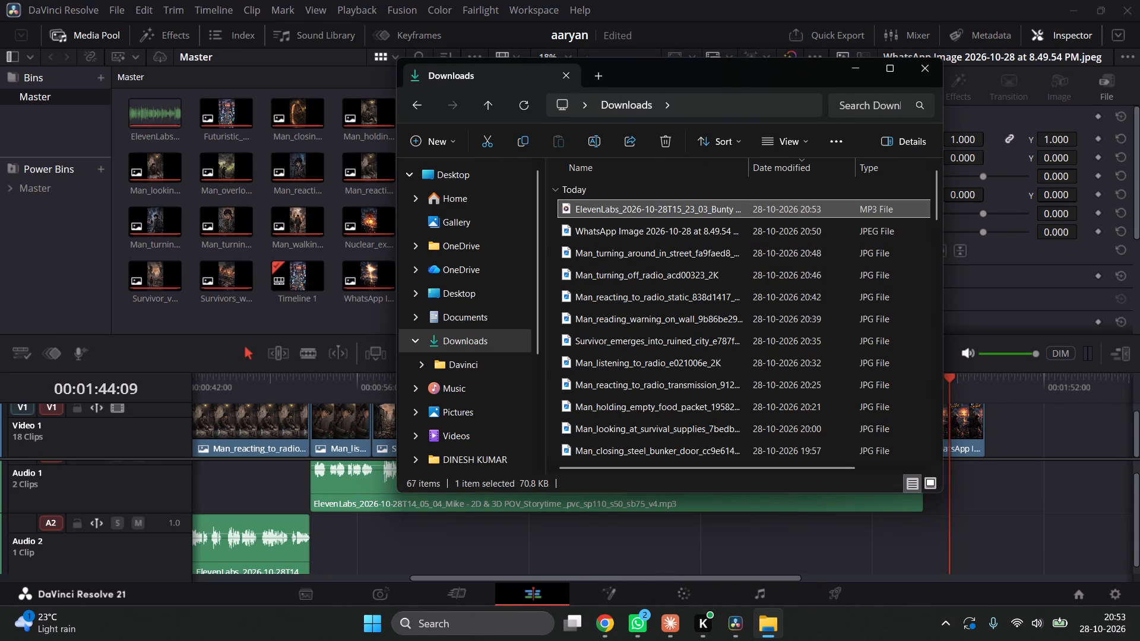
pyautogui.moveTo(669, 215); pyautogui.dragTo(161, 241)
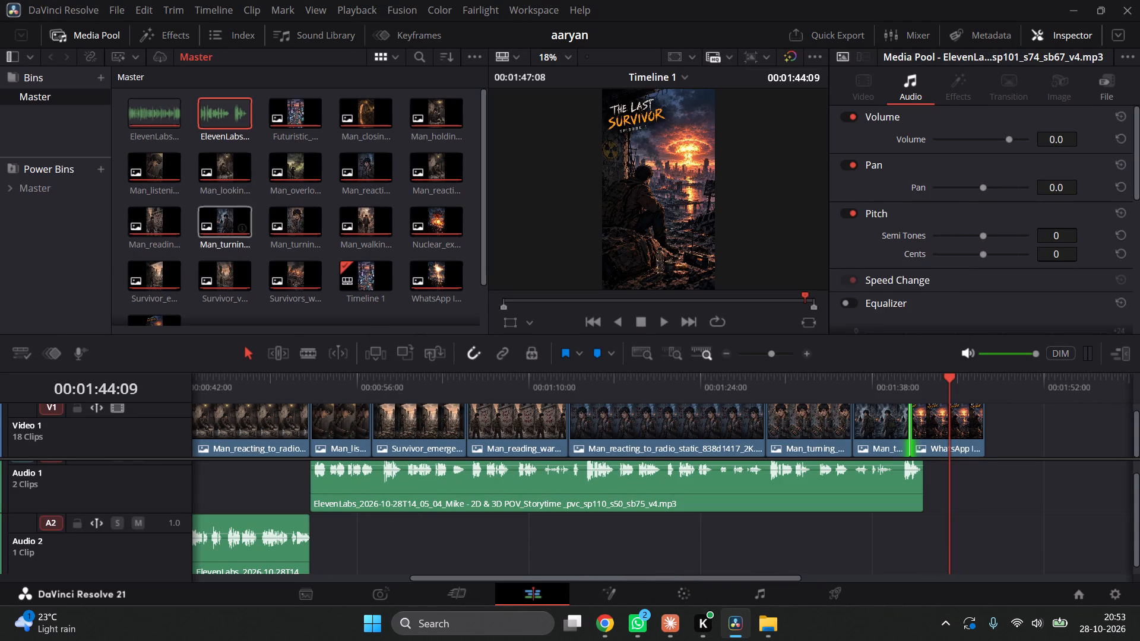
# Place the Bunty follow-line voiceover on Audio 1, directly after the end of the Mike narration clip.
pyautogui.moveTo(209, 128); pyautogui.dragTo(878, 376)
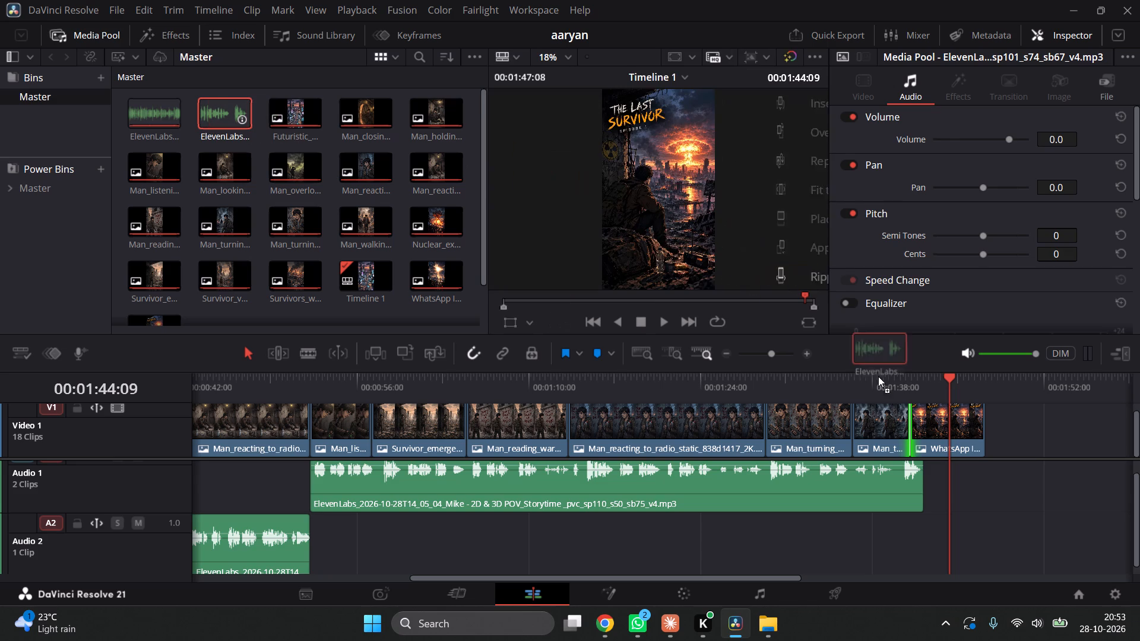
pyautogui.moveTo(878, 376); pyautogui.dragTo(929, 500)
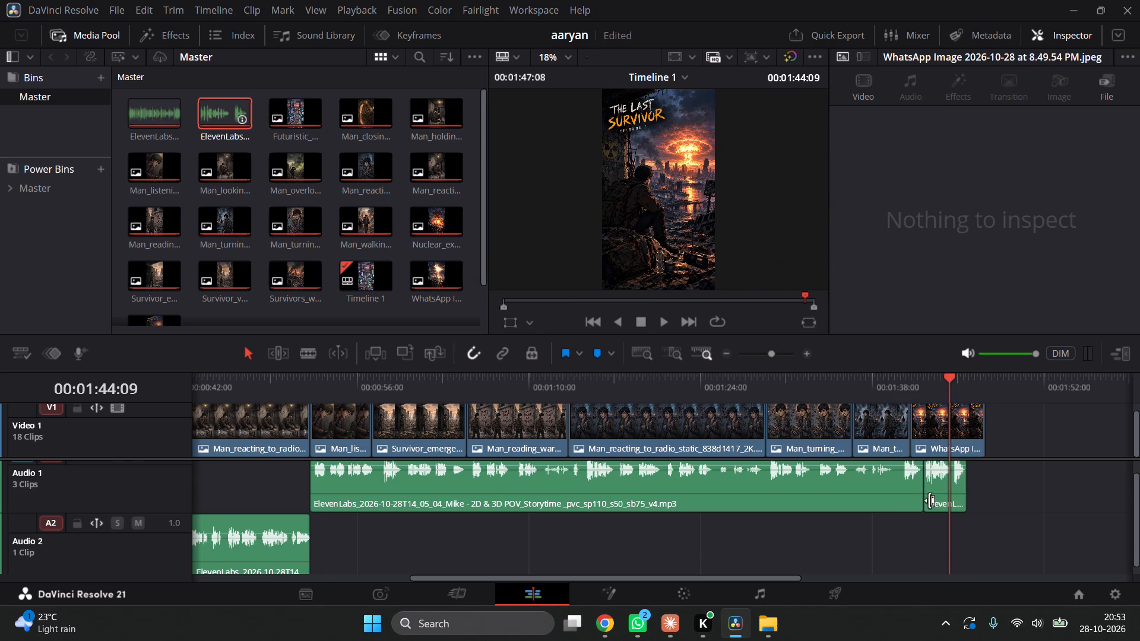
# Play back the ending with the new voiceover, and trim the closing The Last Survivor still to end with the voiceover clip.
pyautogui.press('space')
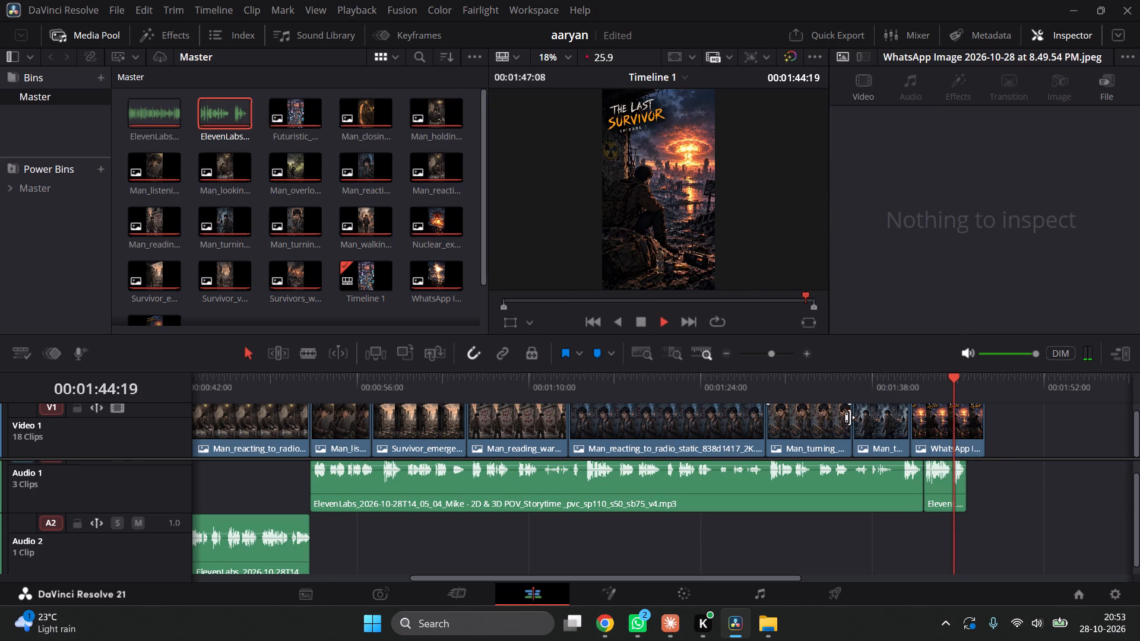
pyautogui.press('space')
pyautogui.click(889, 391)
pyautogui.press('space')
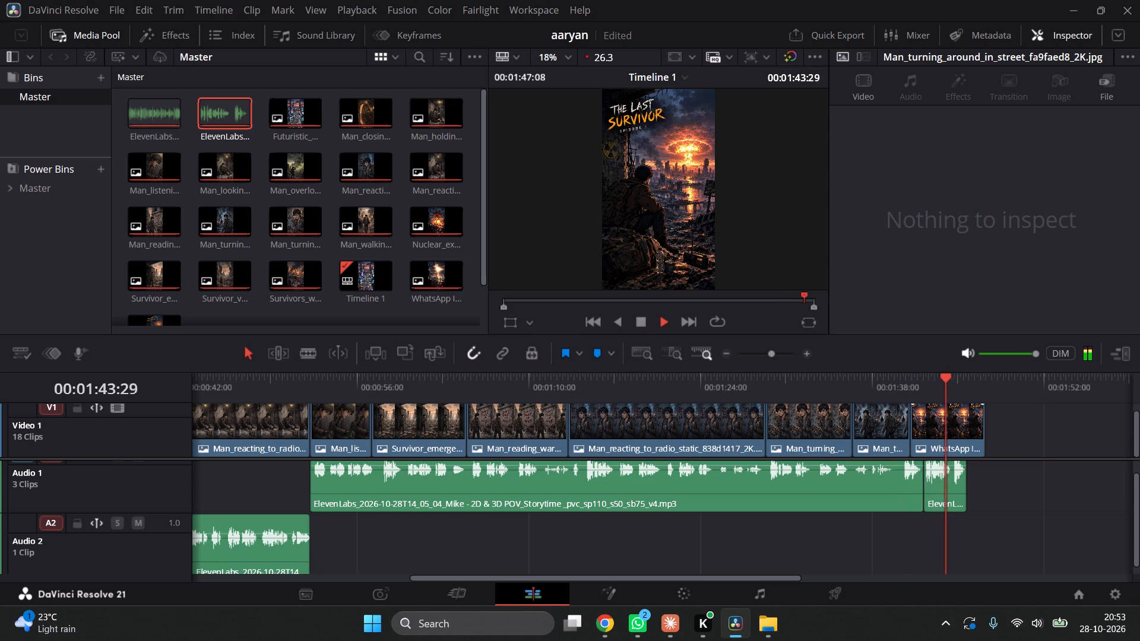
pyautogui.click(937, 469)
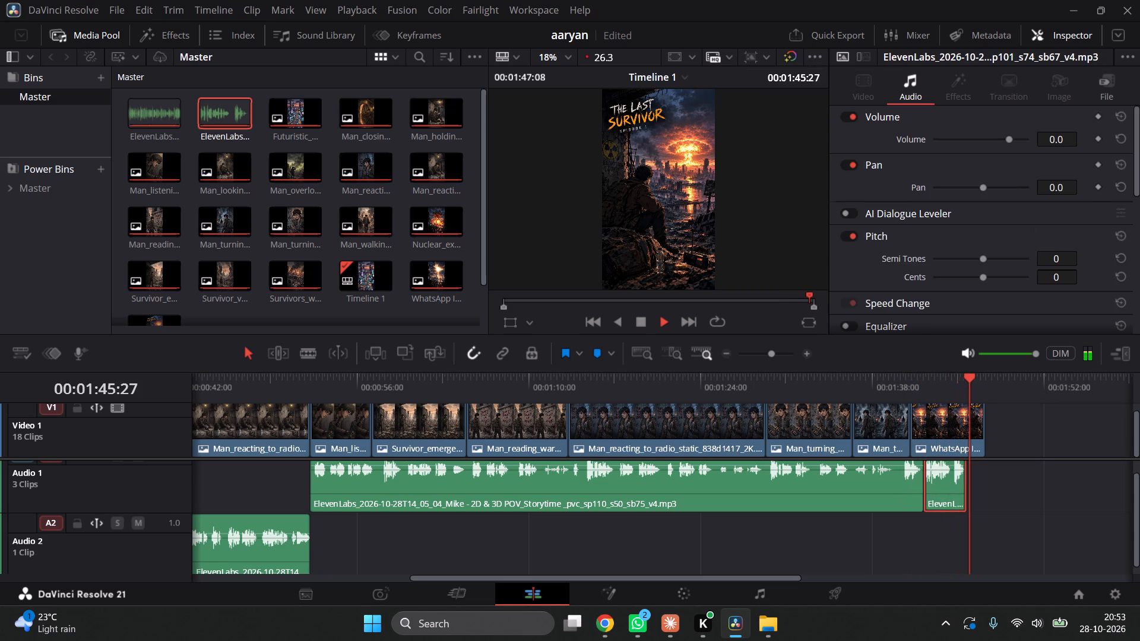
pyautogui.click(938, 472)
pyautogui.press('space')
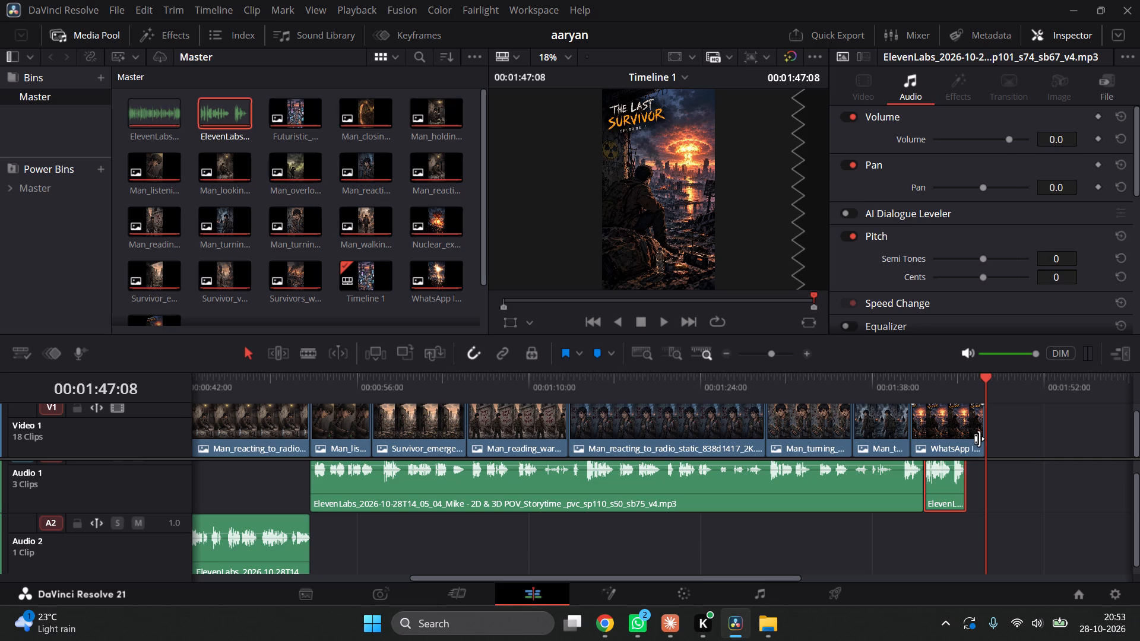
pyautogui.moveTo(979, 437); pyautogui.dragTo(965, 443)
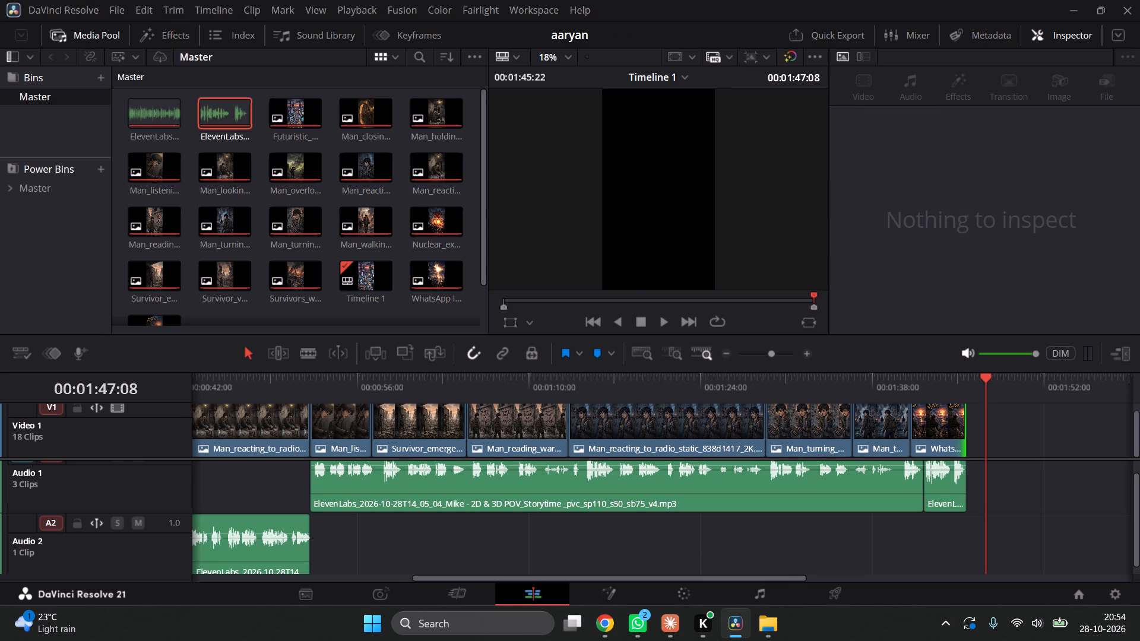
# Play the whole timeline from the beginning to review the finished video.
pyautogui.moveTo(385, 382); pyautogui.dragTo(0, 402)
pyautogui.press('space')
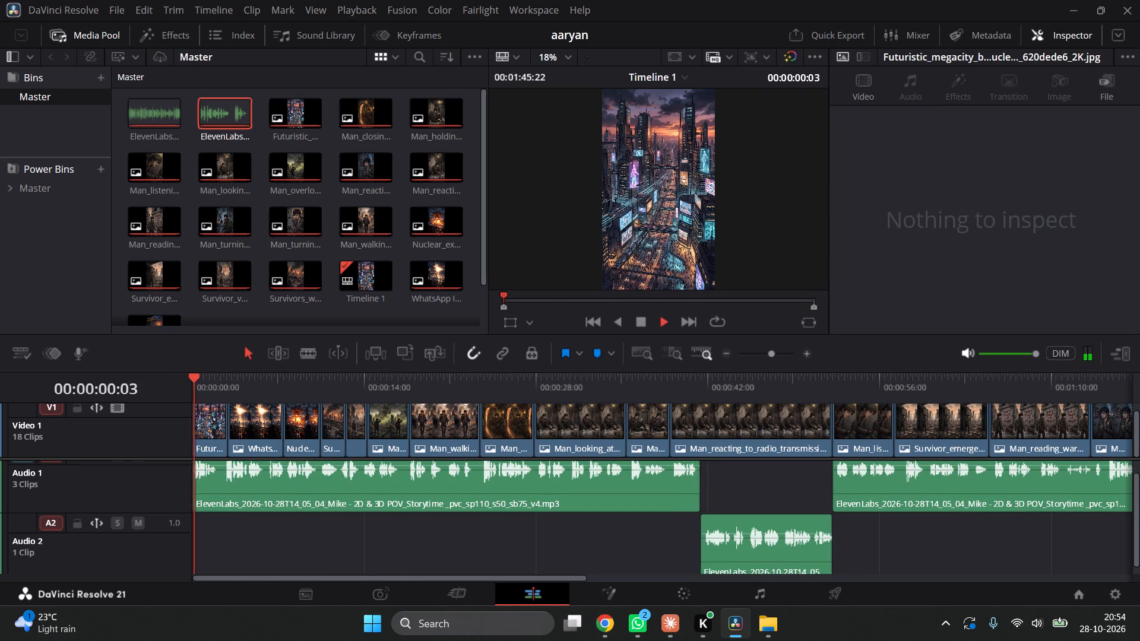
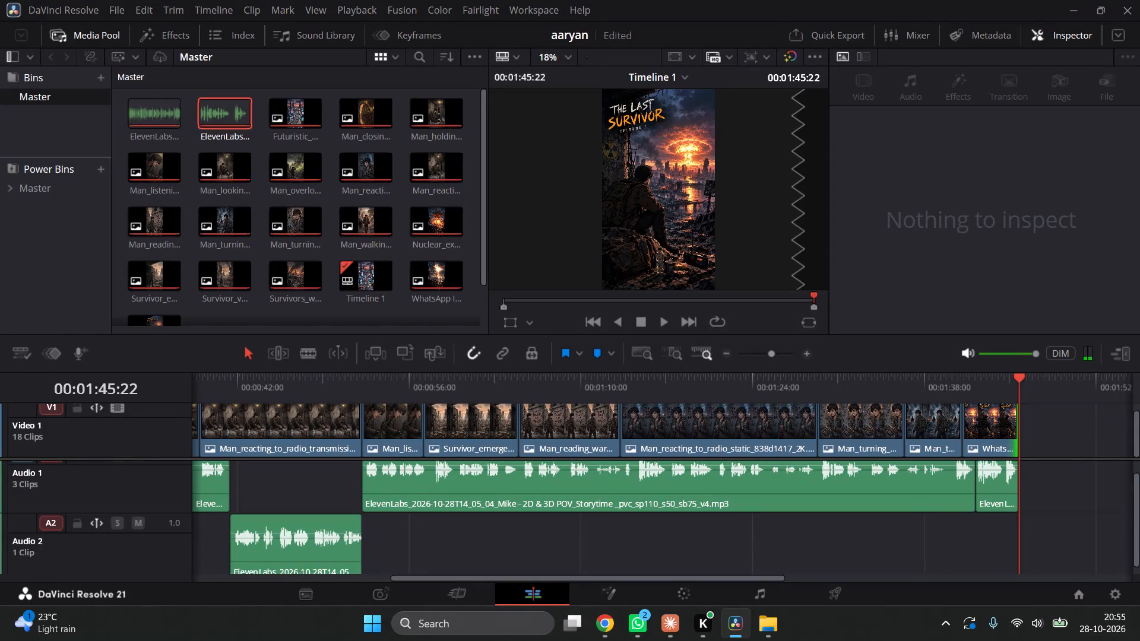
# Lower the closing follow voiceover clip's volume to -5.9 dB and play back the ending.
pyautogui.click(992, 490)
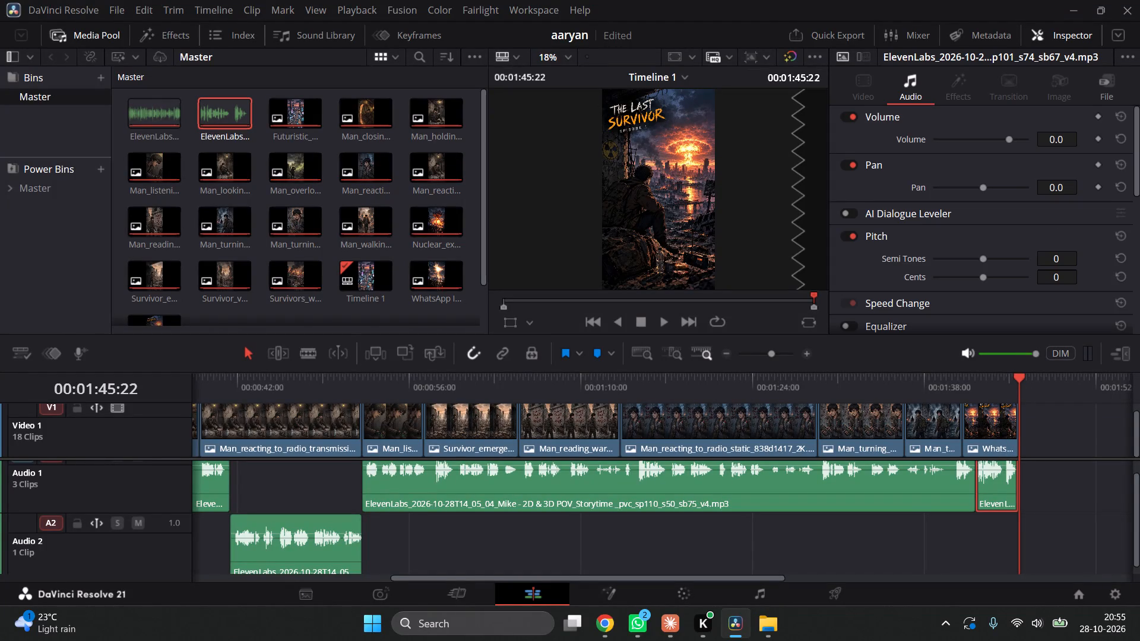
pyautogui.click(992, 464)
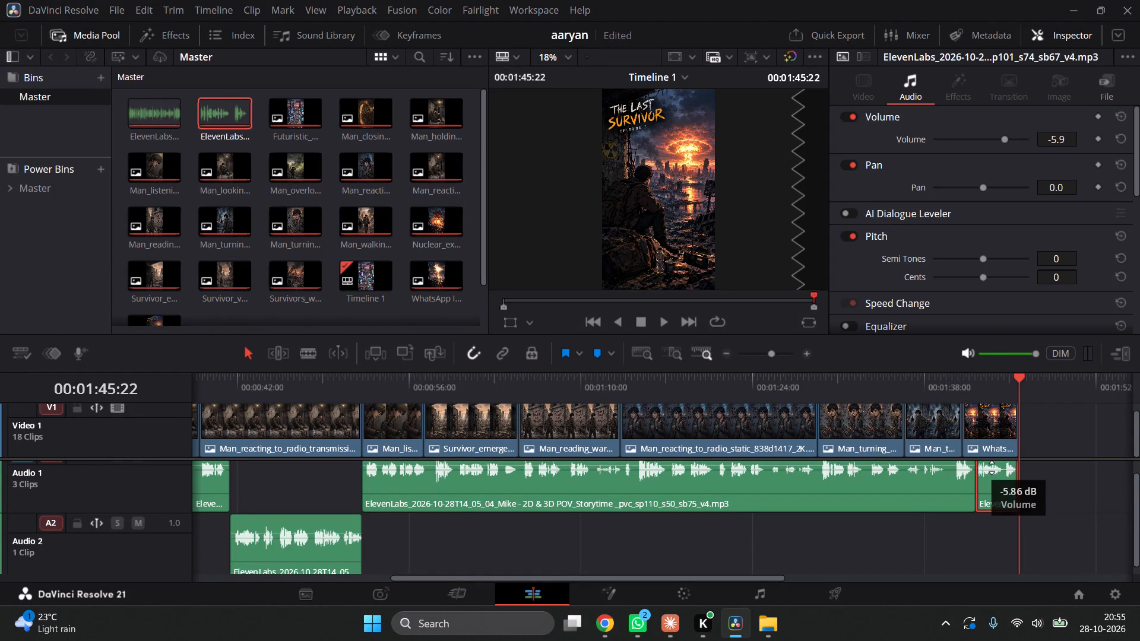
pyautogui.click(936, 390)
pyautogui.press('space')
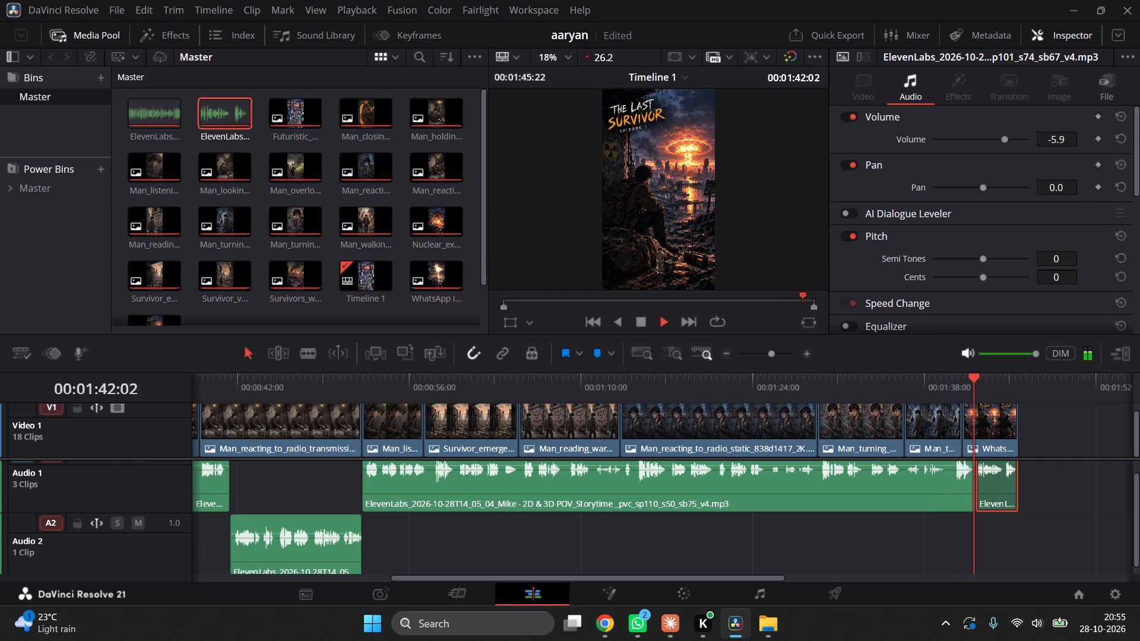
pyautogui.click(921, 538)
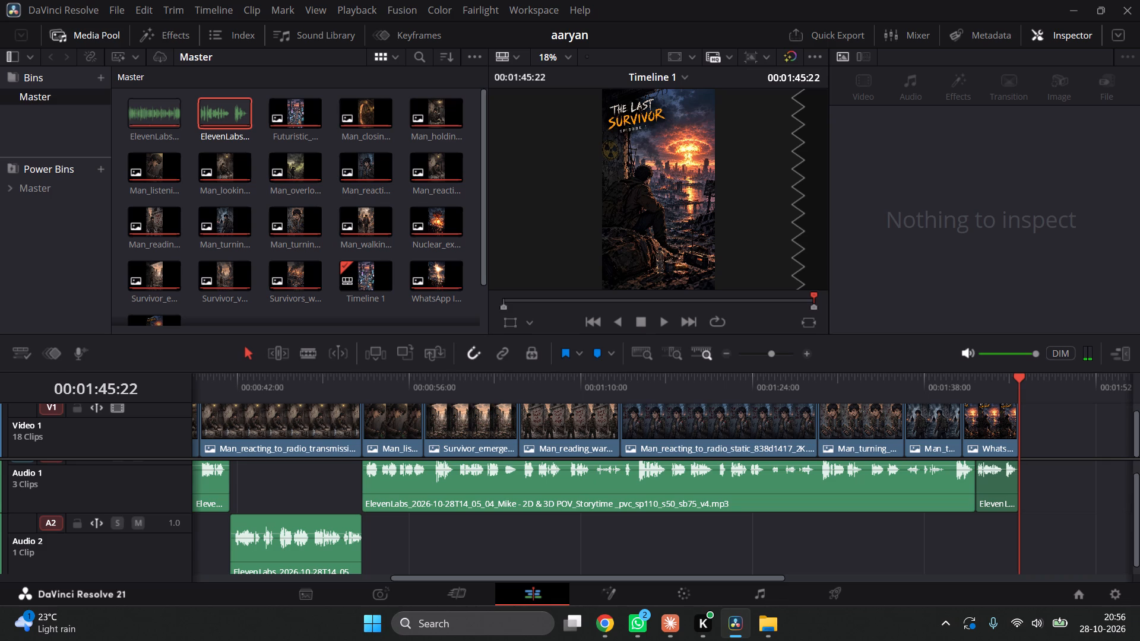
# Return to the start of the timeline and look through the effects library's Effects, Resolve FX and Transitions categories.
pyautogui.moveTo(436, 380); pyautogui.dragTo(105, 408)
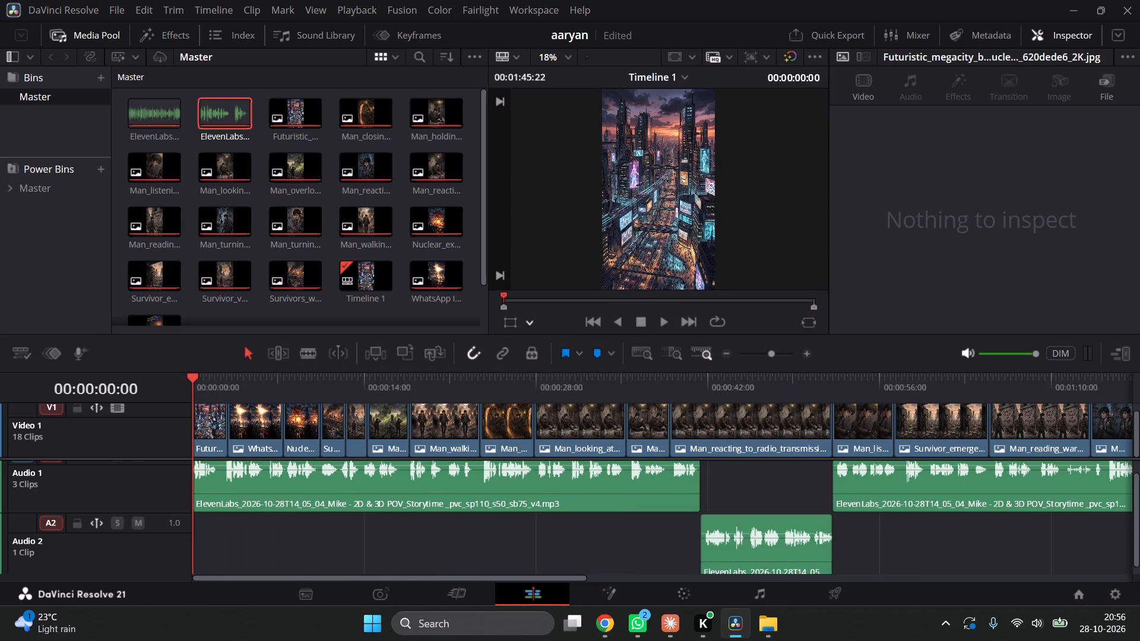
pyautogui.scroll(1, 418, 418)
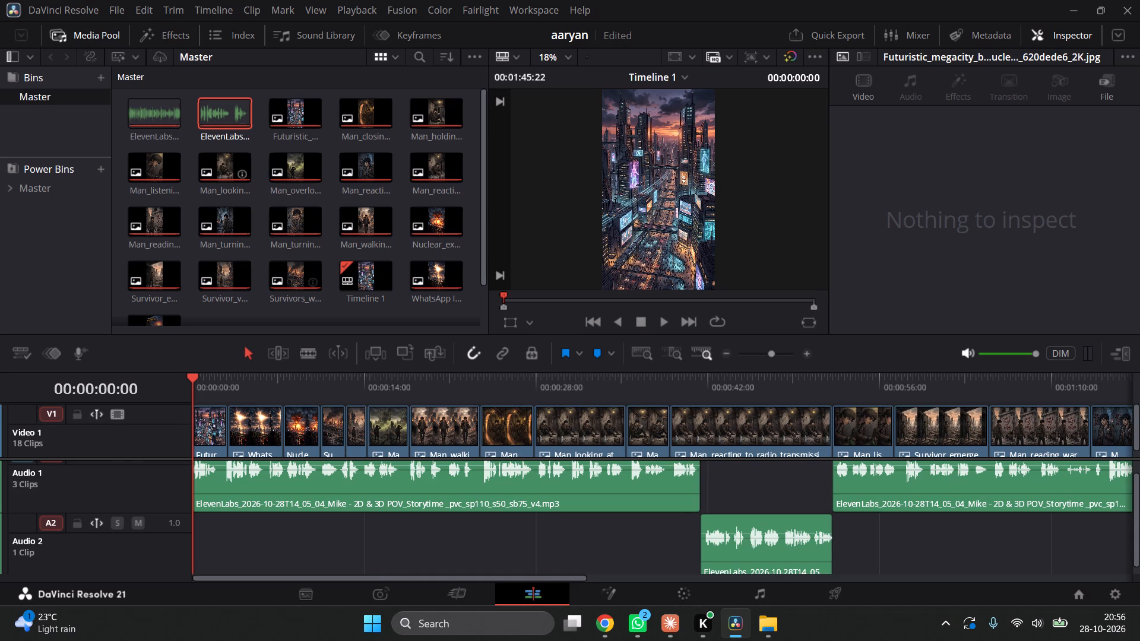
pyautogui.click(171, 27)
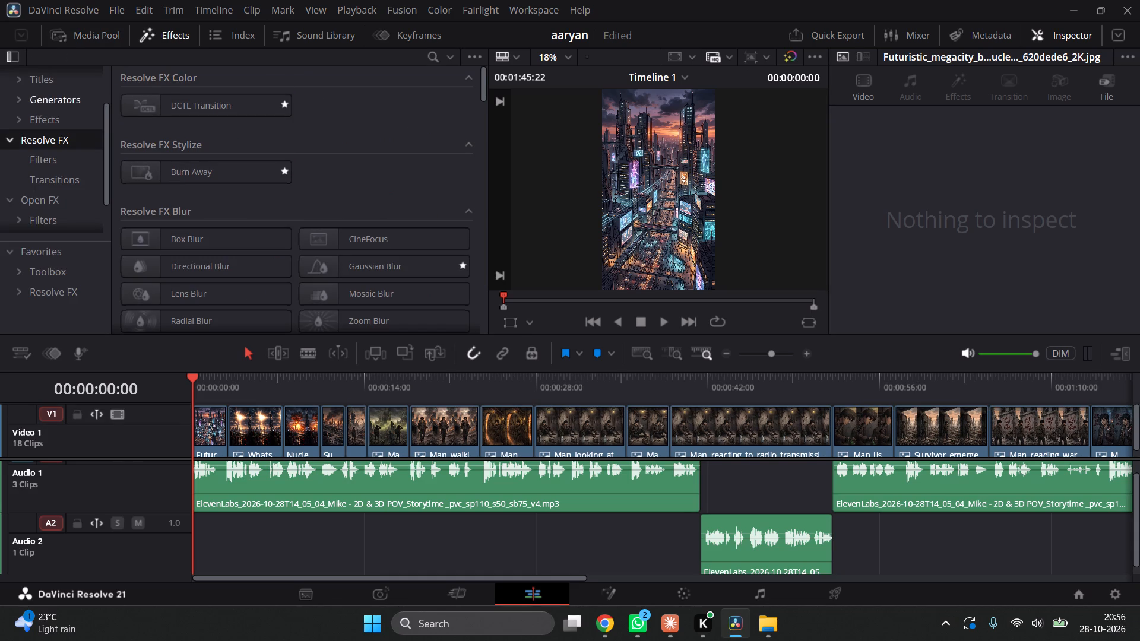
pyautogui.click(62, 118)
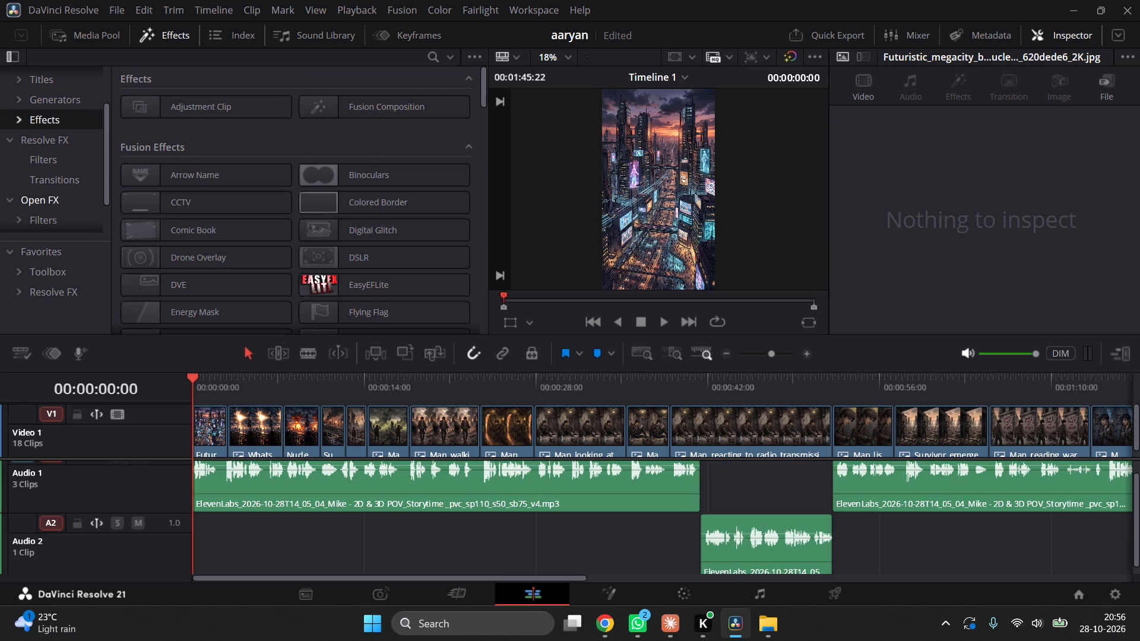
pyautogui.click(72, 183)
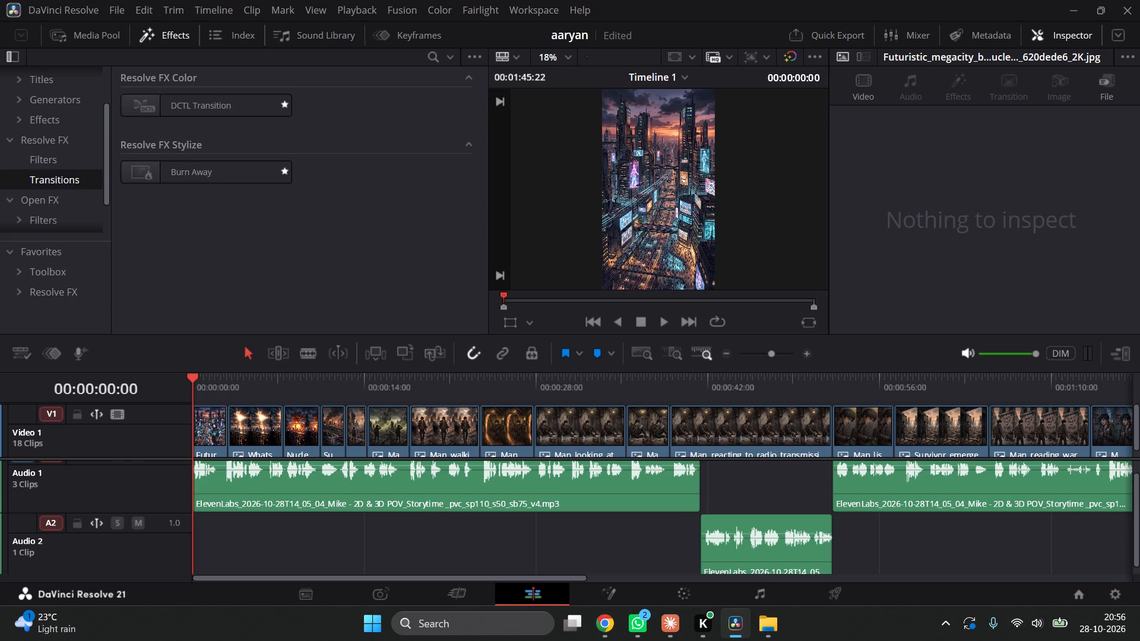
pyautogui.click(61, 137)
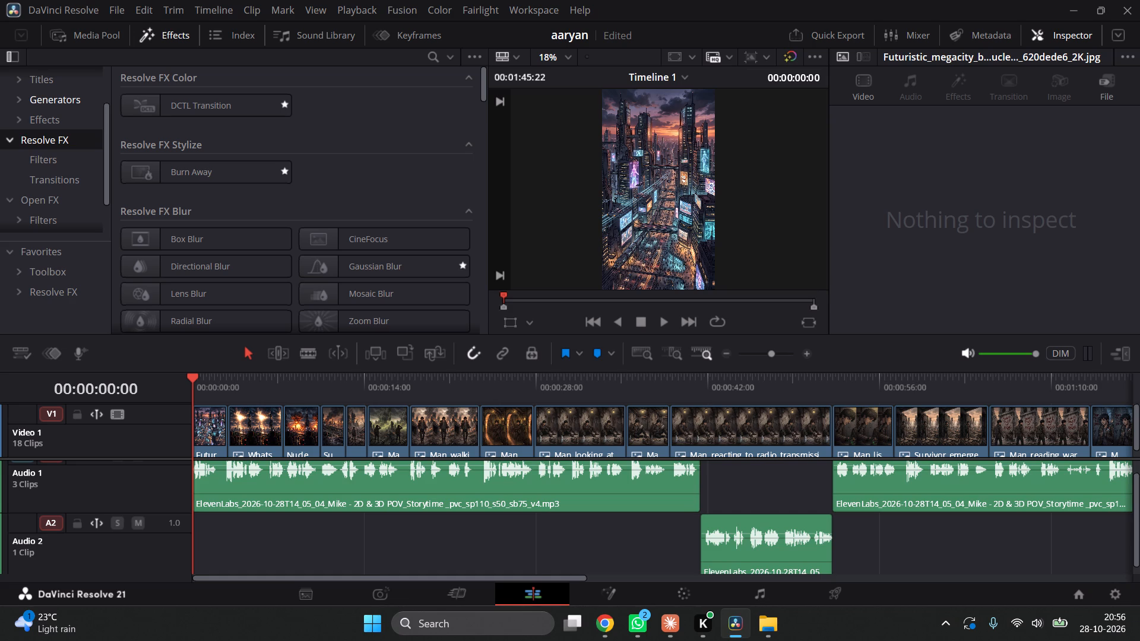
pyautogui.click(68, 96)
pyautogui.click(68, 110)
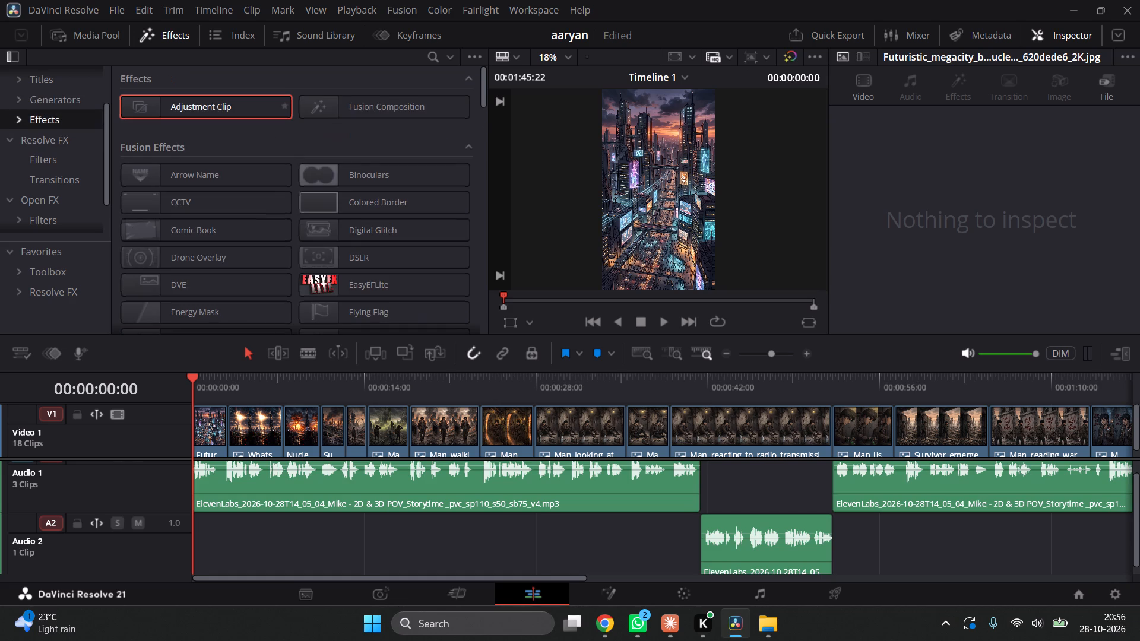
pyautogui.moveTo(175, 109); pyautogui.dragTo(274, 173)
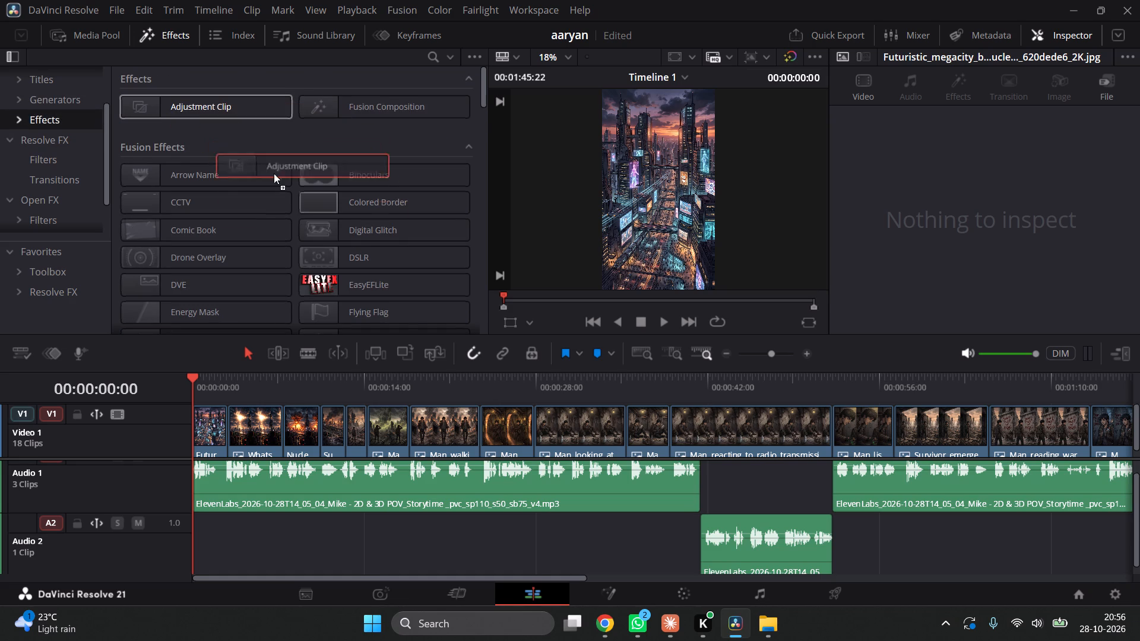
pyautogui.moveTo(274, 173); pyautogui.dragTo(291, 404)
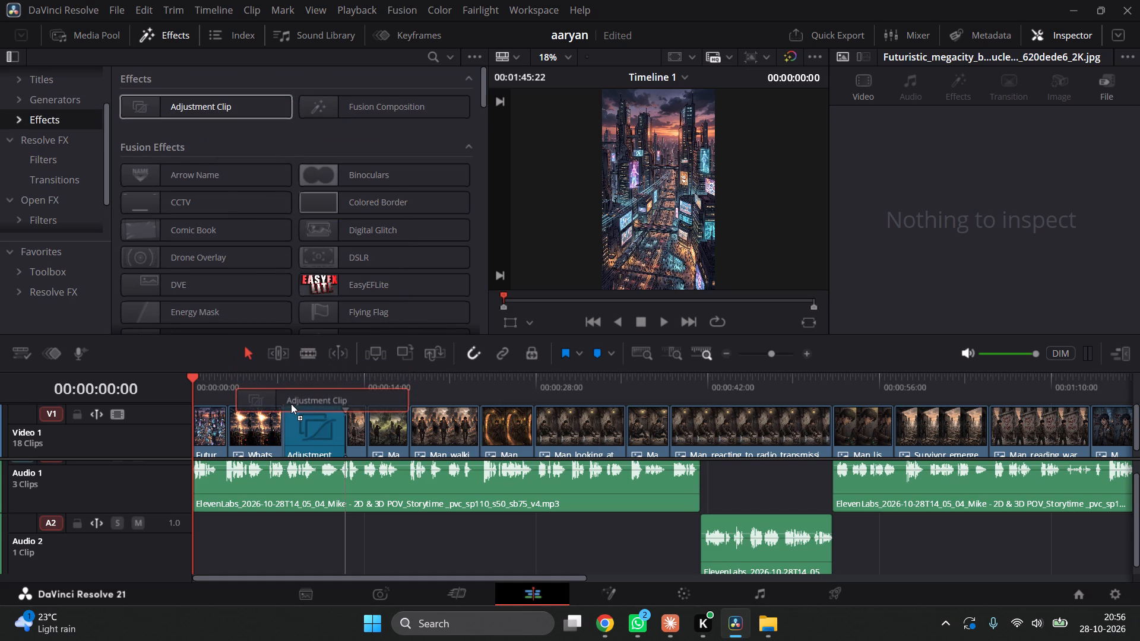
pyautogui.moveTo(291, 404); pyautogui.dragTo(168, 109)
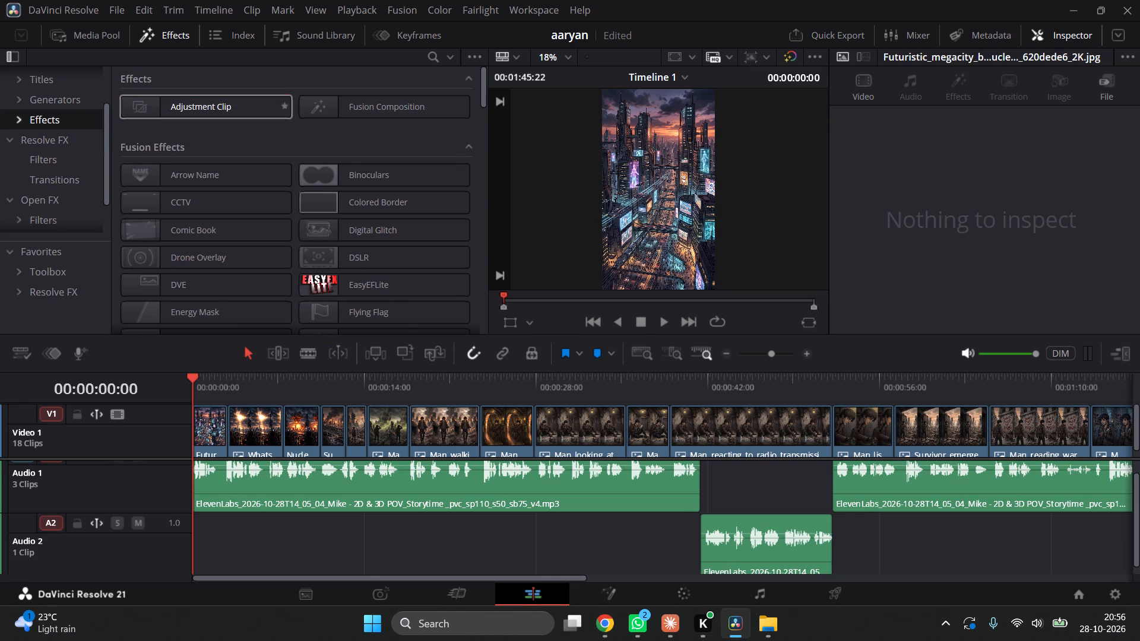
# Browse the Resolve FX filters and transitions and preview the Toolbox transitions for one to use between the stills.
pyautogui.scroll(-3, 63, 165)
pyautogui.scroll(4, 66, 201)
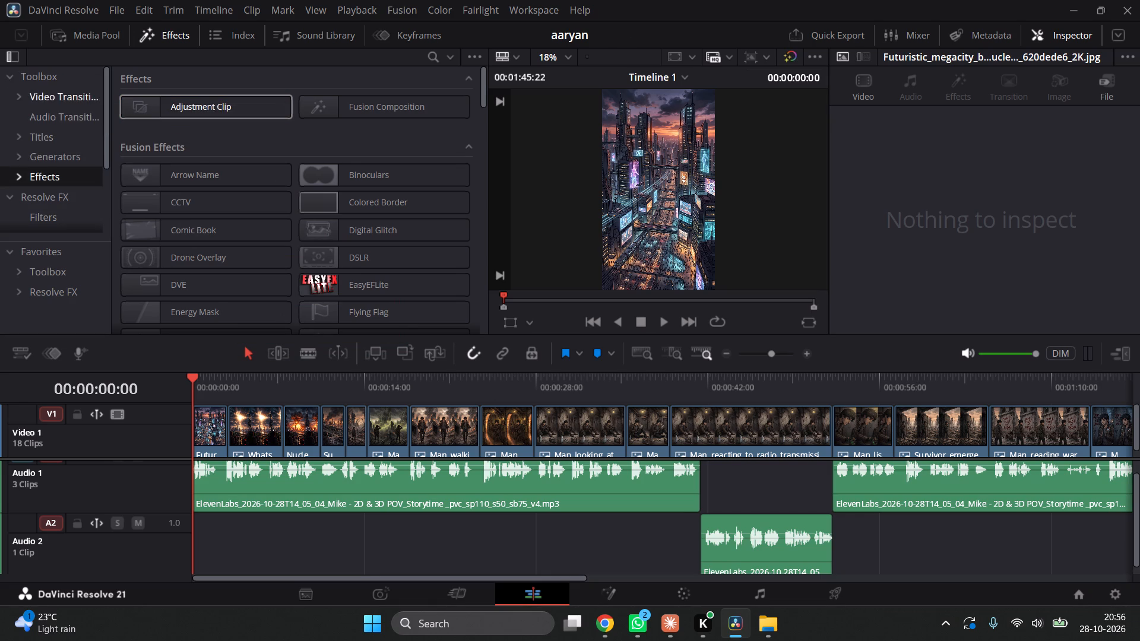
pyautogui.click(5, 74)
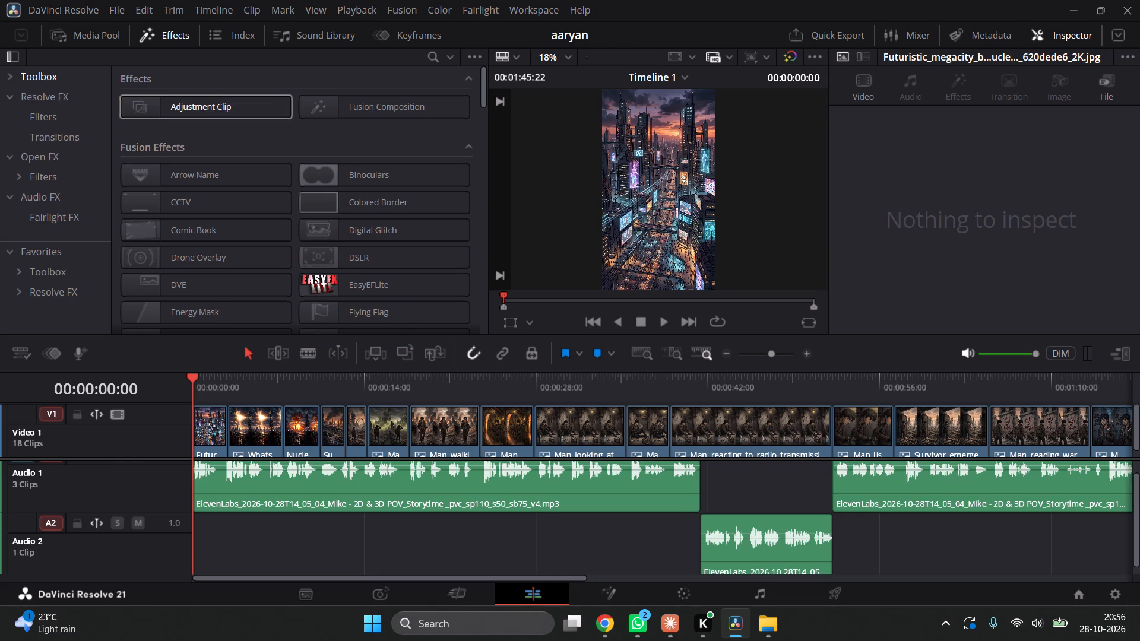
pyautogui.click(34, 92)
pyautogui.click(59, 135)
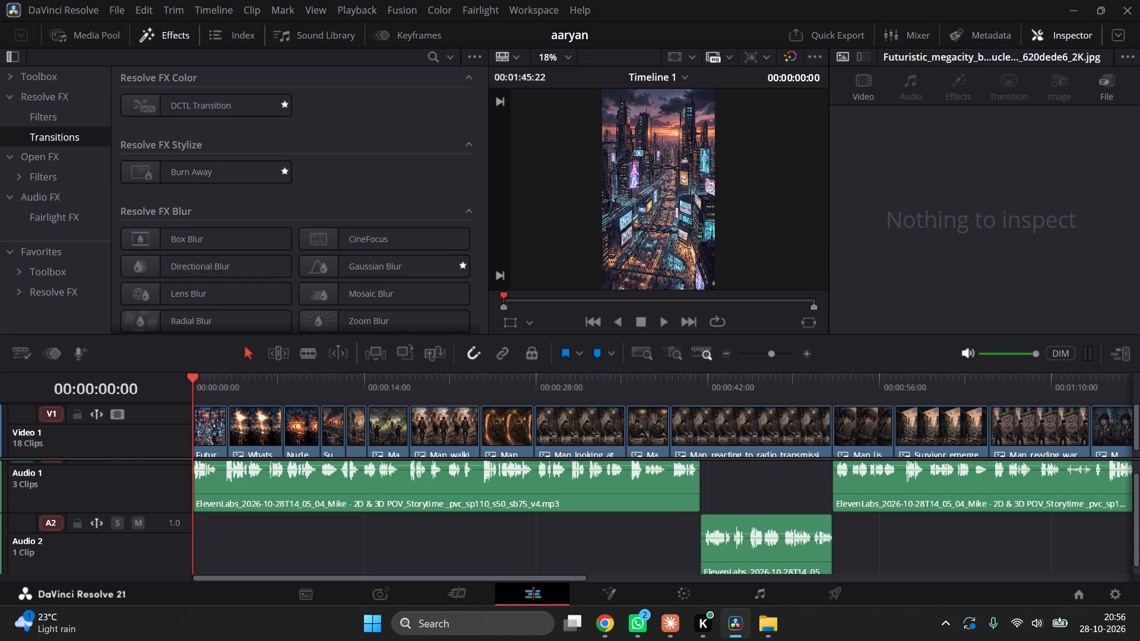
pyautogui.click(59, 135)
pyautogui.scroll(-2, 183, 196)
pyautogui.scroll(4, 183, 196)
pyautogui.click(81, 117)
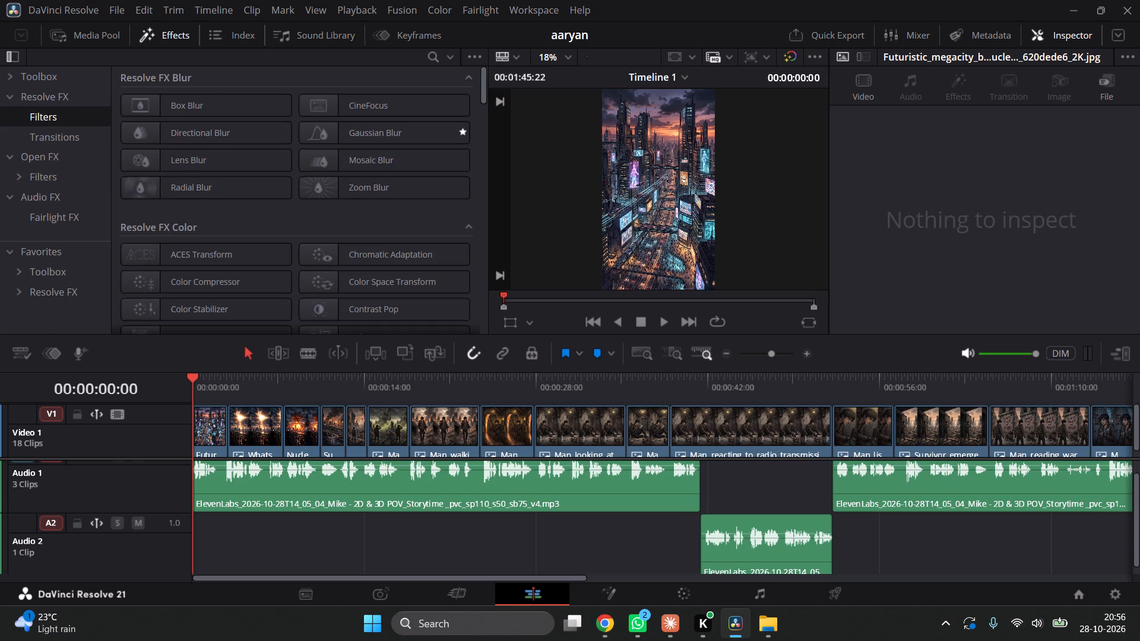
pyautogui.scroll(-2, 185, 200)
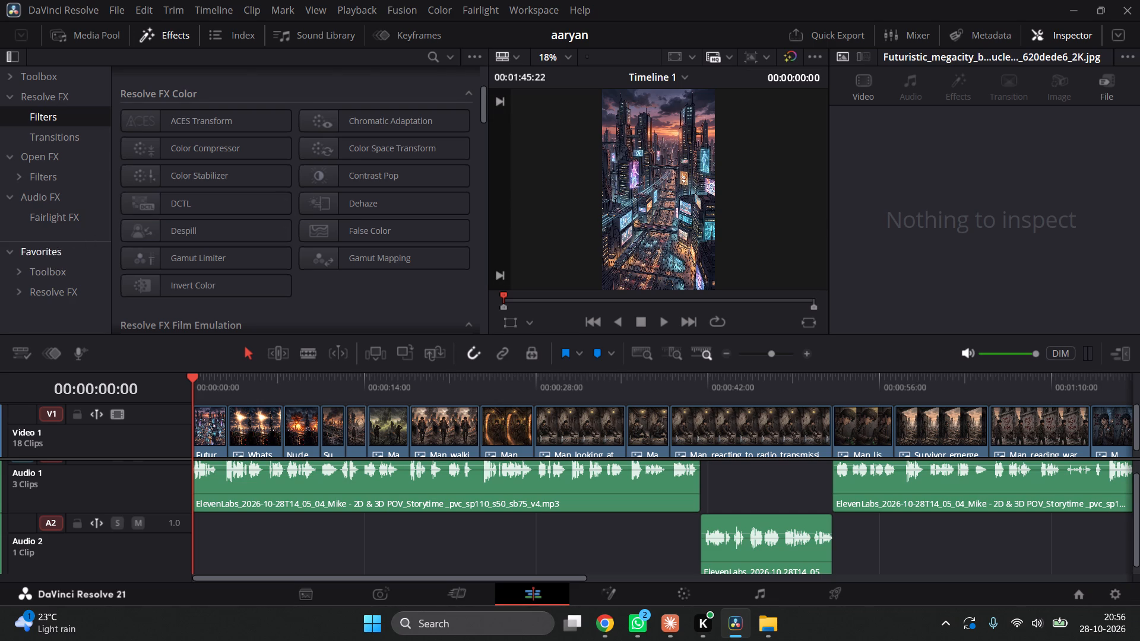
pyautogui.moveTo(73, 229); pyautogui.dragTo(72, 222)
pyautogui.scroll(2, 72, 222)
pyautogui.scroll(3, 74, 135)
pyautogui.scroll(-4, 71, 142)
pyautogui.click(55, 93)
pyautogui.click(53, 71)
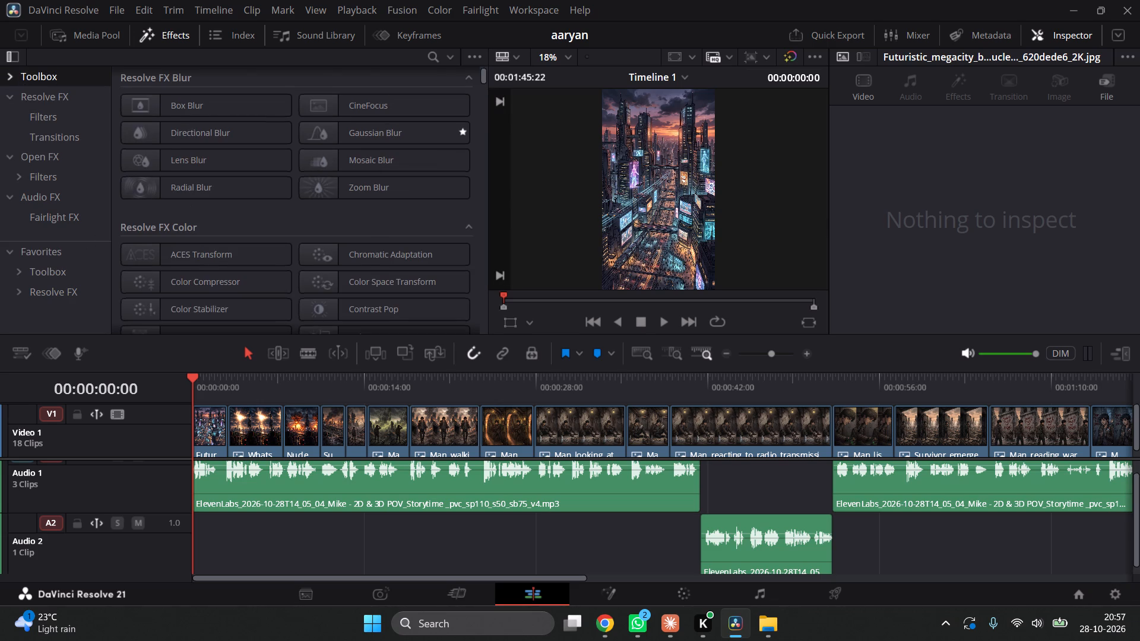
pyautogui.scroll(5, 188, 148)
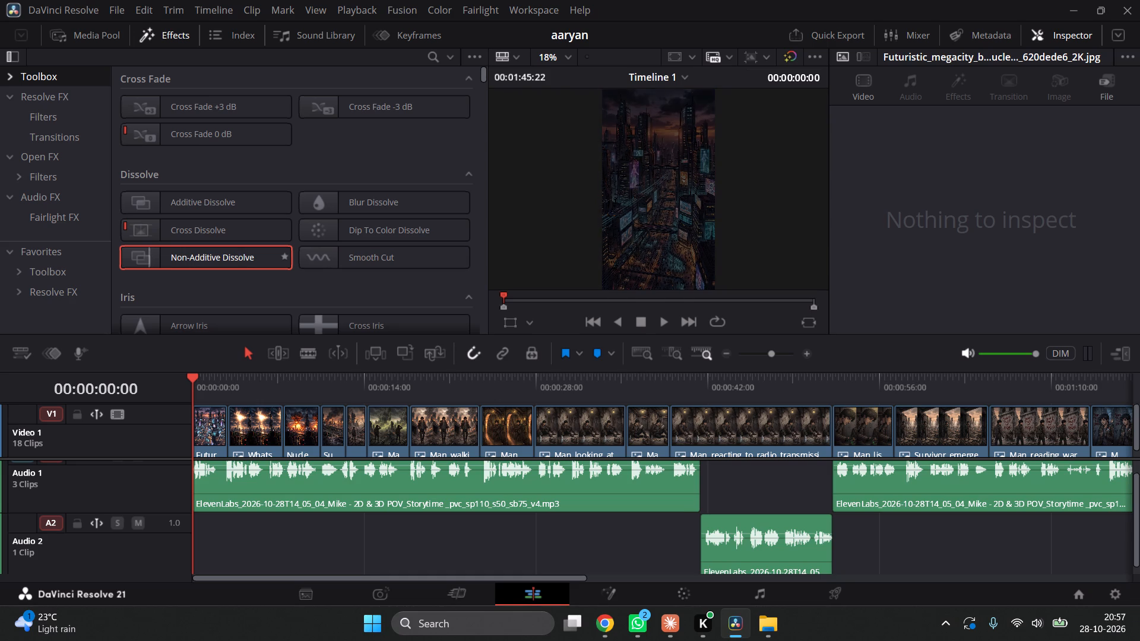
pyautogui.scroll(-4, 296, 268)
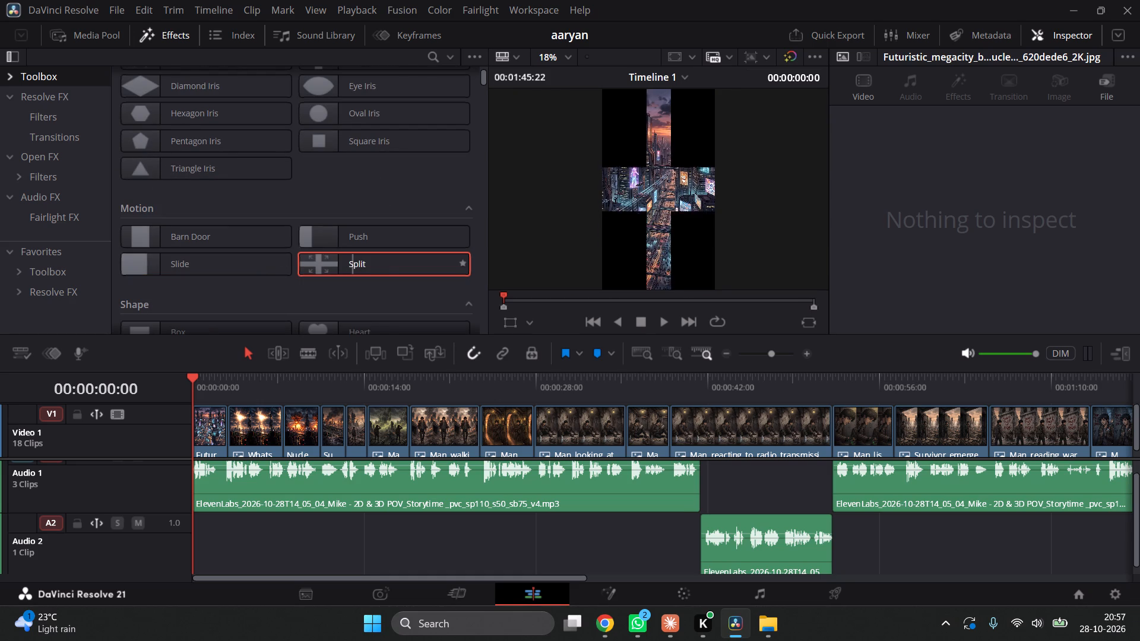
pyautogui.scroll(-2, 386, 265)
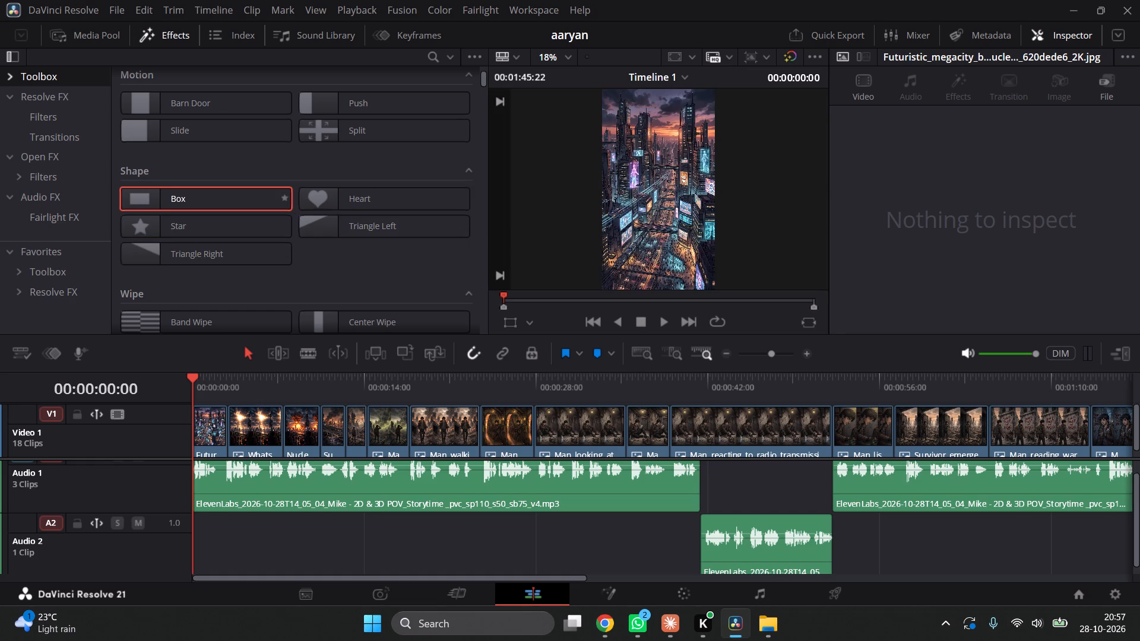
pyautogui.scroll(5, 176, 191)
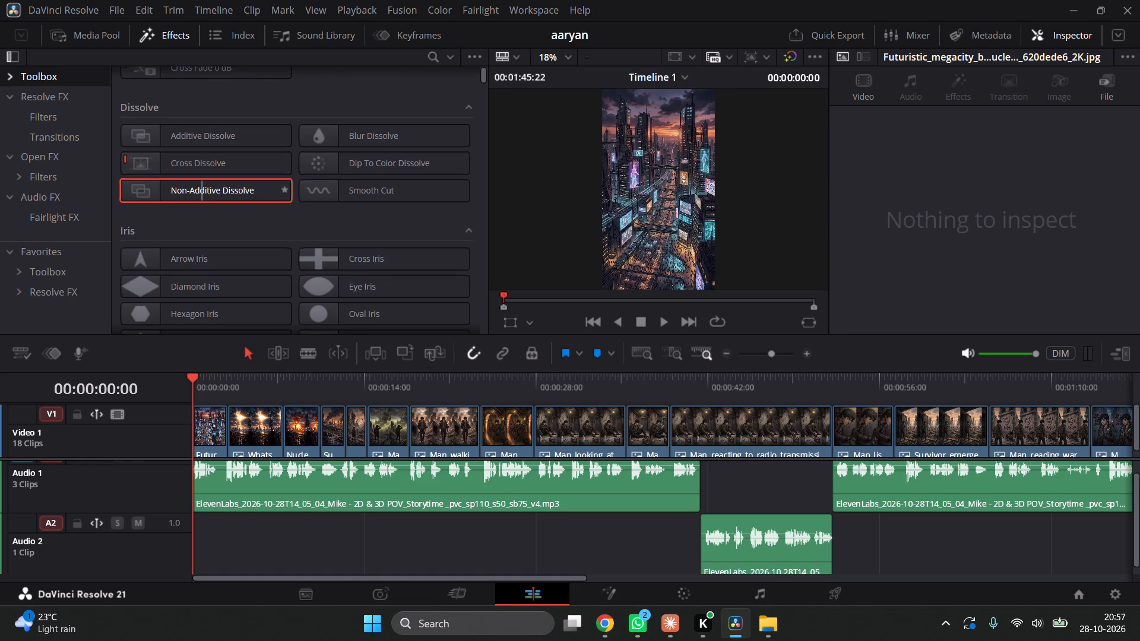
# Add a Non-Additive Dissolve between the opening Futuristic megacity still and the WhatsApp Image still, and play back the opening.
pyautogui.moveTo(202, 190); pyautogui.dragTo(233, 432)
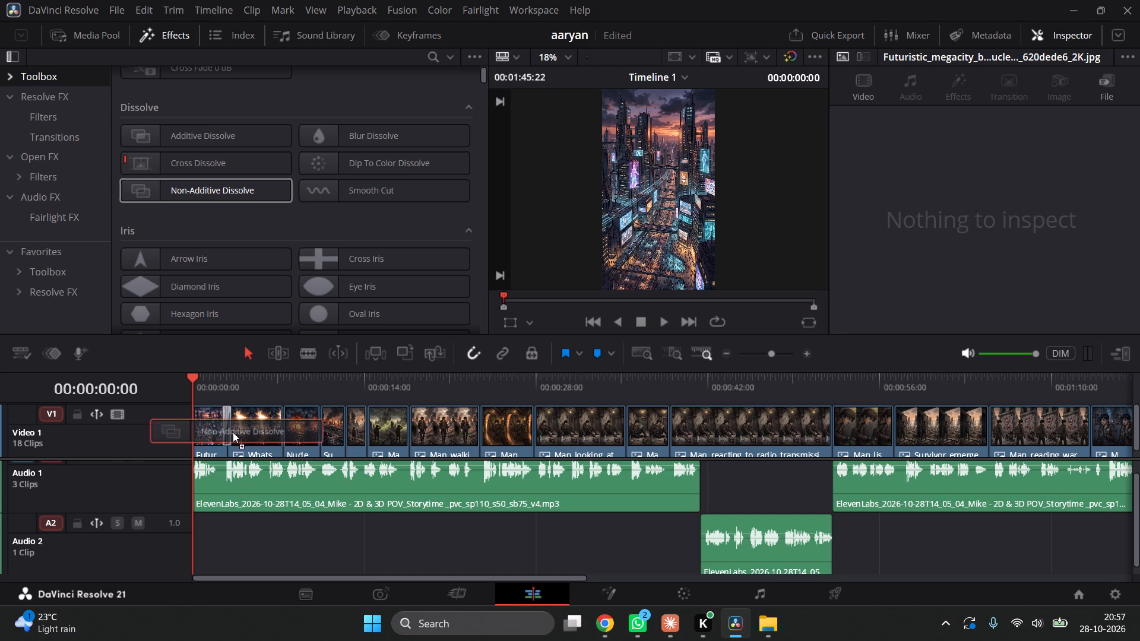
pyautogui.click(210, 389)
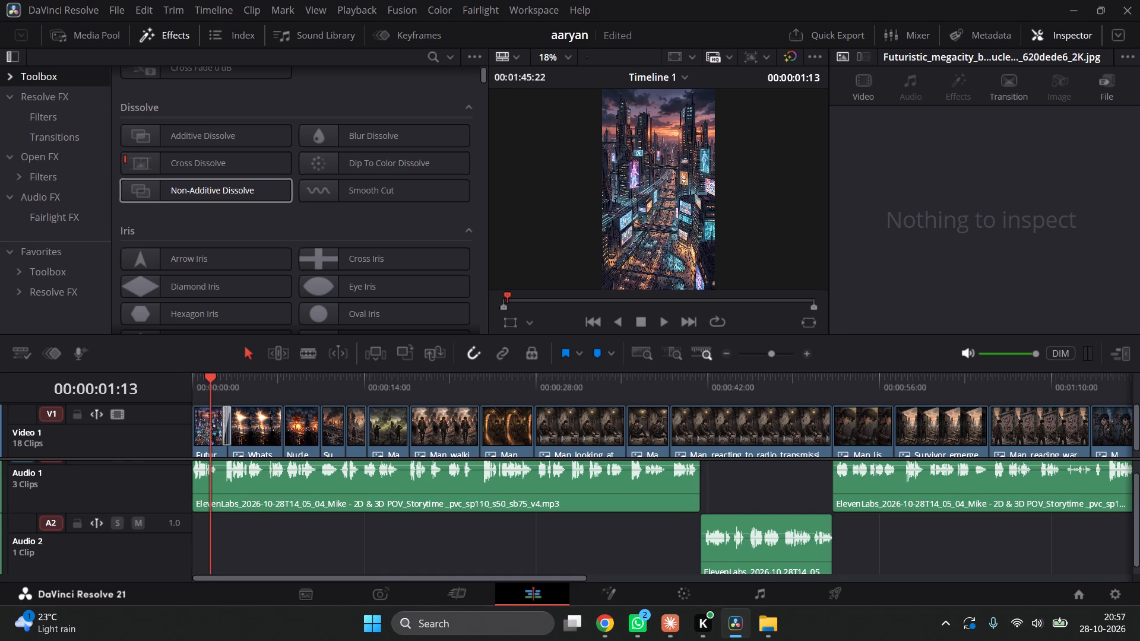
pyautogui.press('space')
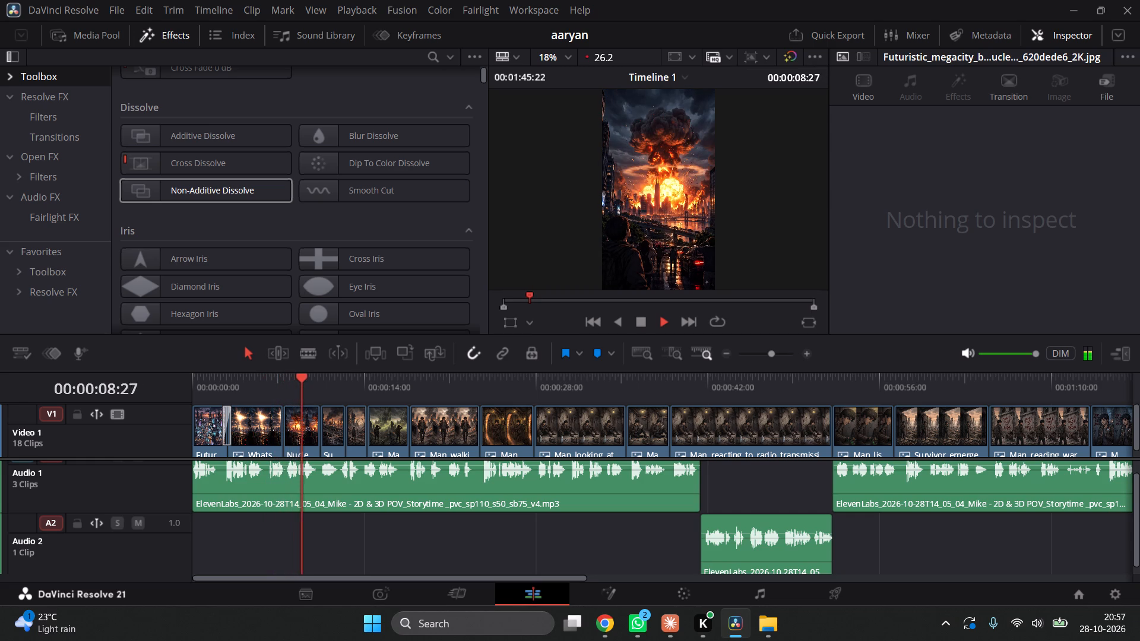
pyautogui.click(229, 388)
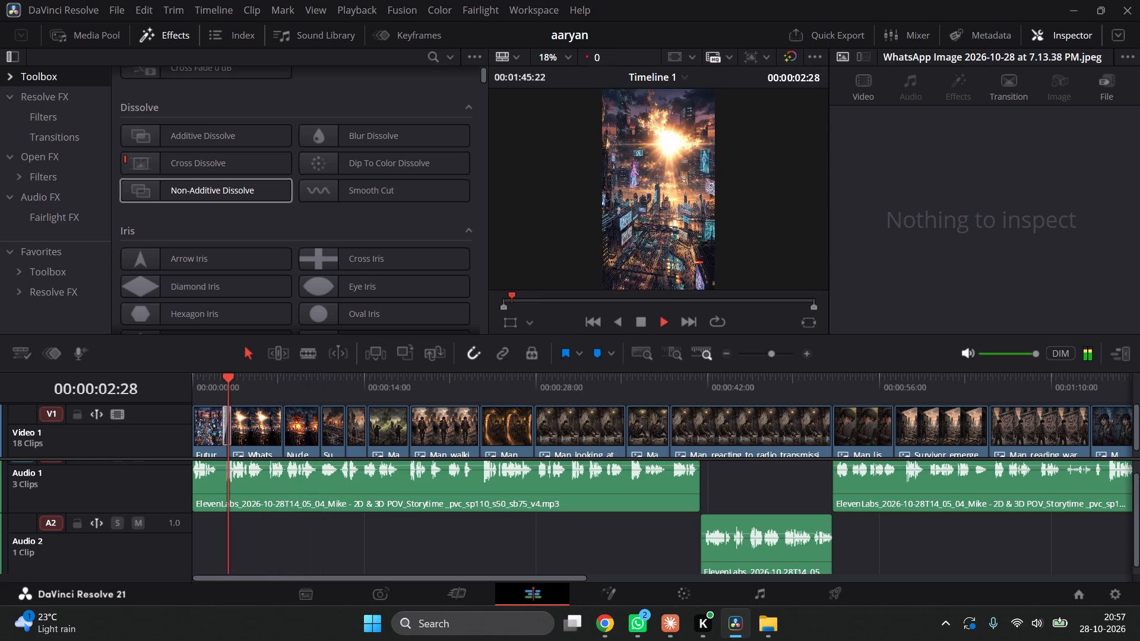
pyautogui.click(210, 385)
pyautogui.moveTo(205, 385); pyautogui.dragTo(174, 388)
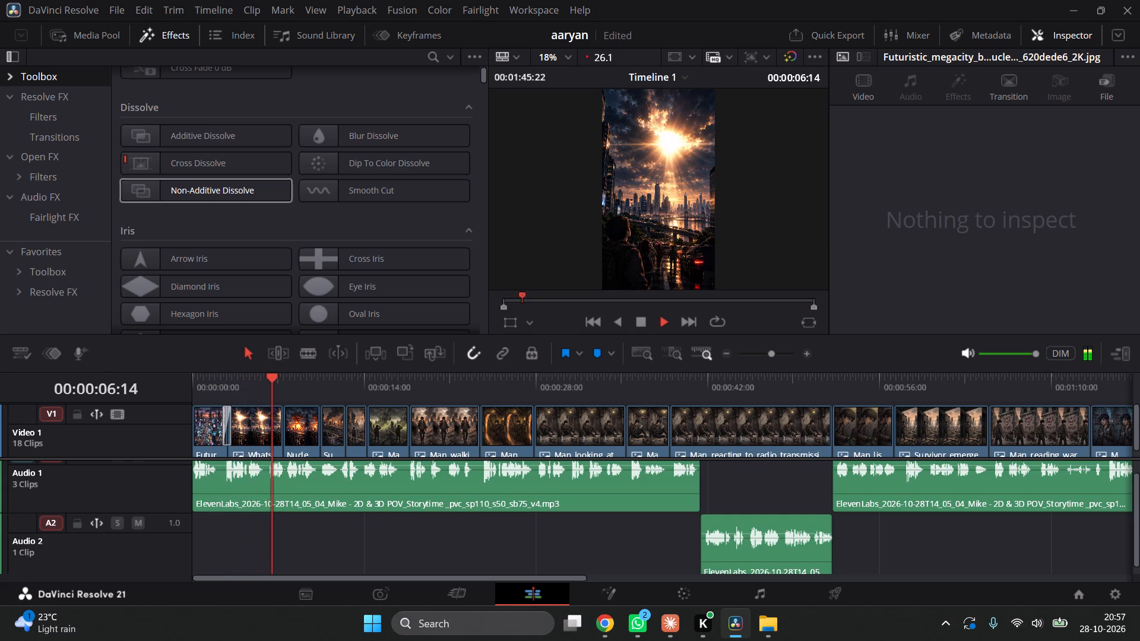
pyautogui.press('space')
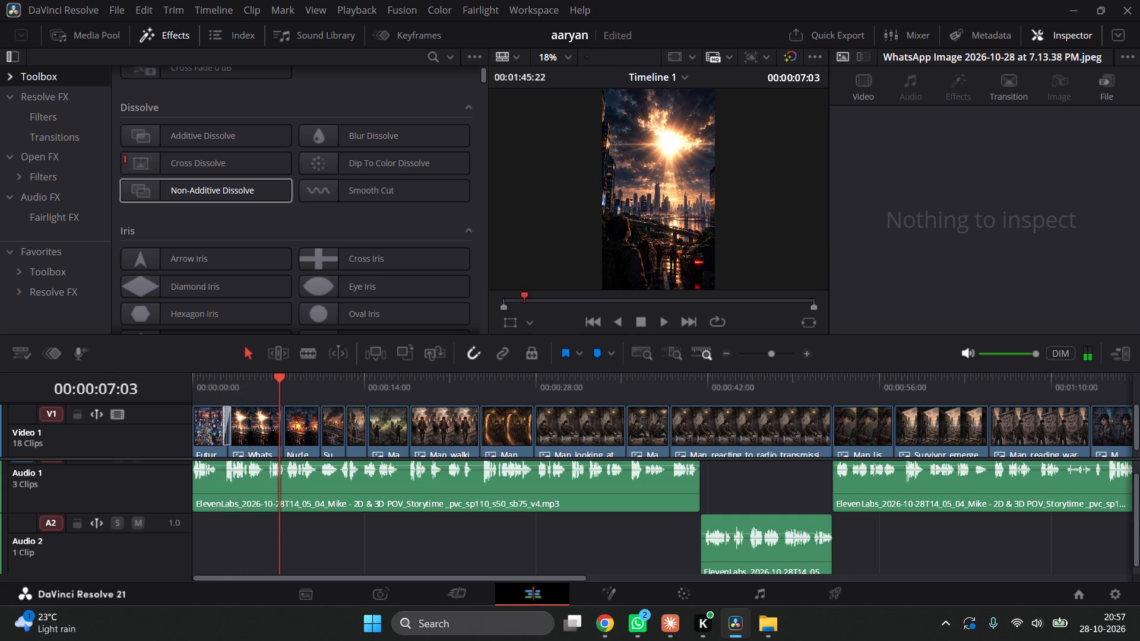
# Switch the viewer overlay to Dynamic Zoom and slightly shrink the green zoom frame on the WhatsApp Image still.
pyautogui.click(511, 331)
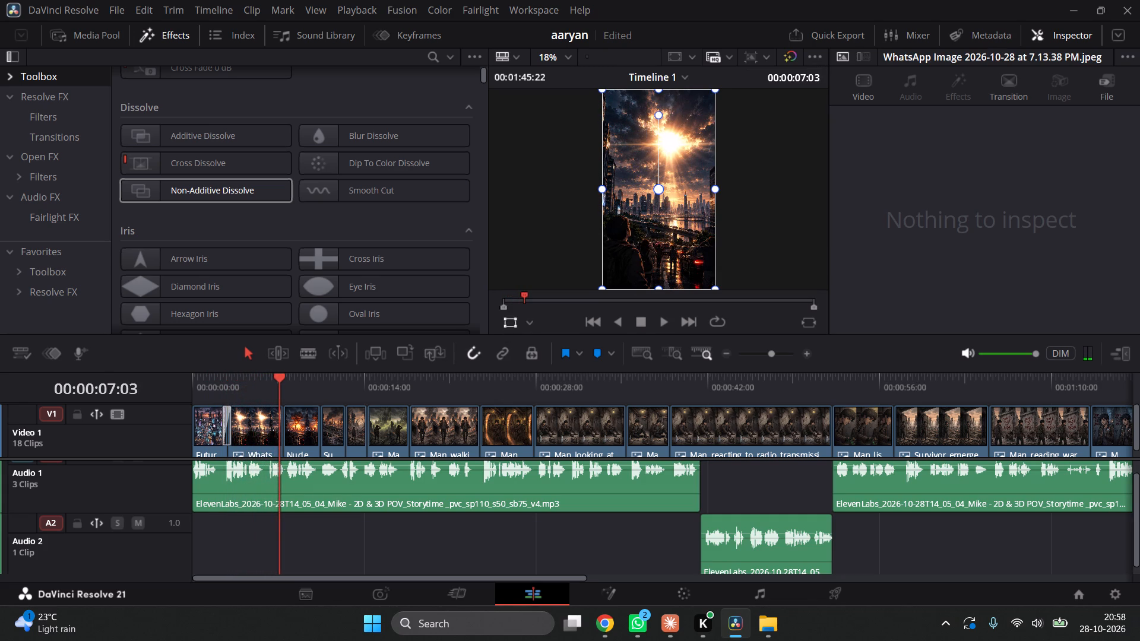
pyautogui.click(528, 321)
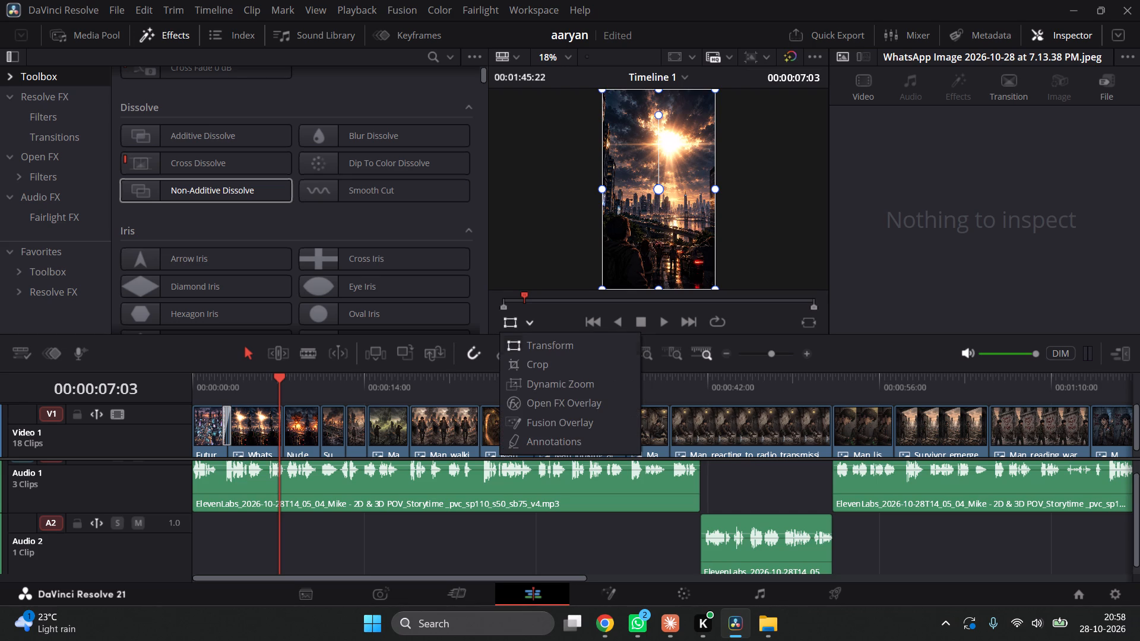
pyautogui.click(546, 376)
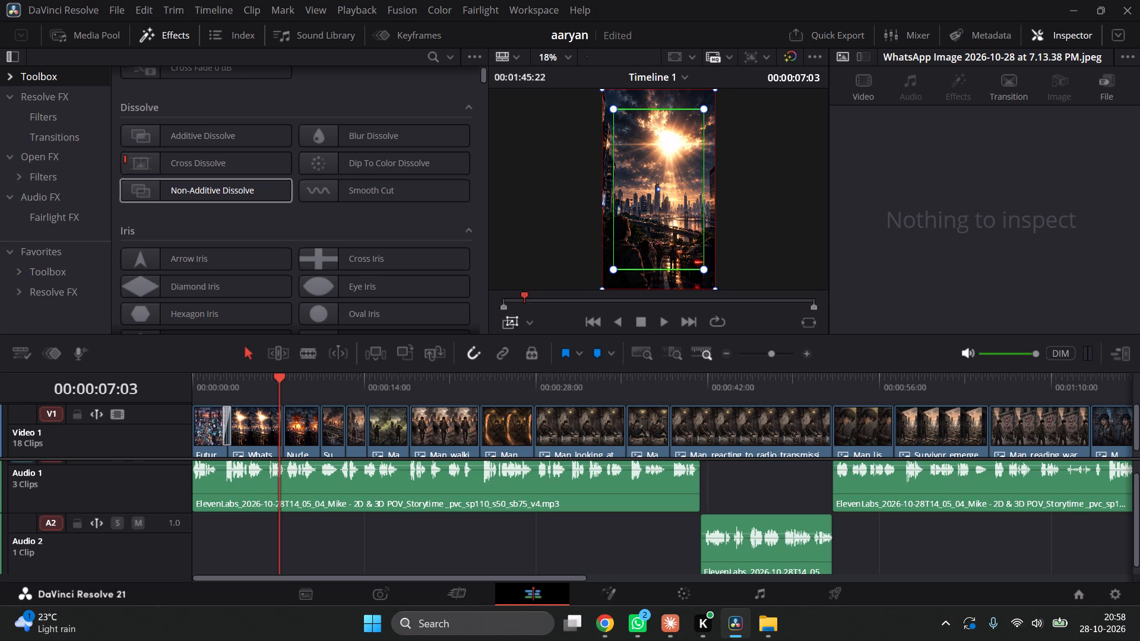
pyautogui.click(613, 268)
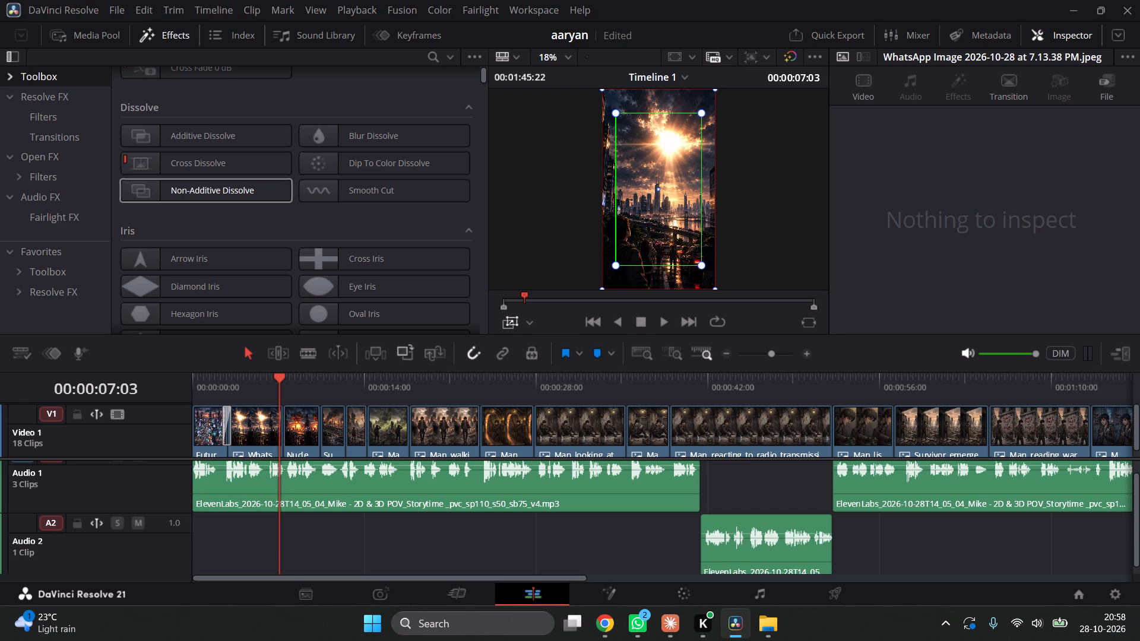
# Play back the opening stills around the WhatsApp Image still several times to check the zoom motion and dissolve.
pyautogui.press('space')
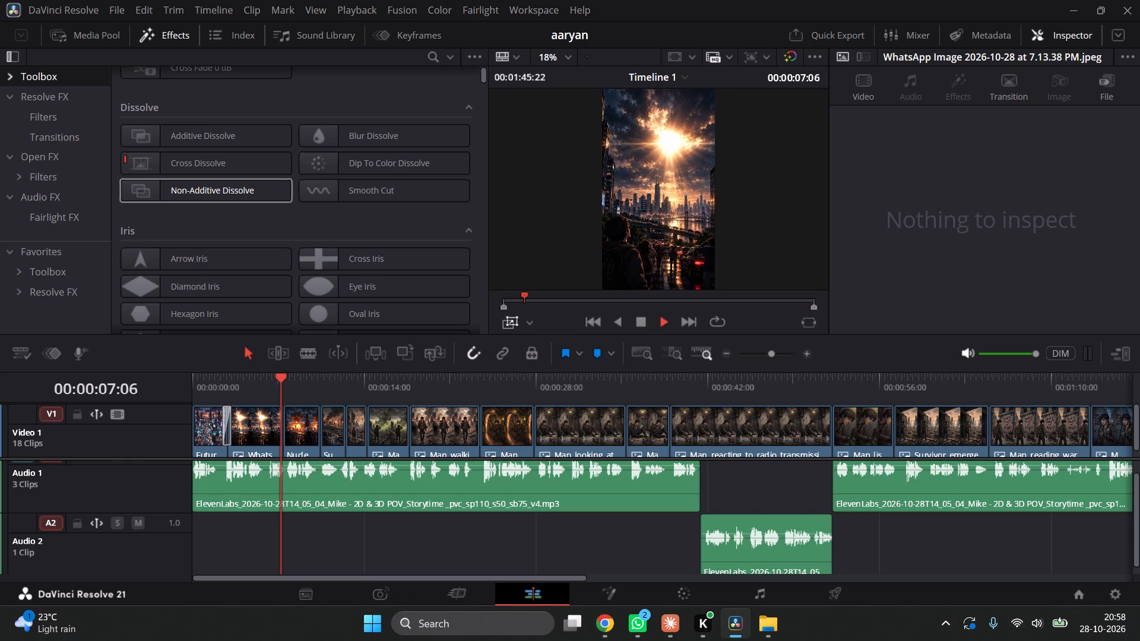
pyautogui.press('space')
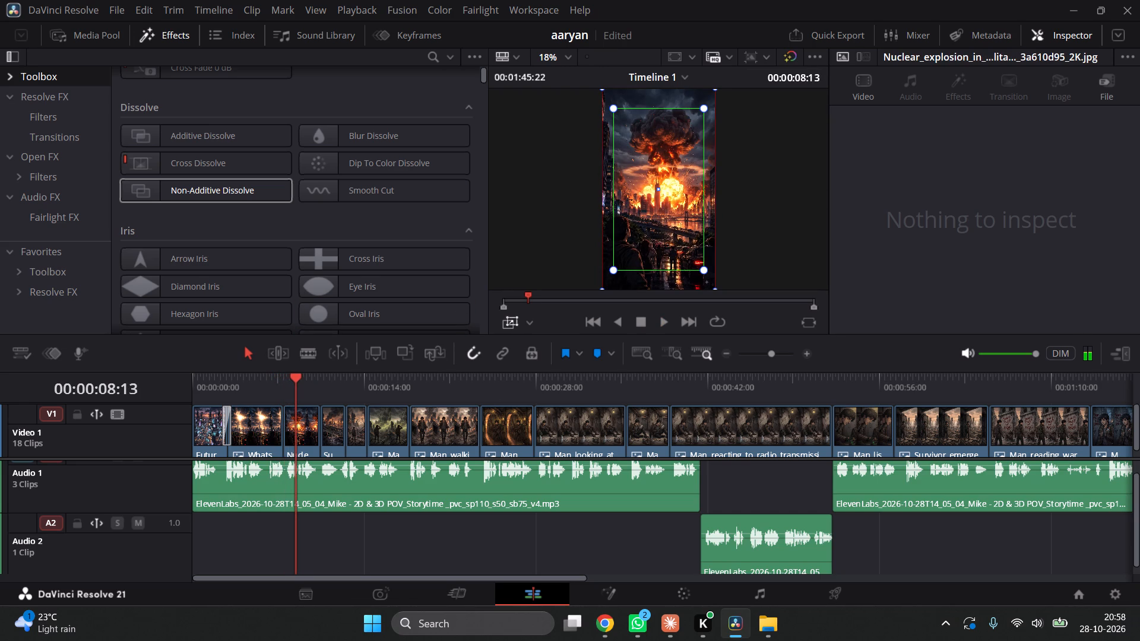
pyautogui.moveTo(271, 382); pyautogui.dragTo(220, 383)
pyautogui.press('space')
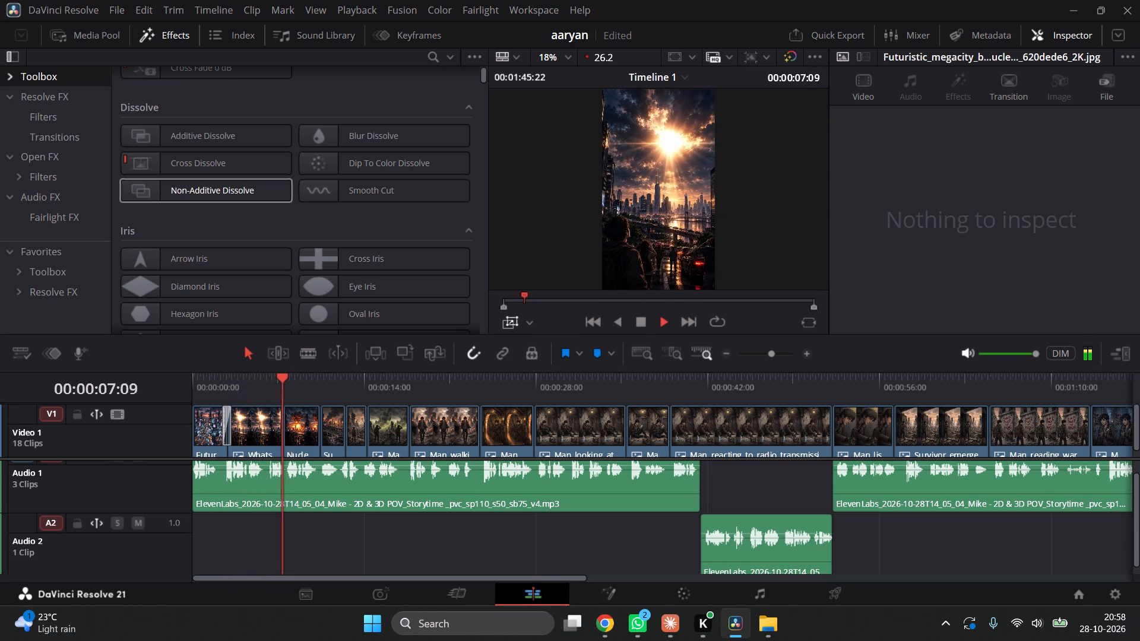
pyautogui.press('space')
pyautogui.click(229, 380)
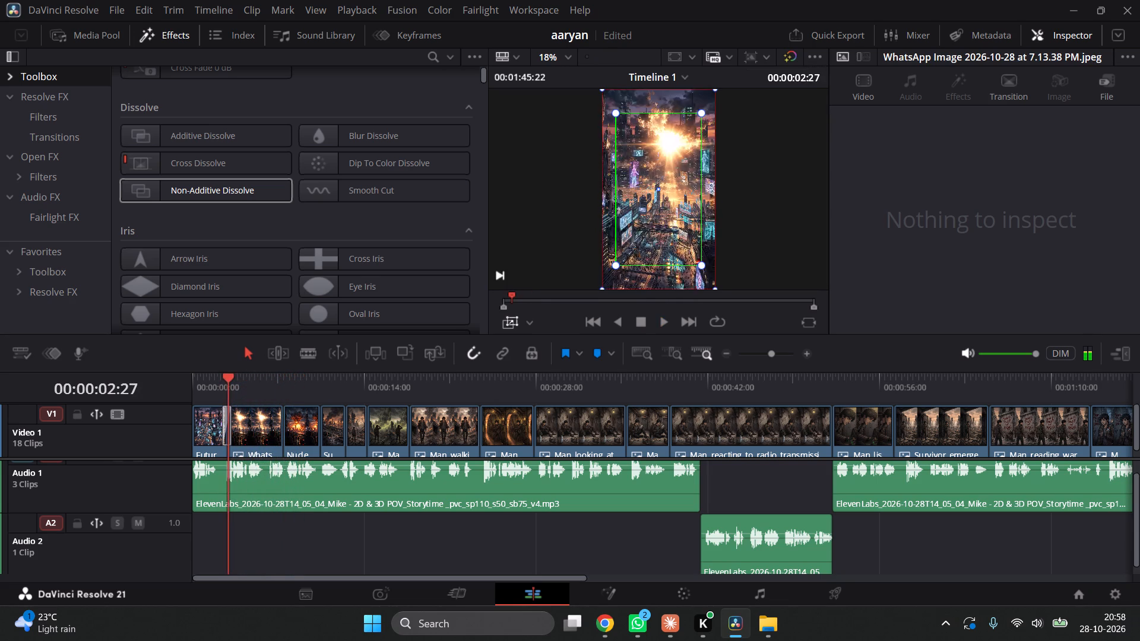
pyautogui.press('space')
pyautogui.press('space')
pyautogui.press('space')
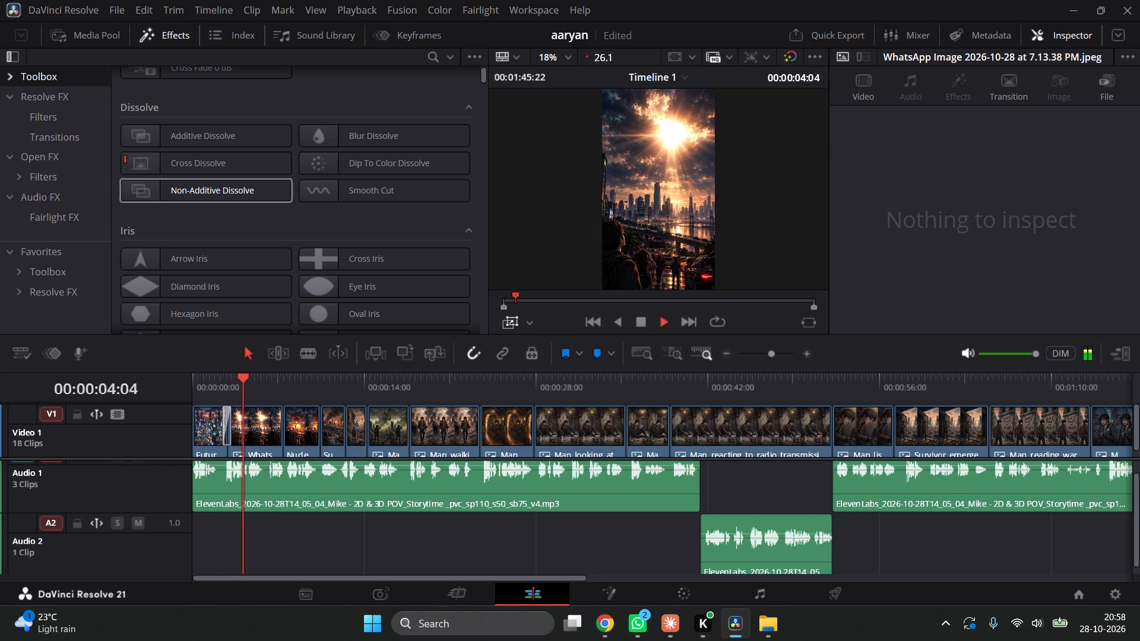
pyautogui.press('space')
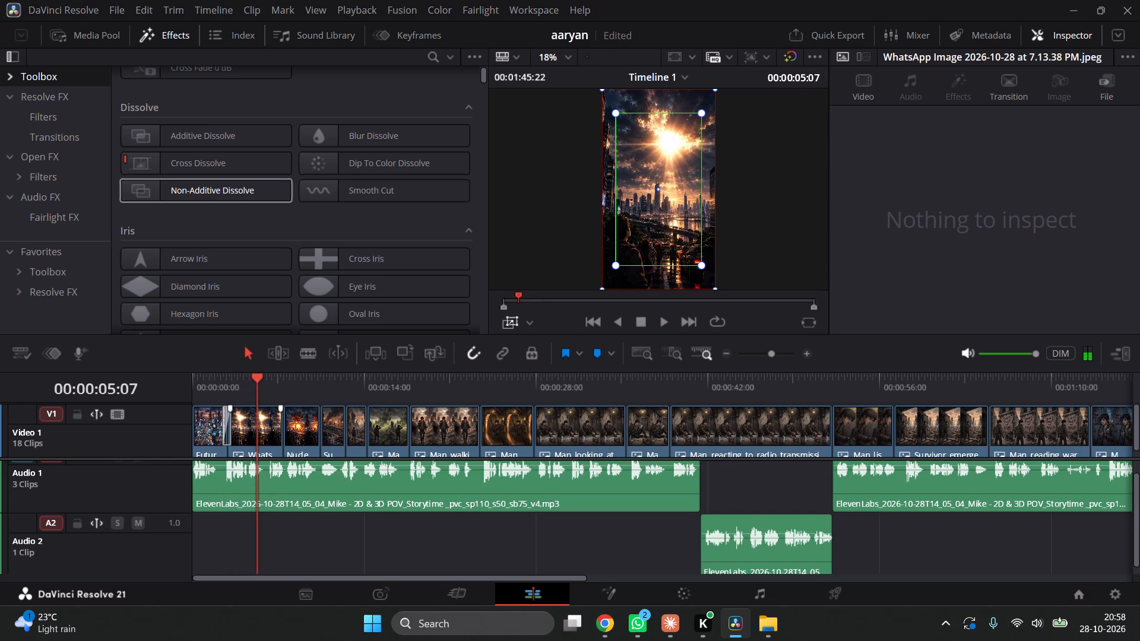
# Undo the zoom frame change and the Non-Additive Dissolve between the first two stills.
pyautogui.hotkey('ctrl', 'z')
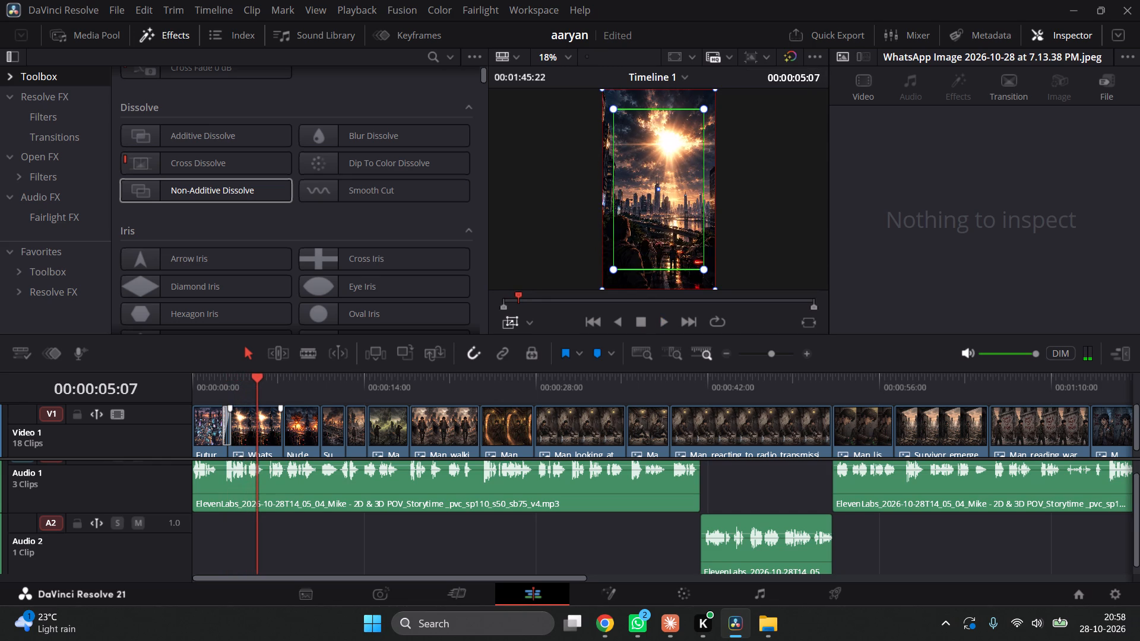
pyautogui.hotkey('ctrl', 'z')
# Play back the opening from near the start and examine the stills at different viewer magnifications.
pyautogui.moveTo(241, 391); pyautogui.dragTo(202, 398)
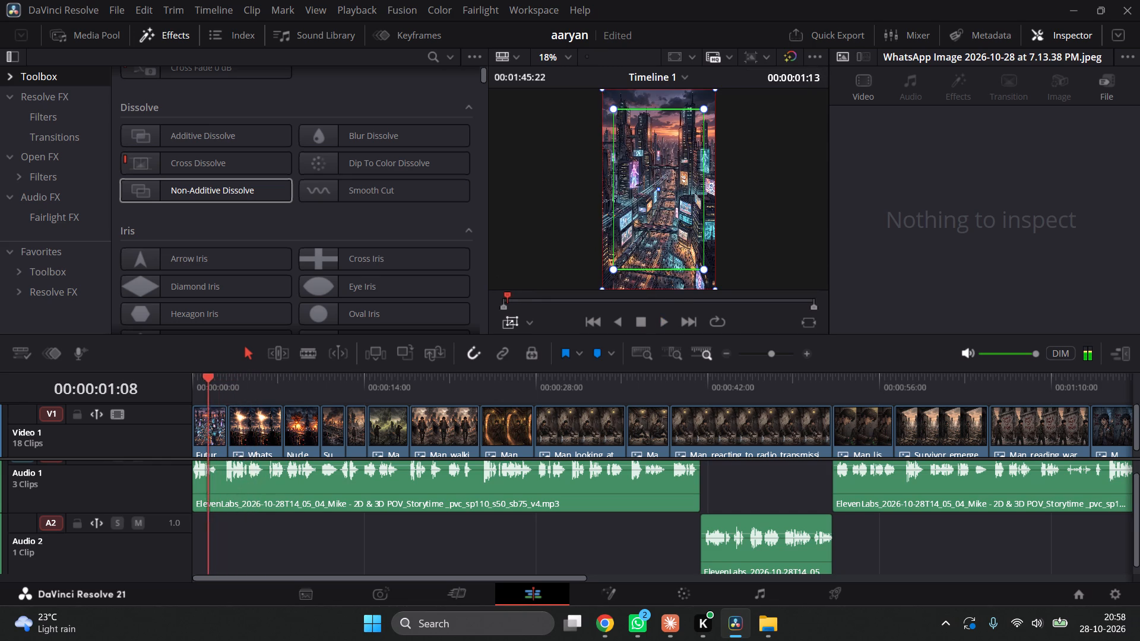
pyautogui.moveTo(202, 398); pyautogui.dragTo(201, 399)
pyautogui.press('space')
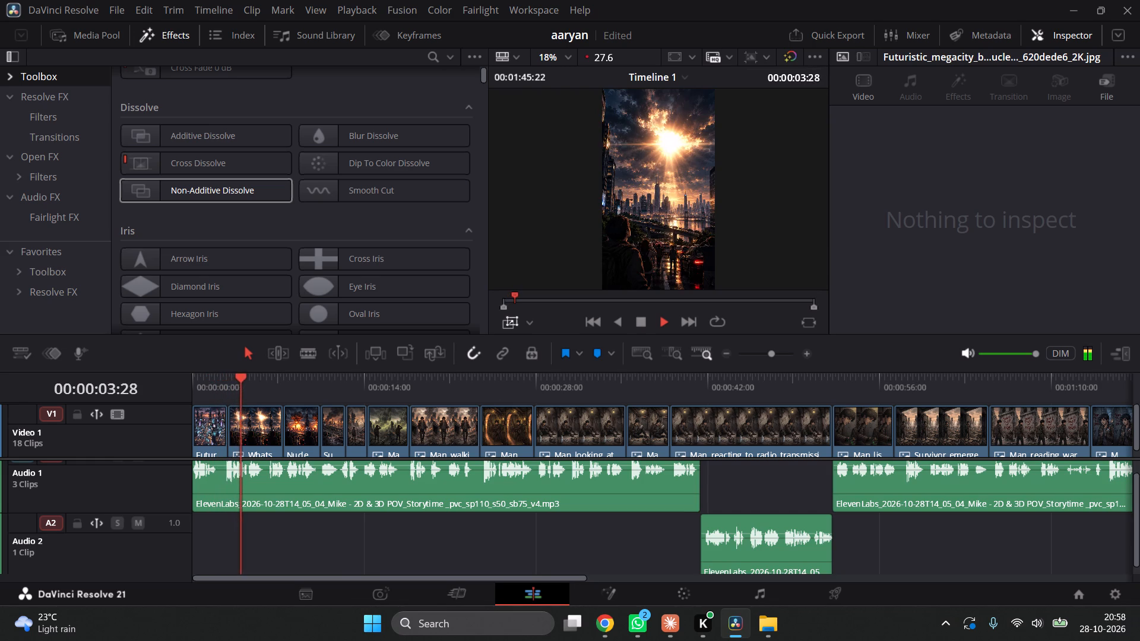
pyautogui.scroll(9, 625, 211)
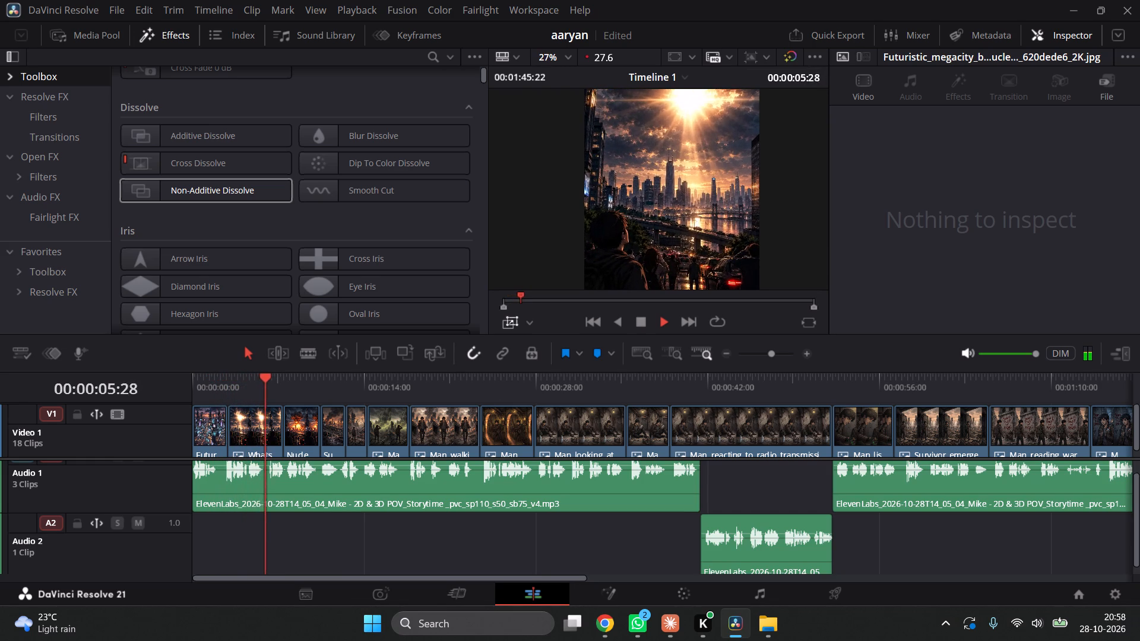
pyautogui.scroll(-18, 638, 233)
pyautogui.scroll(2, 636, 245)
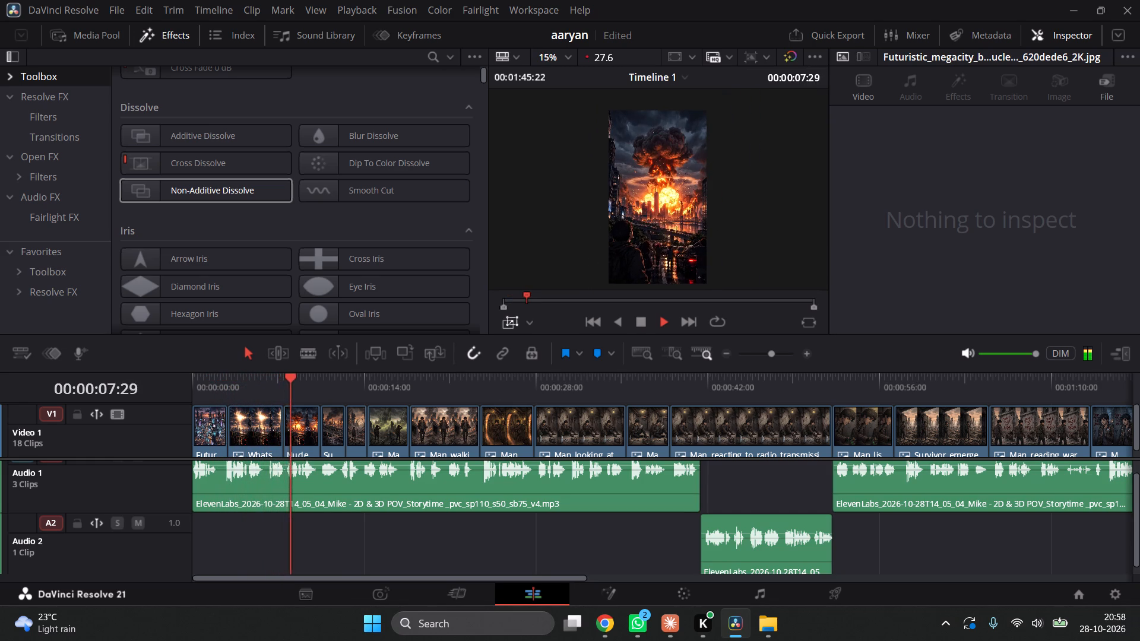
pyautogui.scroll(4, 636, 245)
pyautogui.scroll(-1, 636, 245)
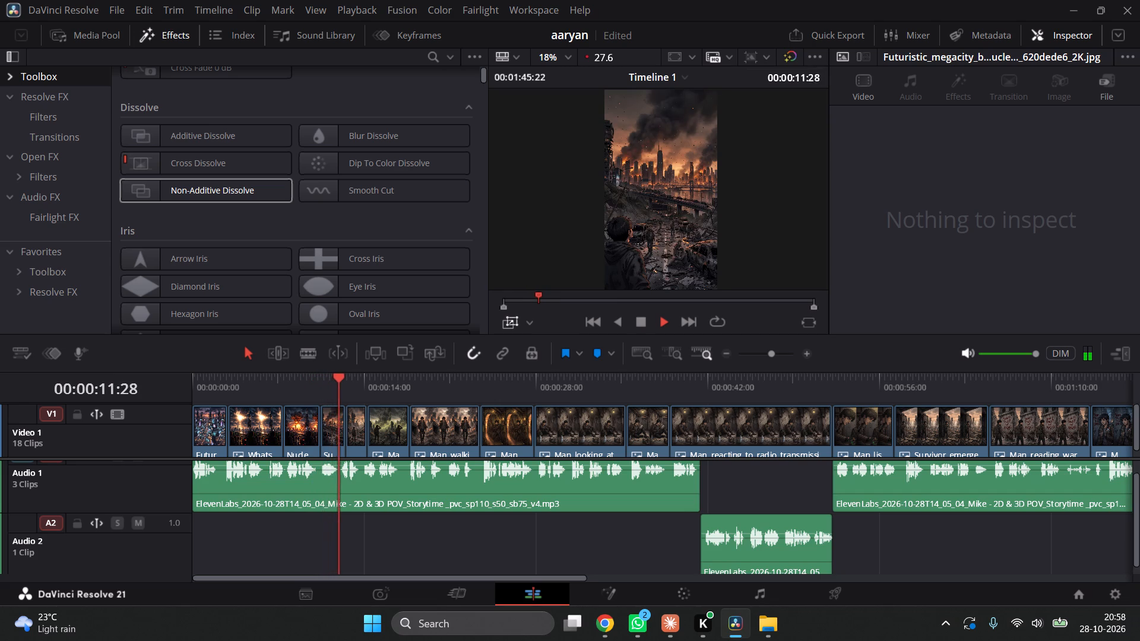
# Show the video full screen and play it from the very beginning.
pyautogui.hotkey('ctrl', 'f')
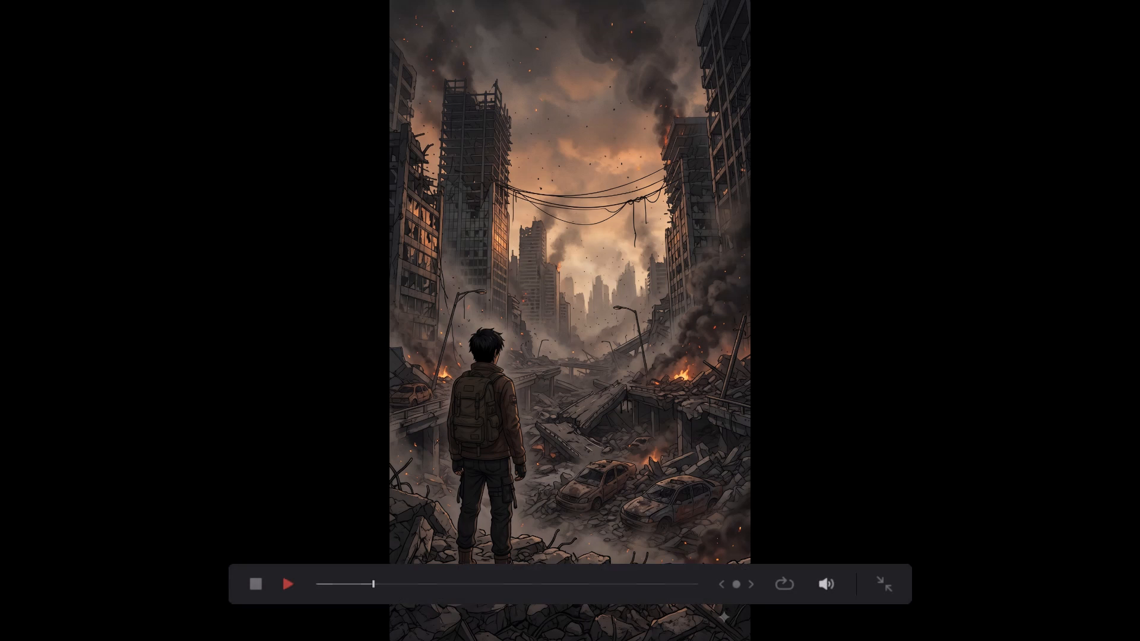
pyautogui.moveTo(375, 583); pyautogui.dragTo(259, 614)
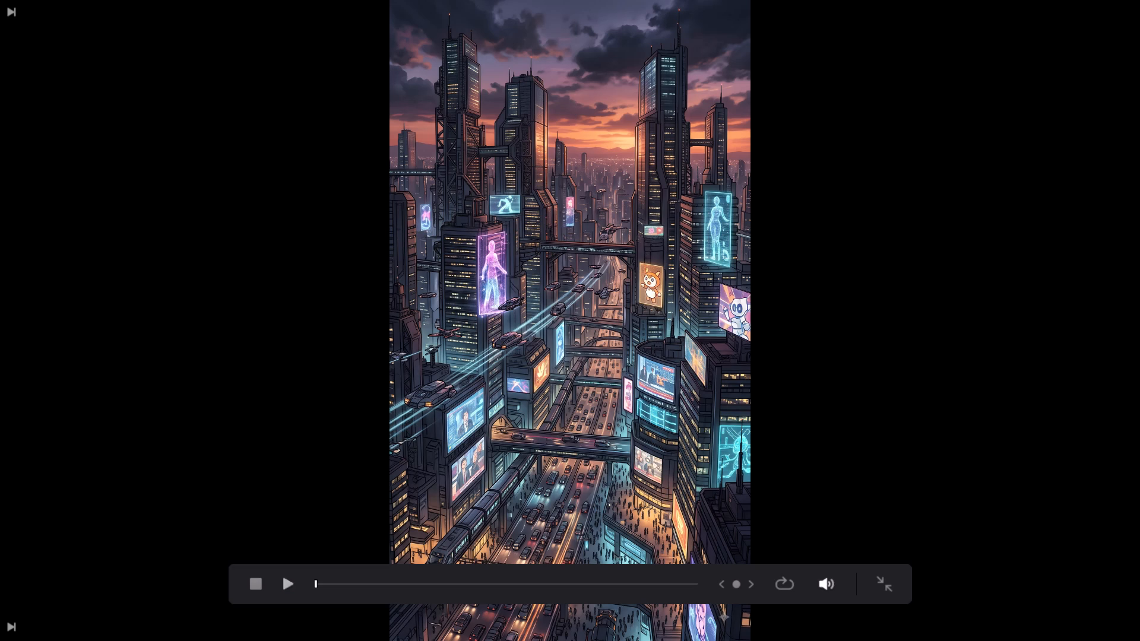
pyautogui.click(285, 583)
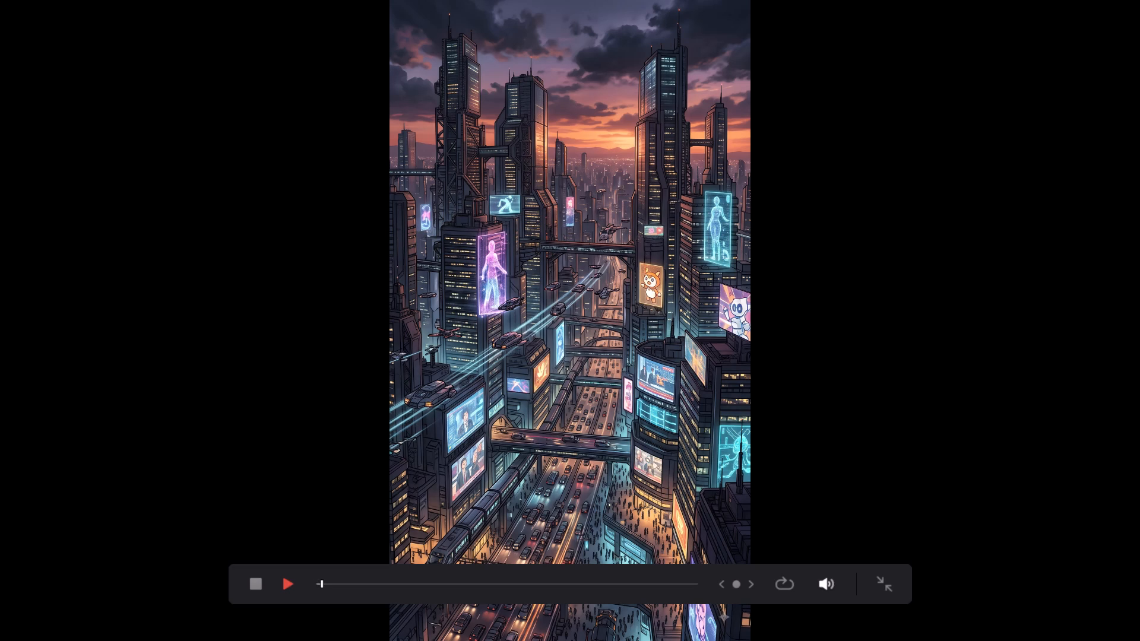
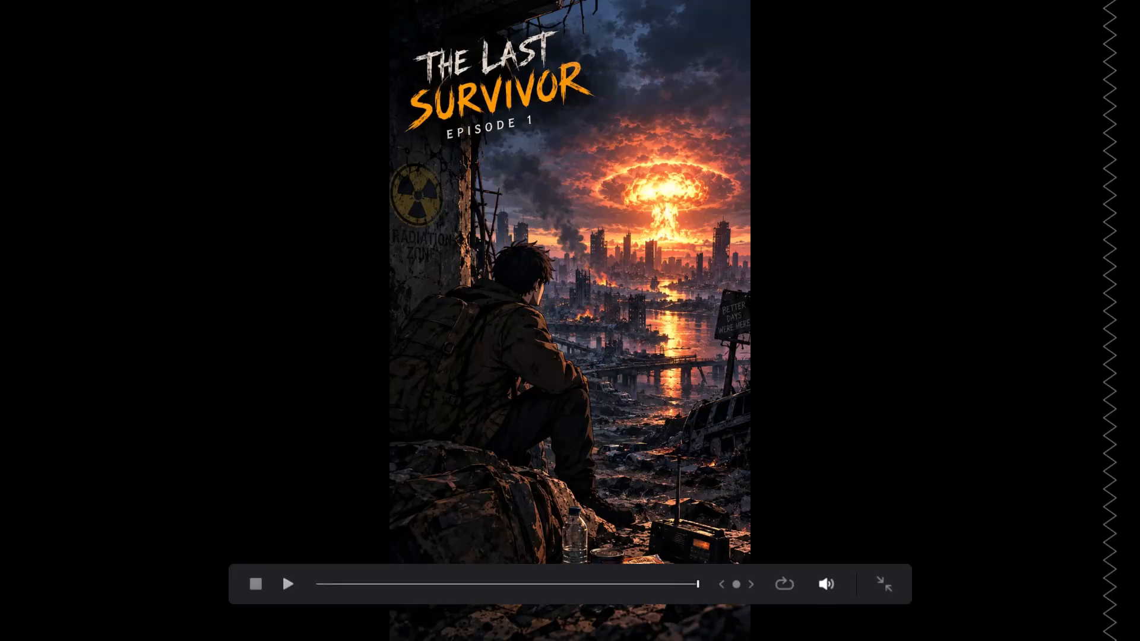
# Exit the full-screen view and return the playhead to the very start of the timeline.
pyautogui.click(882, 587)
pyautogui.scroll(-1, 607, 188)
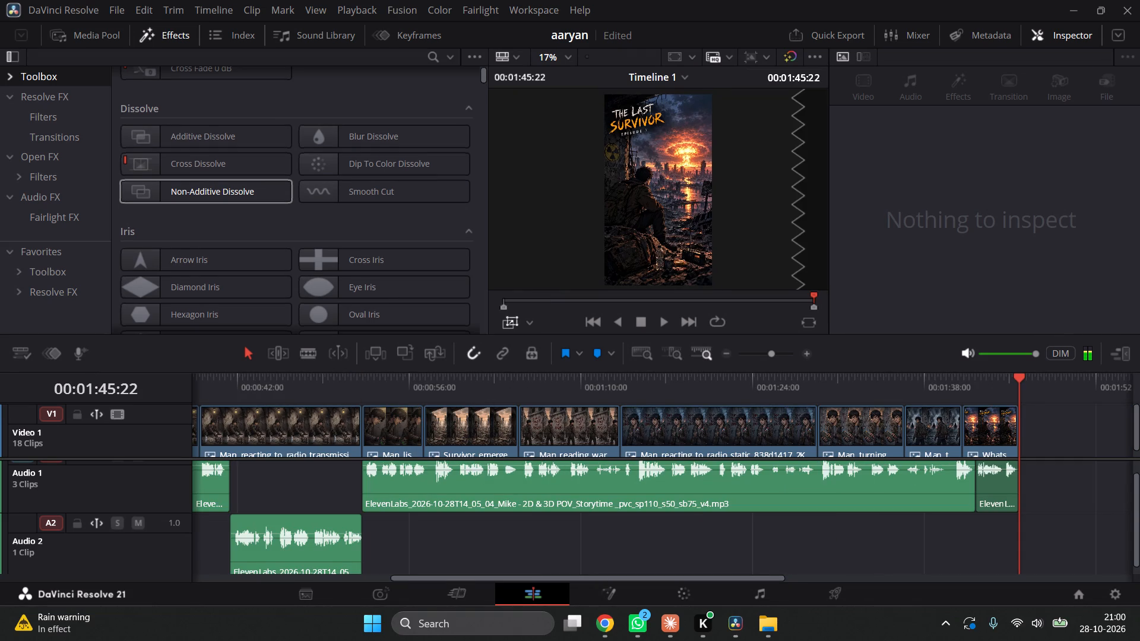
pyautogui.click(237, 372)
pyautogui.moveTo(227, 375); pyautogui.dragTo(149, 377)
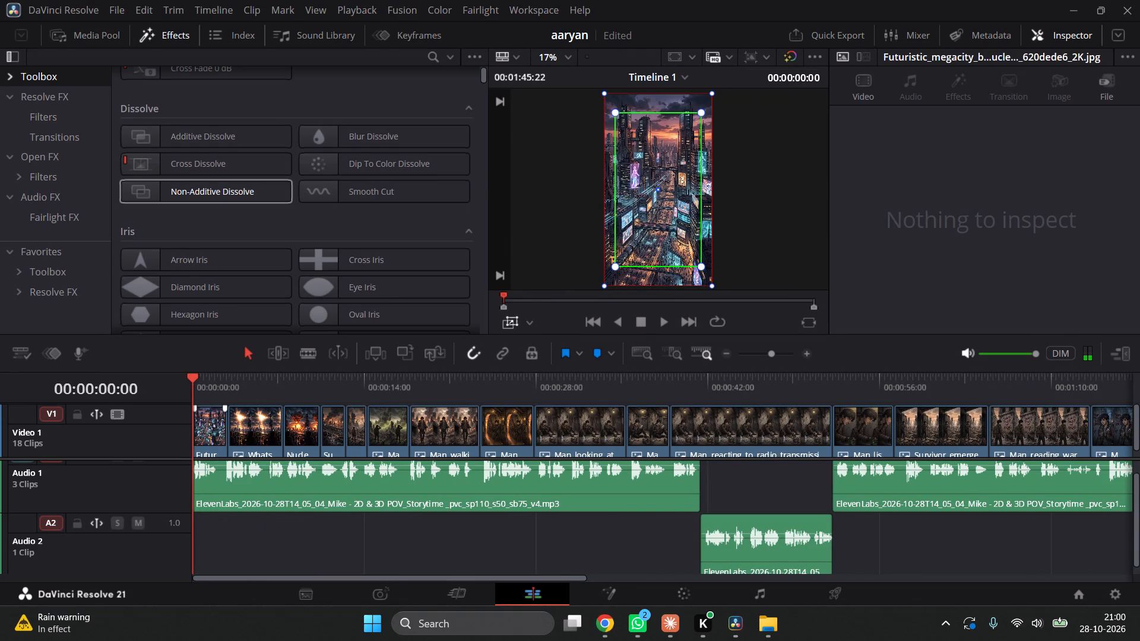
# Hide the zoom frame overlay in the timeline viewer and briefly play the opening megacity still from the start.
pyautogui.click(522, 321)
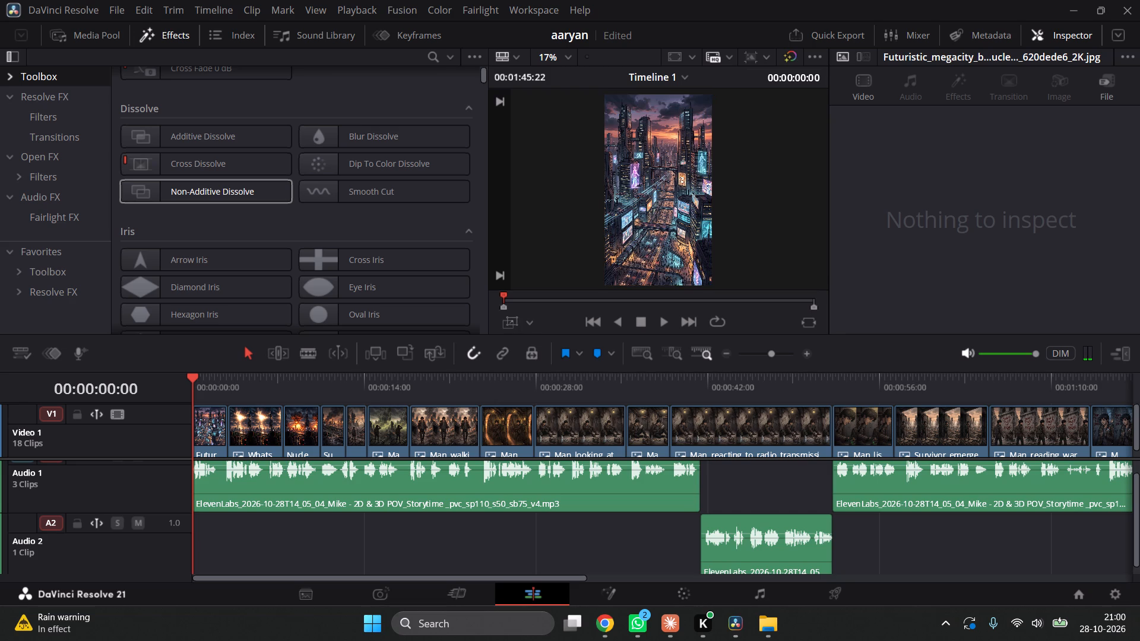
pyautogui.press('space')
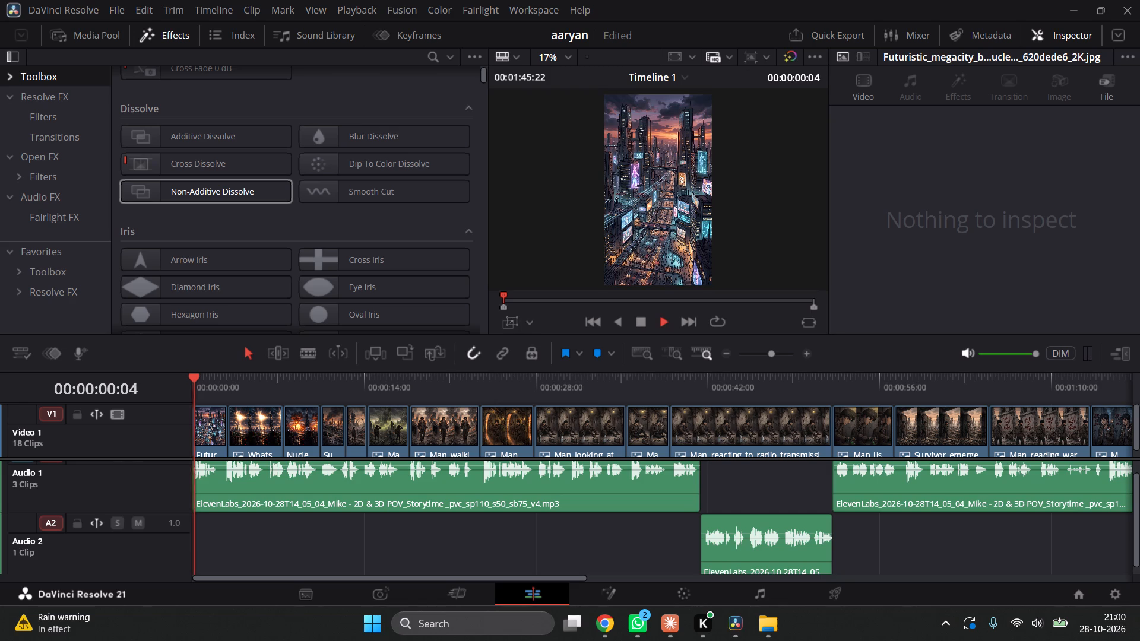
pyautogui.press('space')
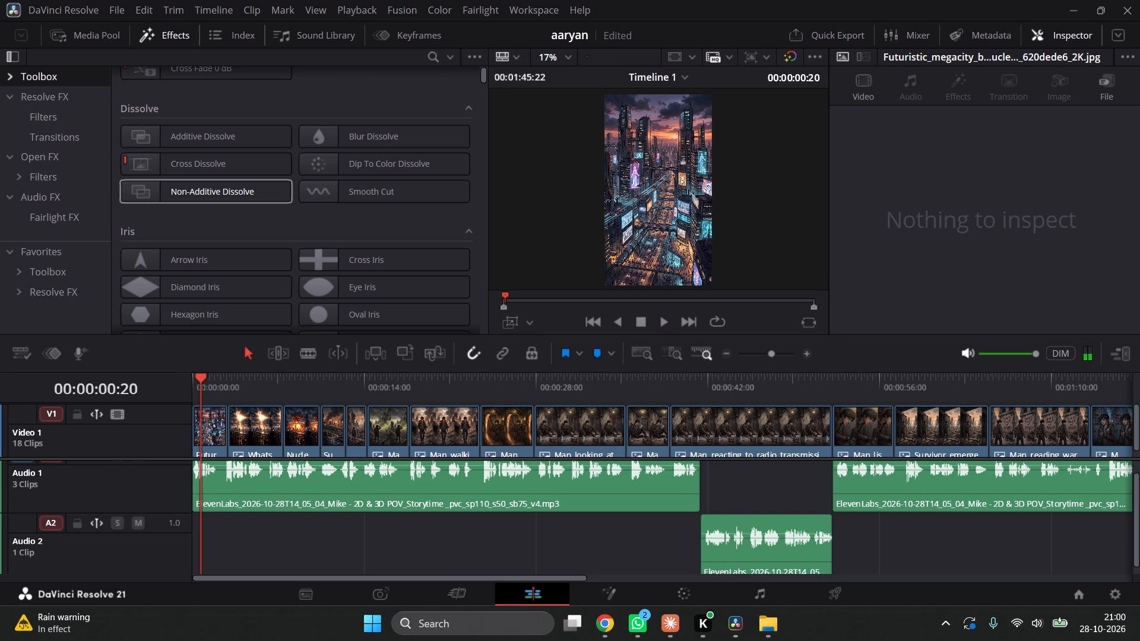
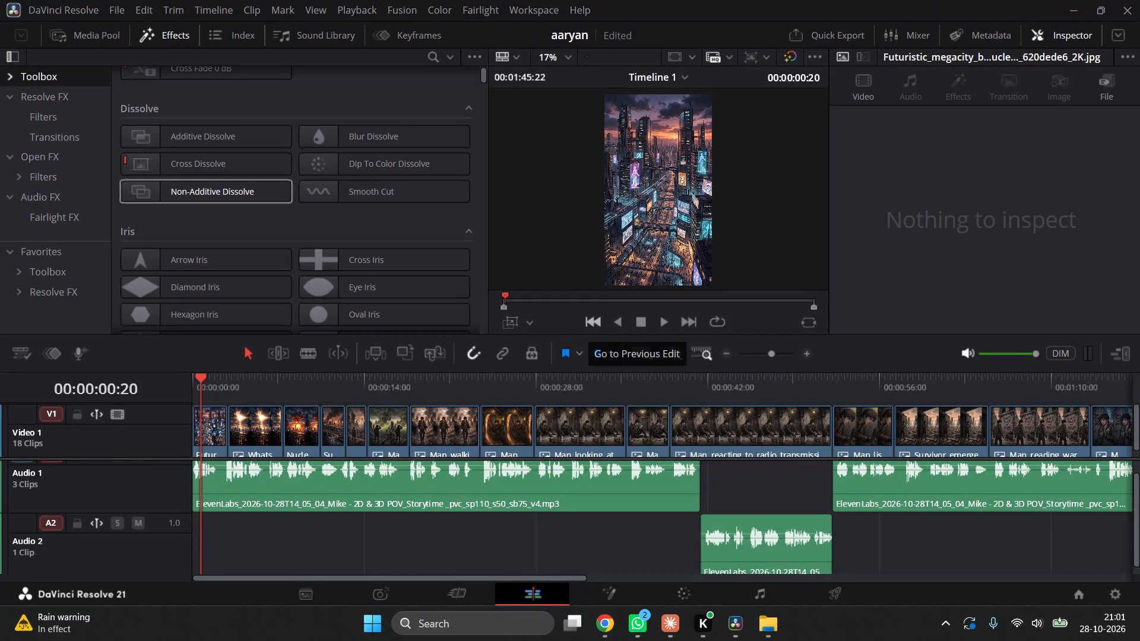
# Add dynamic zoom to the opening megacity still, enlarging its green frame to just inside the image edges, and preview it from the start.
pyautogui.click(219, 433)
pyautogui.click(515, 320)
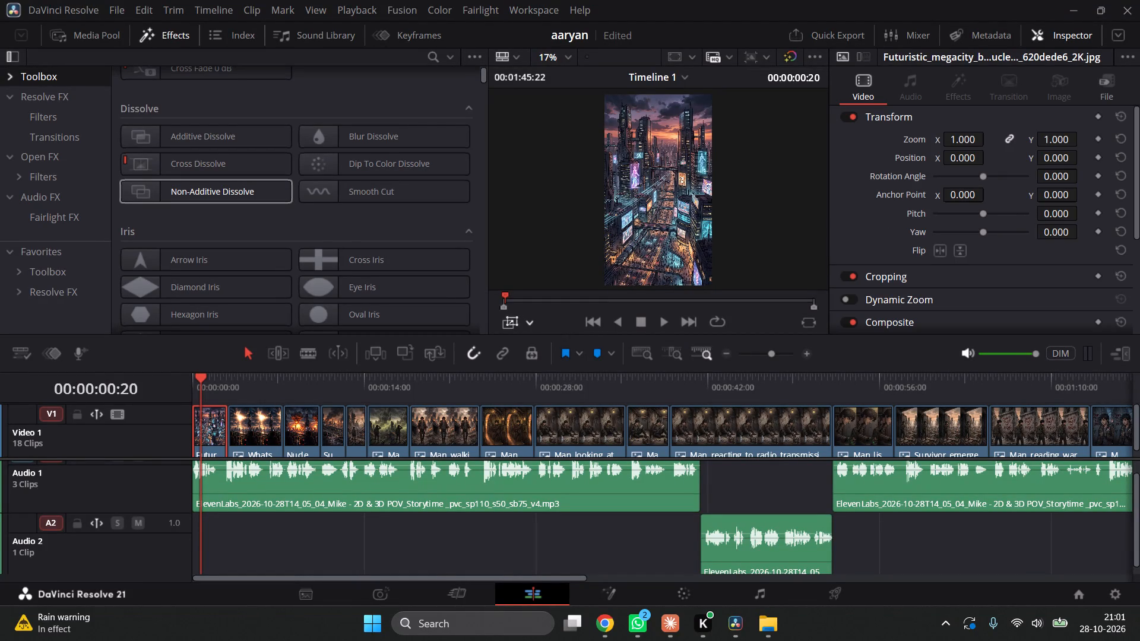
pyautogui.moveTo(615, 268); pyautogui.dragTo(615, 278)
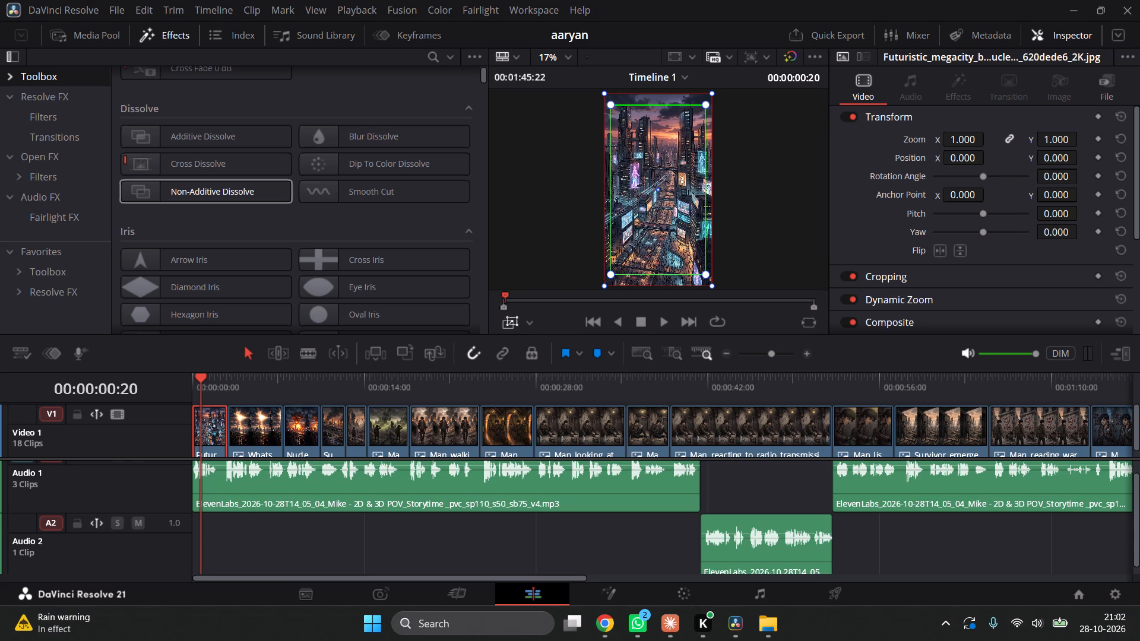
pyautogui.moveTo(197, 373); pyautogui.dragTo(168, 375)
pyautogui.press('space')
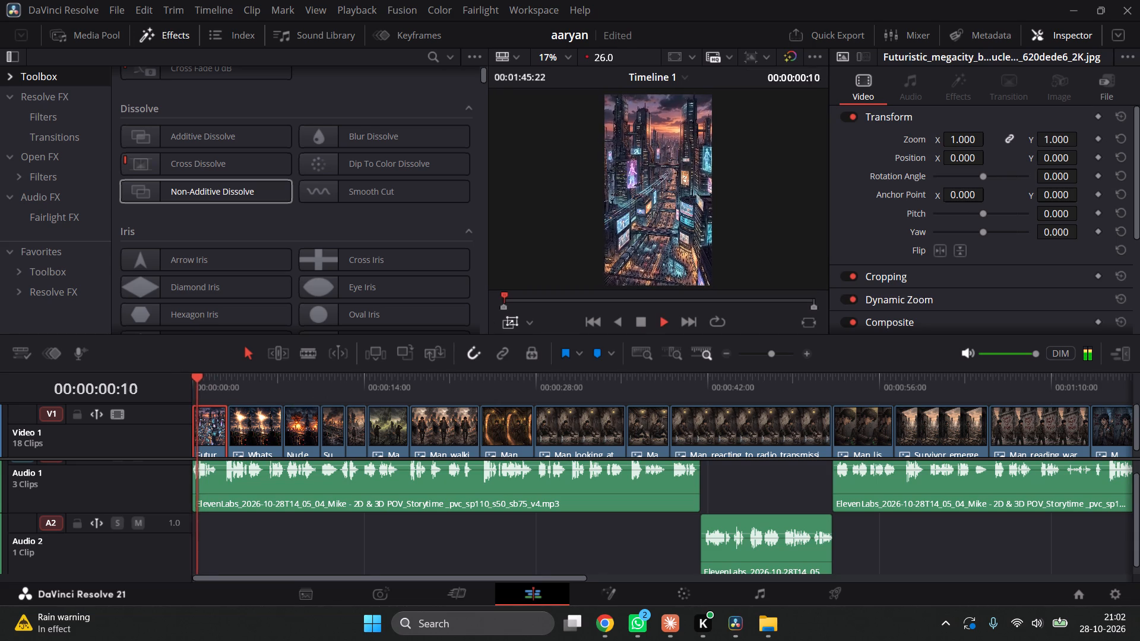
pyautogui.press('space')
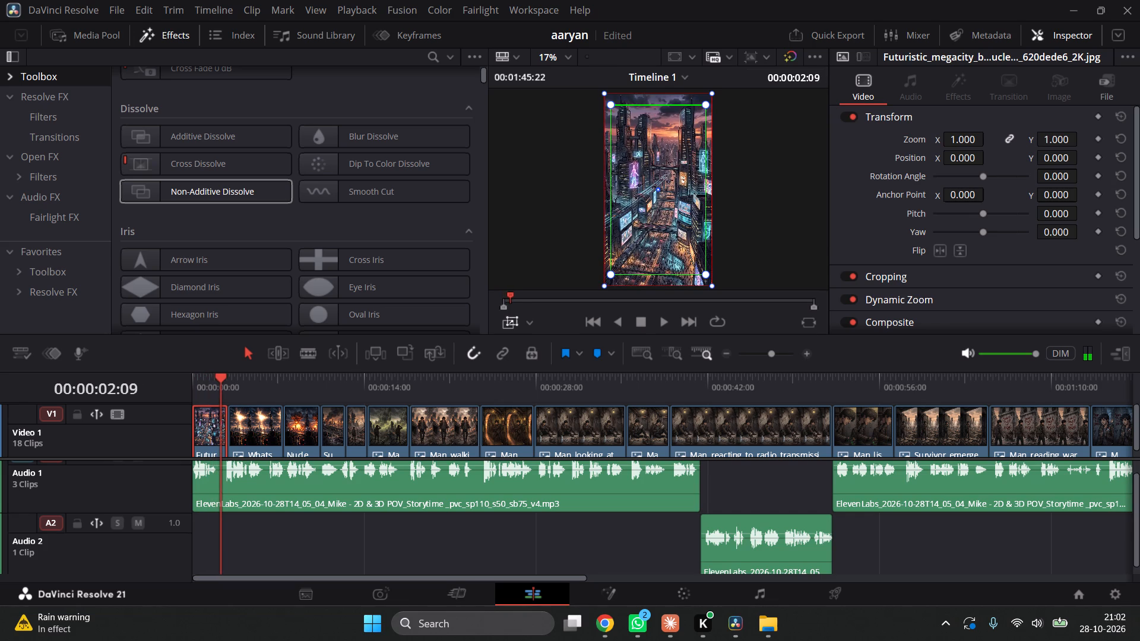
# Play the video full screen from the very beginning through the sunlit-city still, and exit the full-screen view.
pyautogui.hotkey('ctrl', 'f')
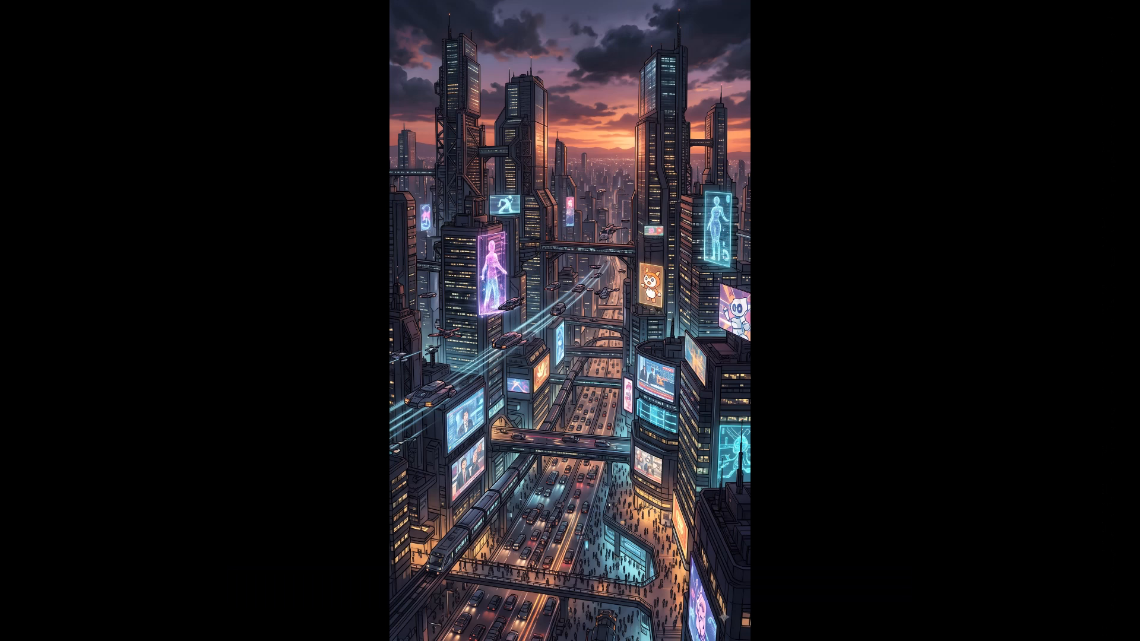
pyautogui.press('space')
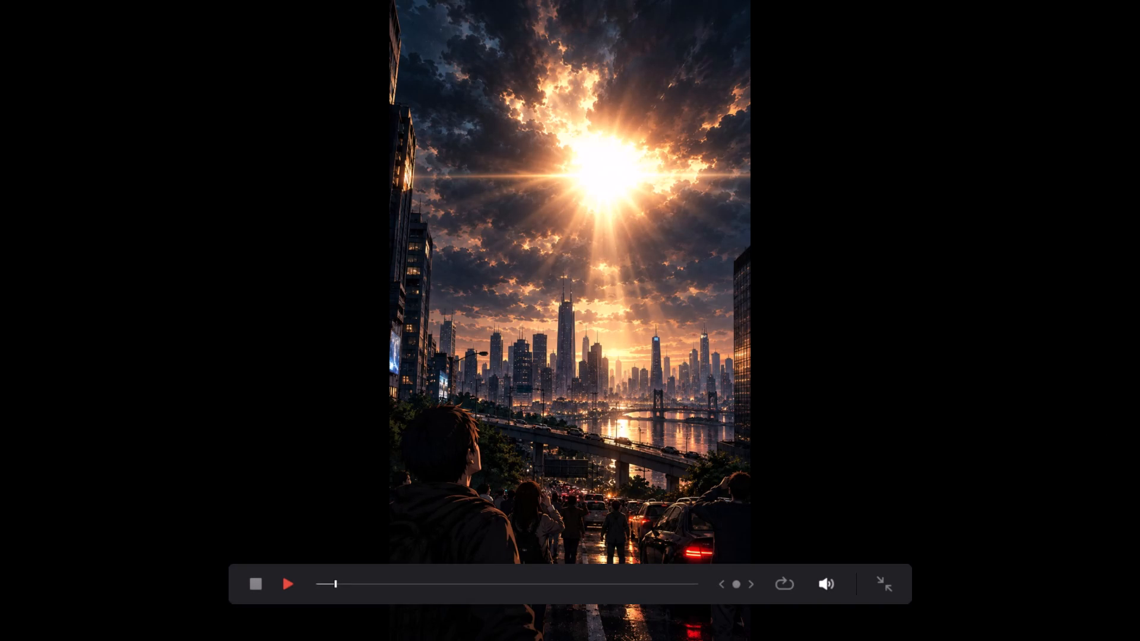
pyautogui.moveTo(334, 582); pyautogui.dragTo(287, 582)
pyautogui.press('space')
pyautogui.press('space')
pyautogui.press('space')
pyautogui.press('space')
pyautogui.click(883, 588)
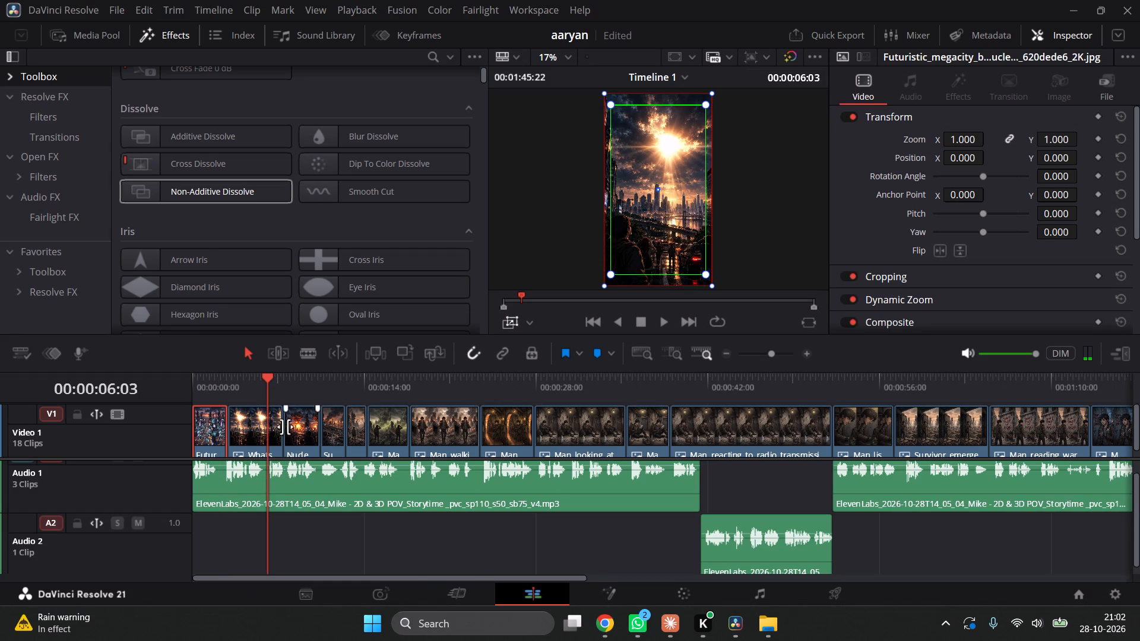
# Add dynamic zoom to the sunlit-city still after the megacity shot, shrinking its green and red frames slightly, and preview it.
pyautogui.click(259, 430)
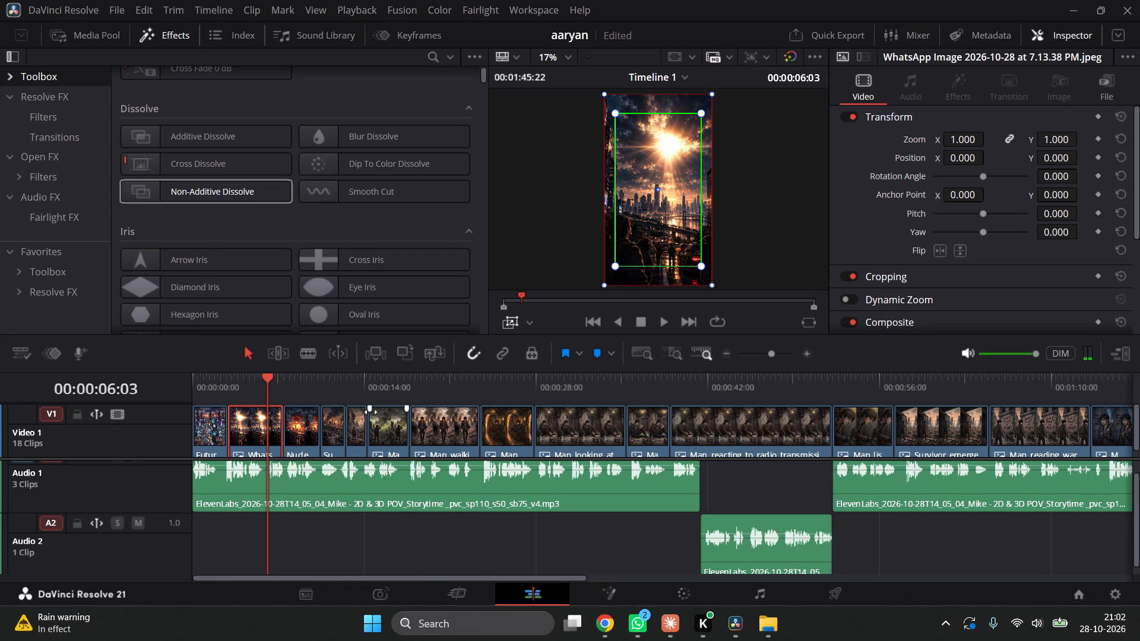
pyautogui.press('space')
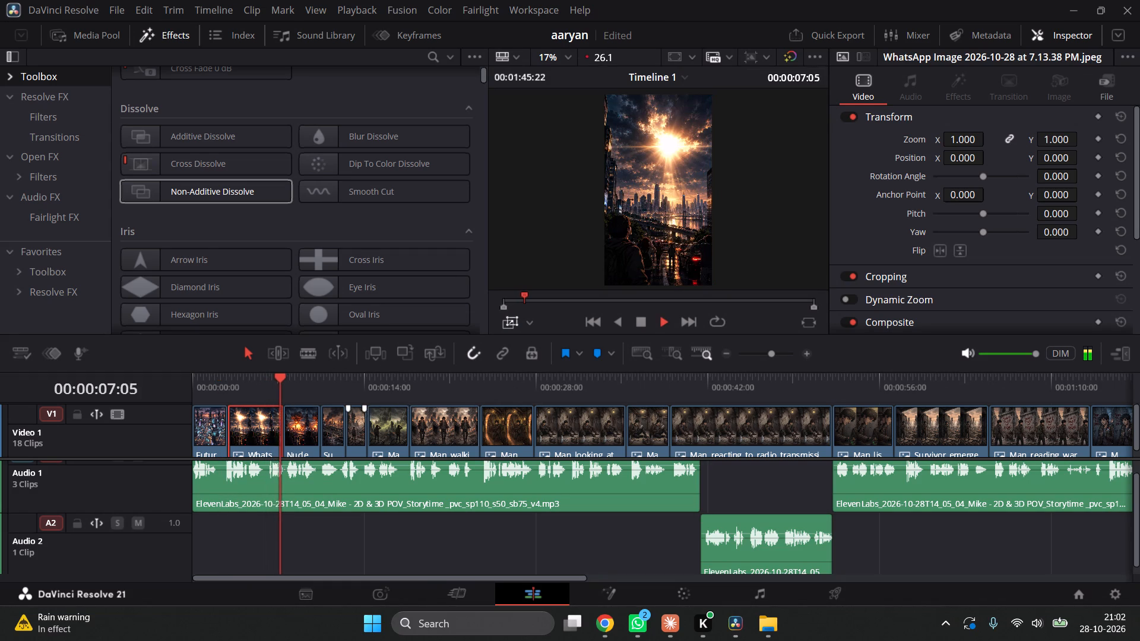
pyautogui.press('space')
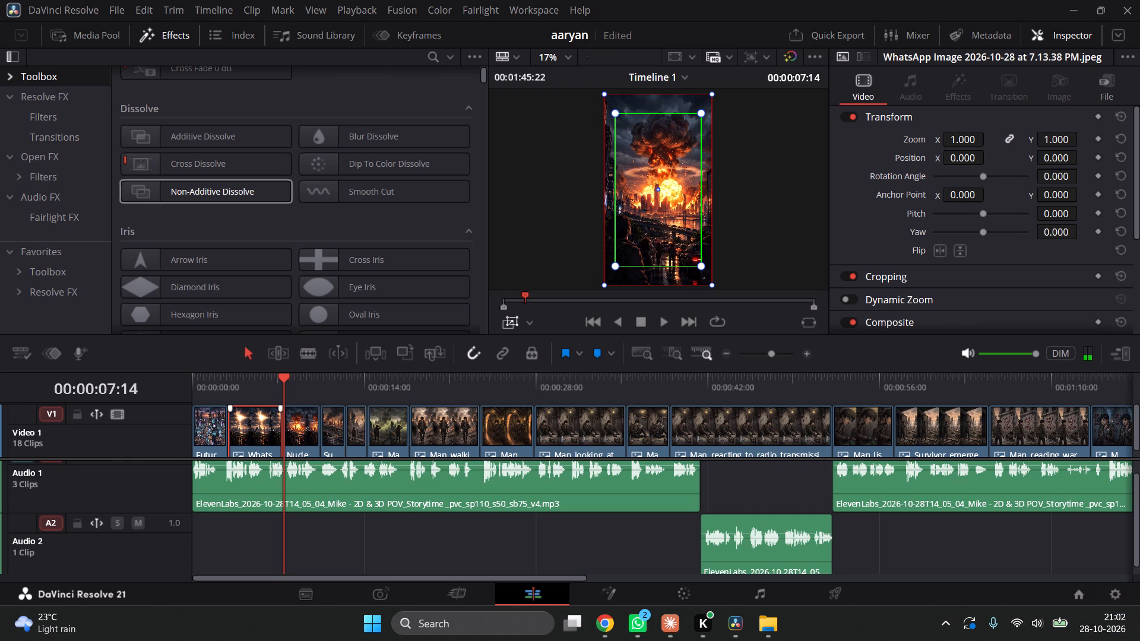
pyautogui.click(251, 380)
pyautogui.click(503, 322)
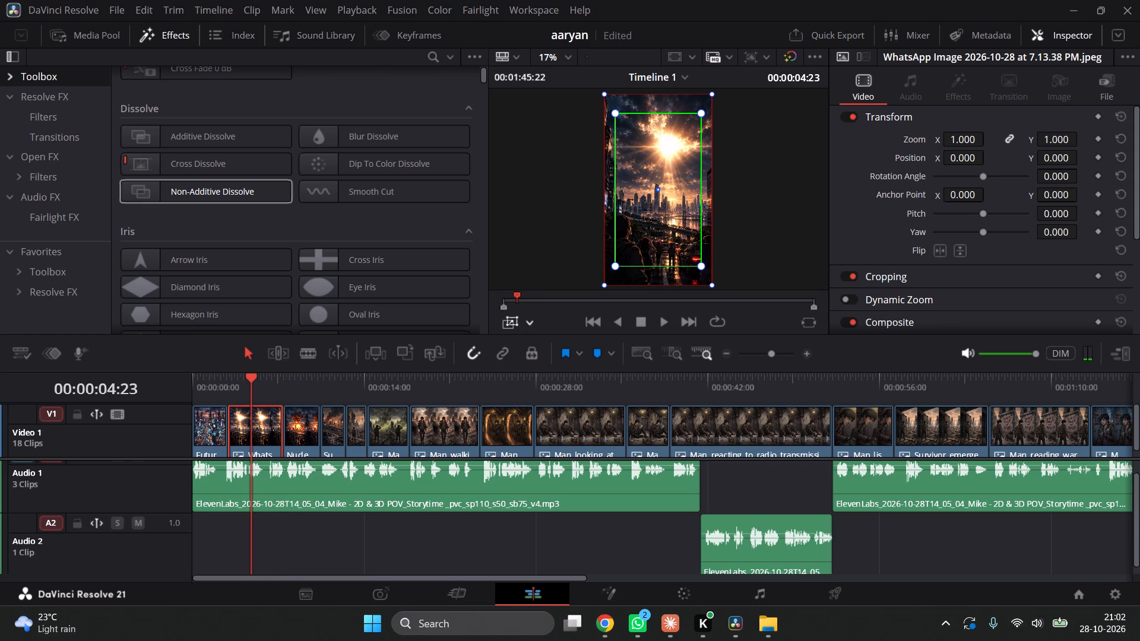
pyautogui.click(503, 322)
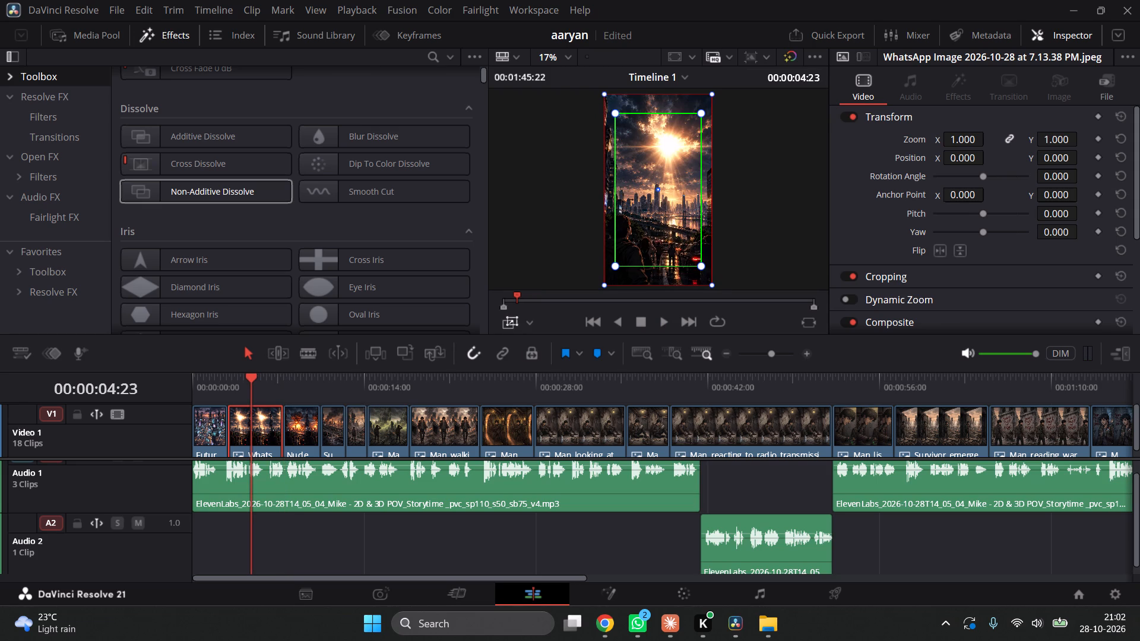
pyautogui.click(613, 265)
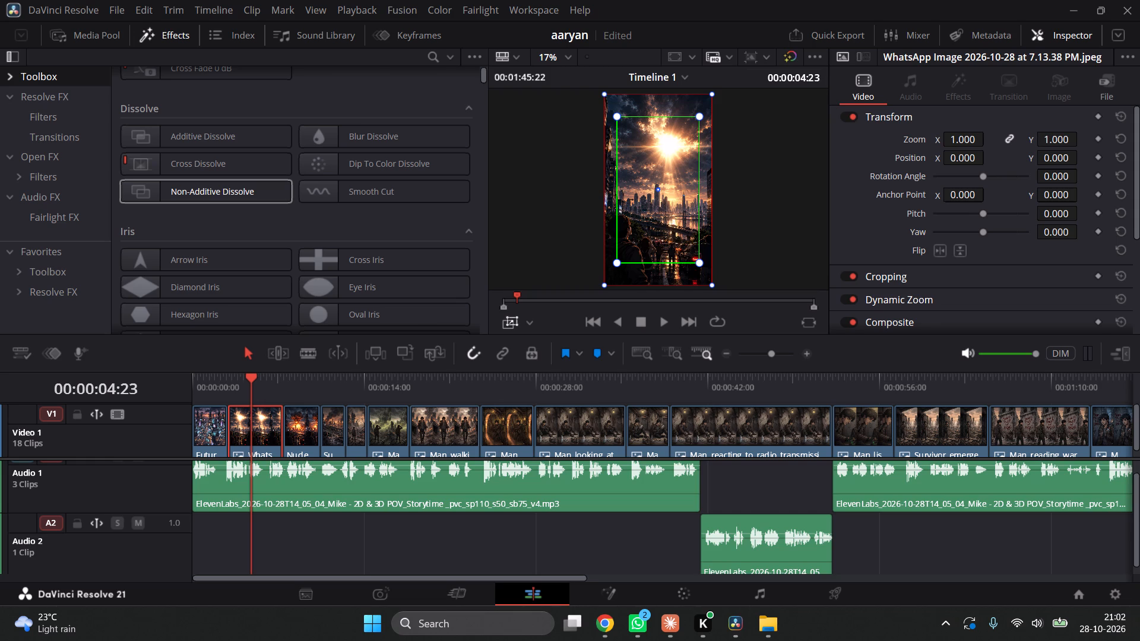
pyautogui.click(603, 279)
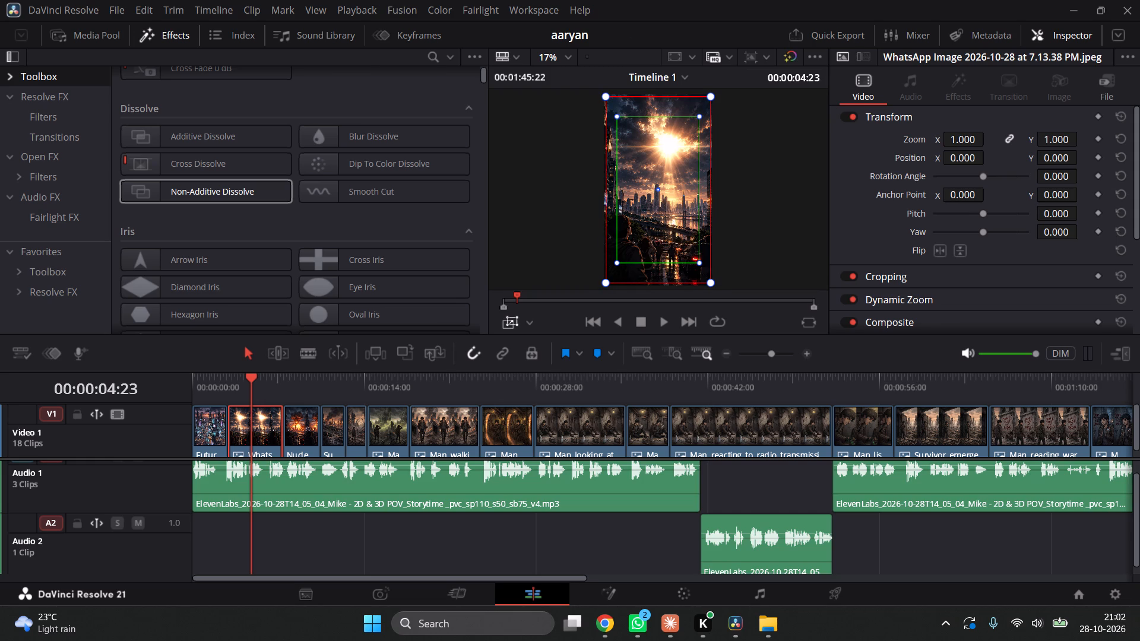
pyautogui.moveTo(255, 377); pyautogui.dragTo(237, 383)
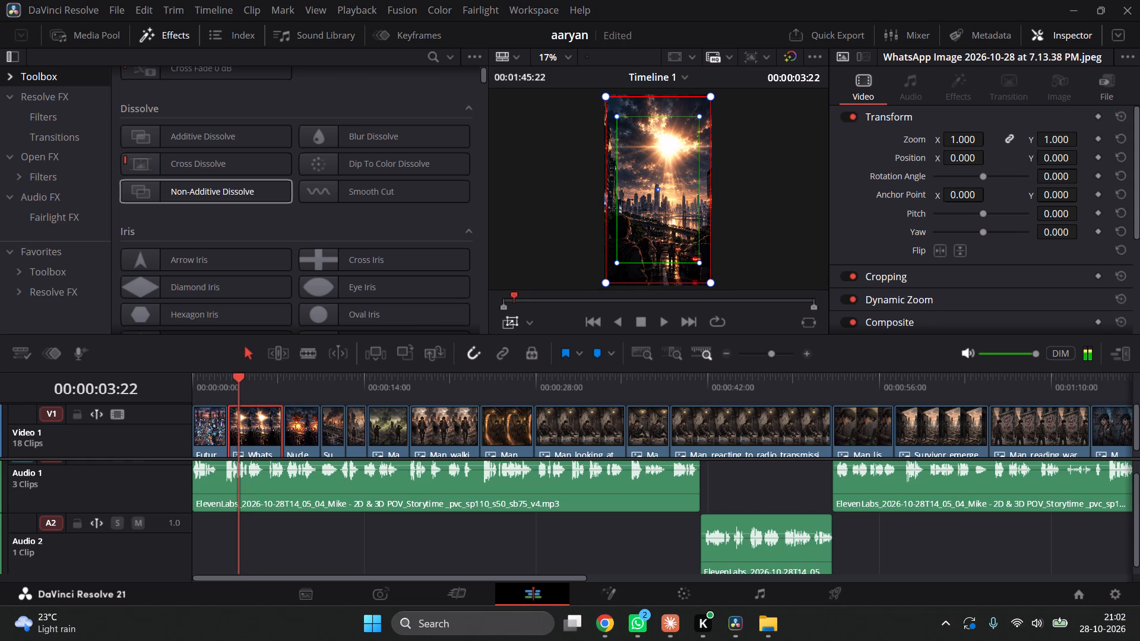
pyautogui.moveTo(237, 383); pyautogui.dragTo(233, 385)
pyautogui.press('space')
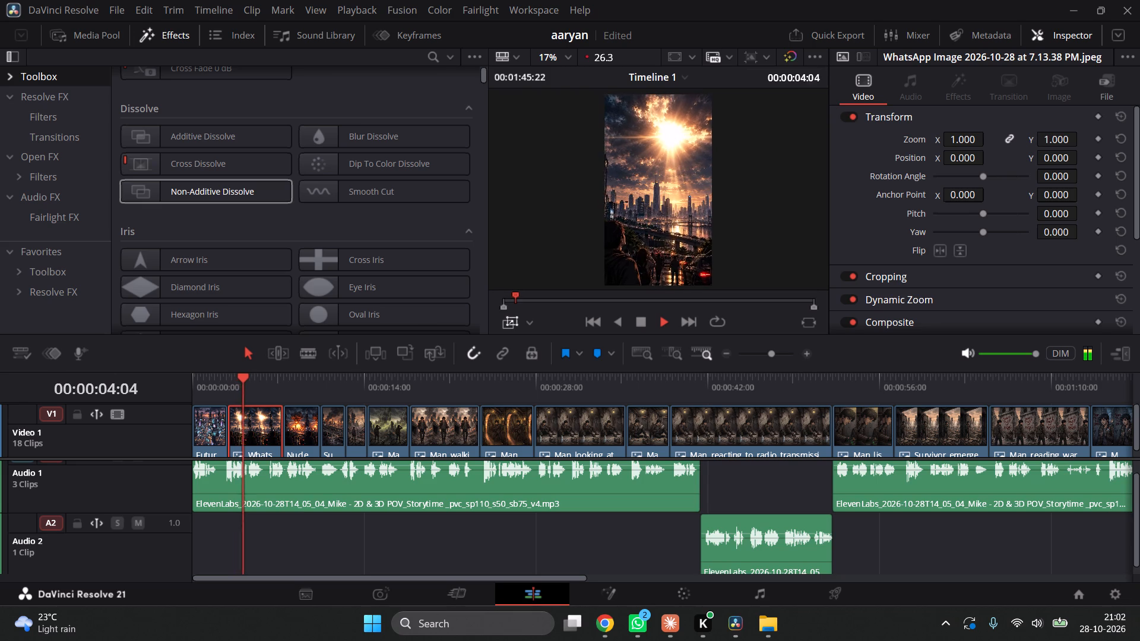
# Play the video full screen from the very start through the nuclear explosion still to review the zooms, and exit full screen.
pyautogui.moveTo(218, 380); pyautogui.dragTo(159, 384)
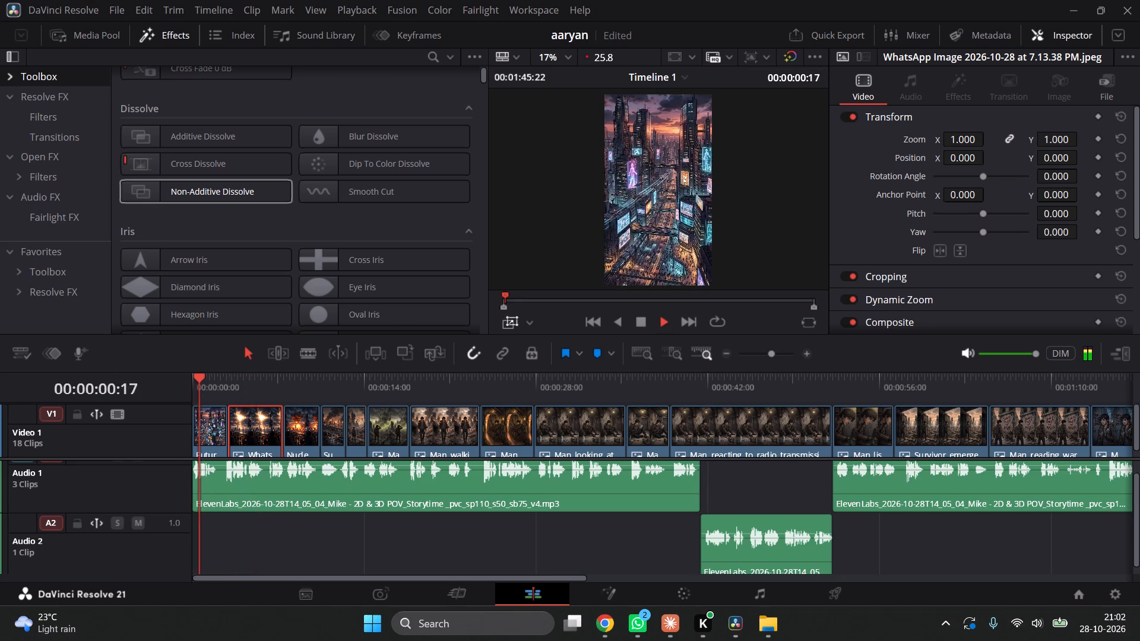
pyautogui.hotkey('ctrl', 'f')
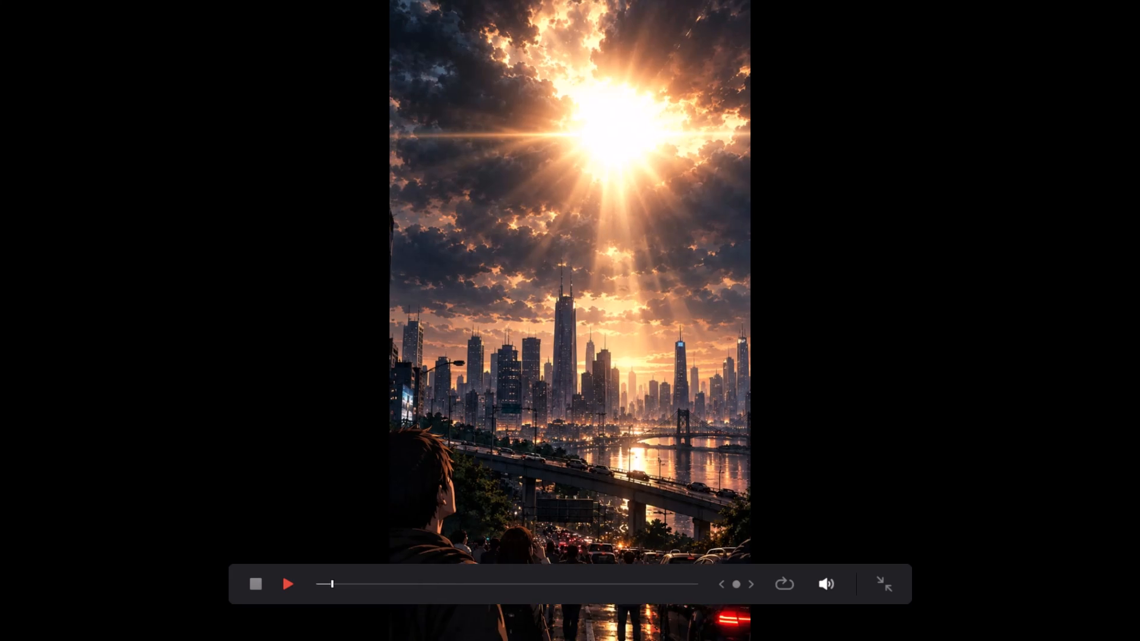
pyautogui.moveTo(324, 582); pyautogui.dragTo(296, 588)
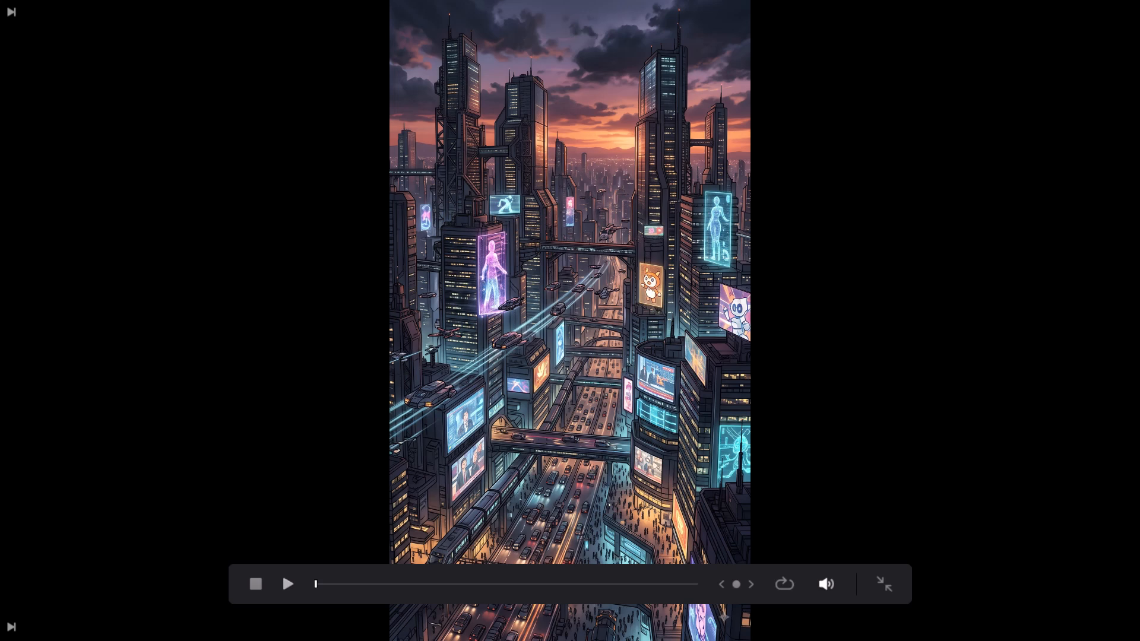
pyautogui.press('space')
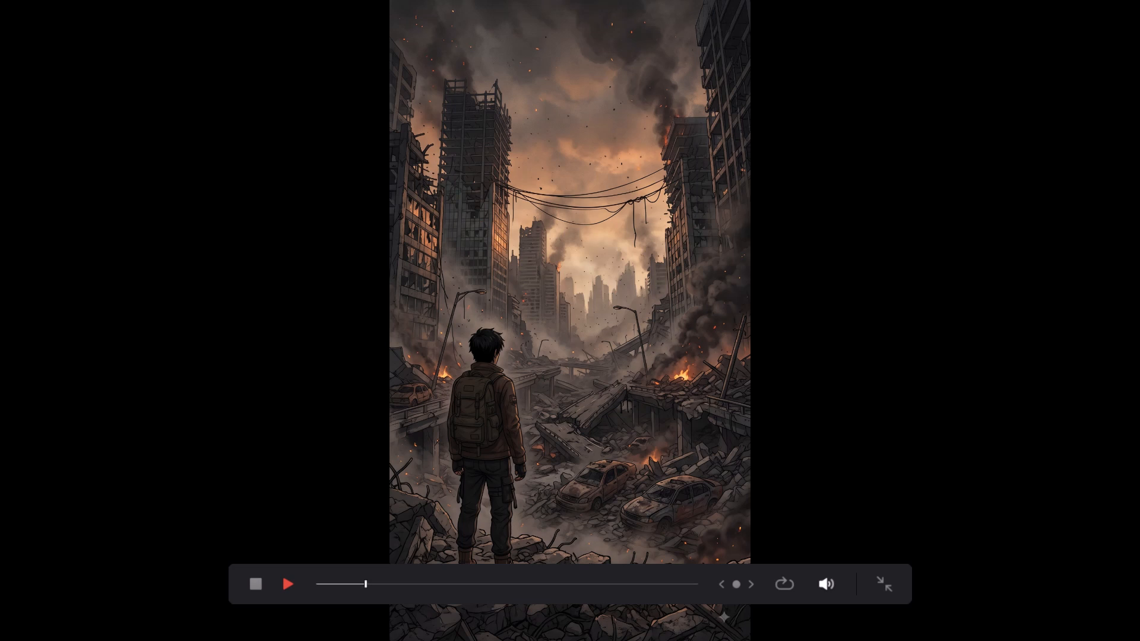
pyautogui.moveTo(328, 579); pyautogui.dragTo(292, 589)
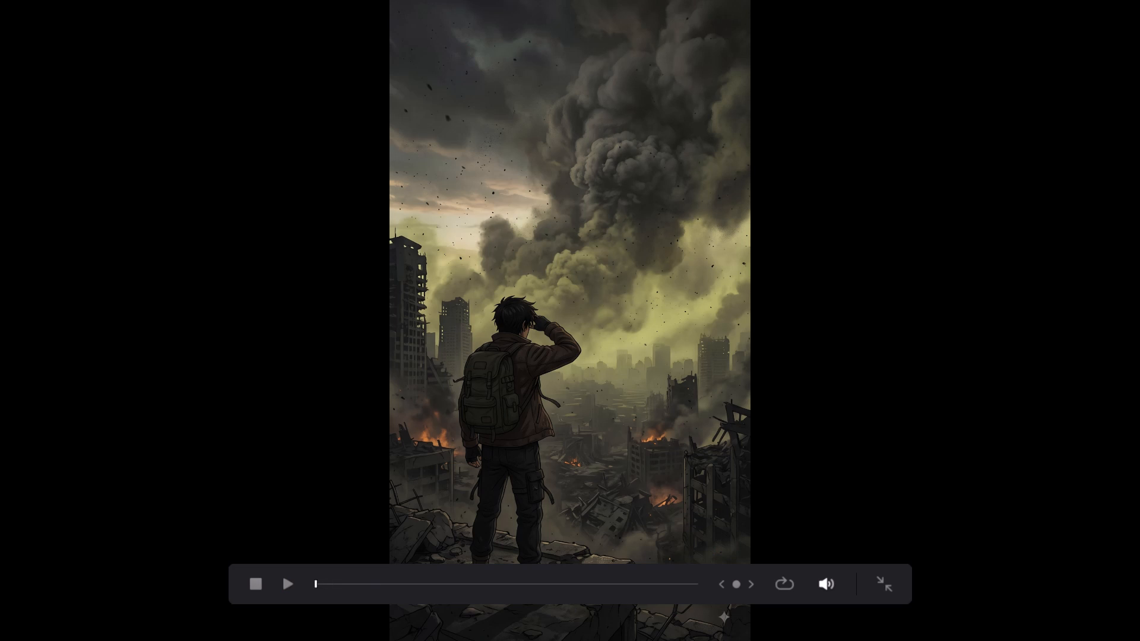
pyautogui.moveTo(292, 589); pyautogui.dragTo(290, 592)
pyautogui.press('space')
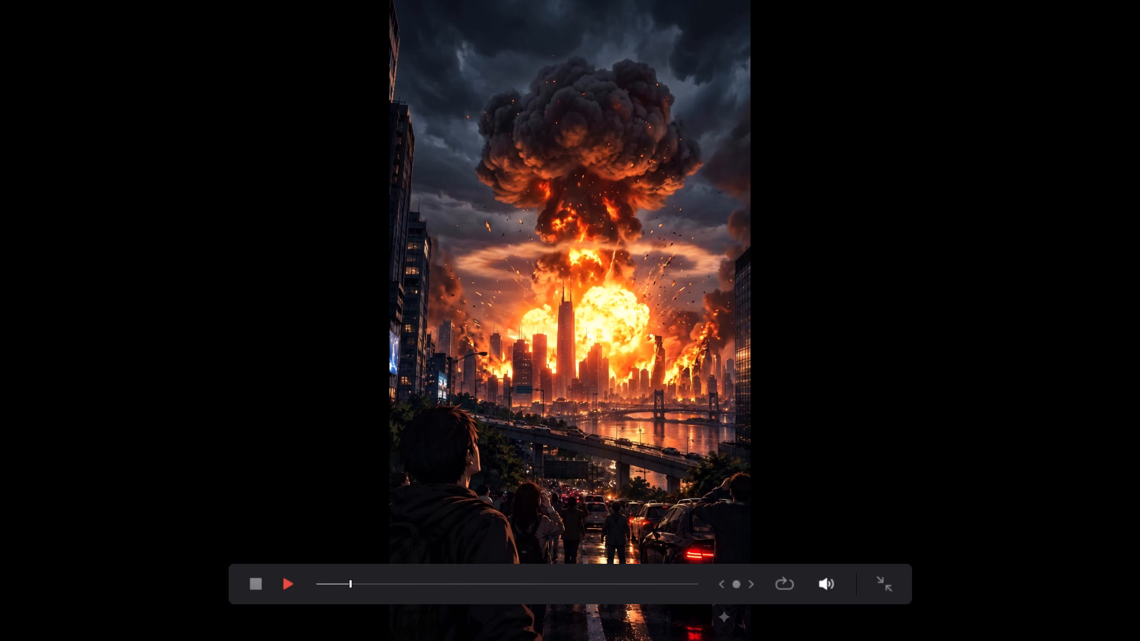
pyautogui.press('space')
pyautogui.click(879, 581)
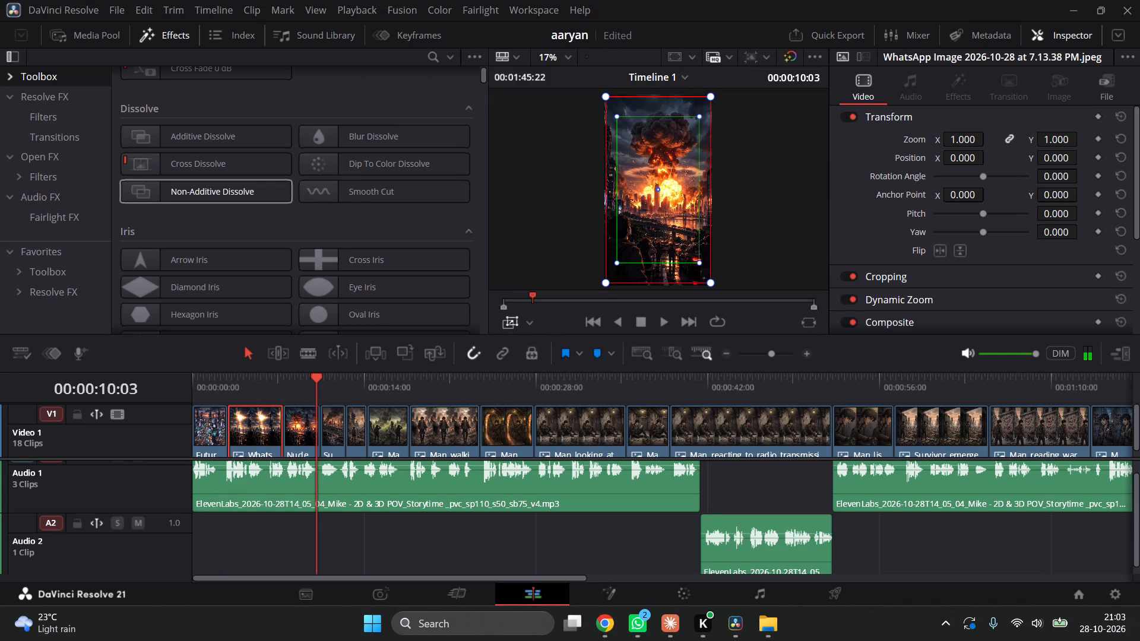
# Enlarge the green dynamic zoom frame of the second still, the WhatsApp image, to just inside its red frame.
pyautogui.moveTo(616, 263); pyautogui.dragTo(616, 270)
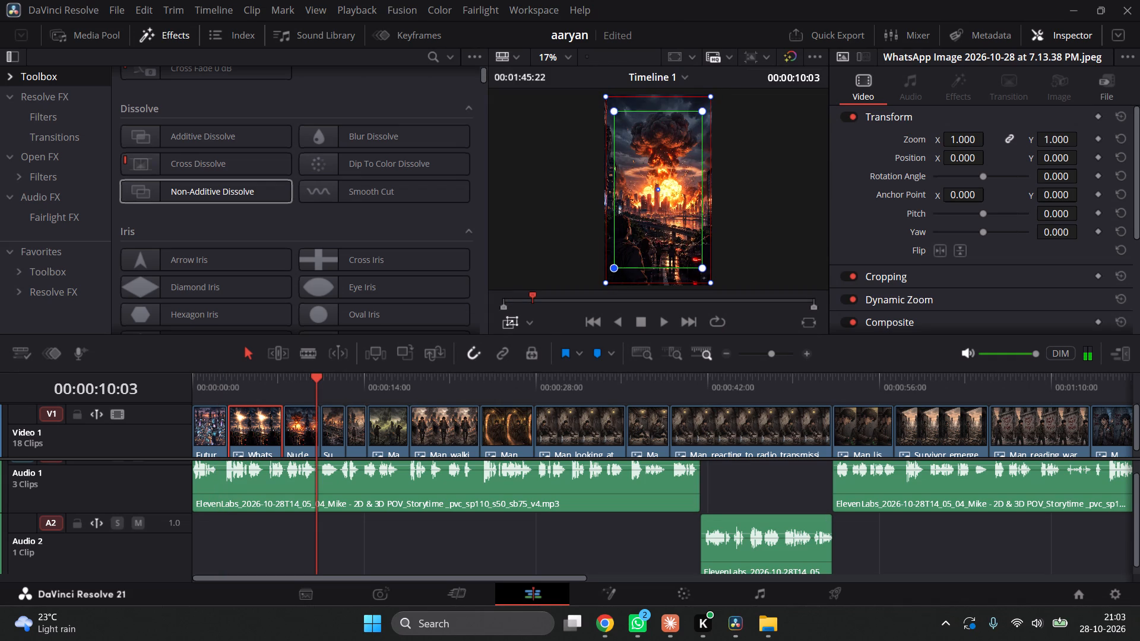
pyautogui.moveTo(616, 270); pyautogui.dragTo(616, 278)
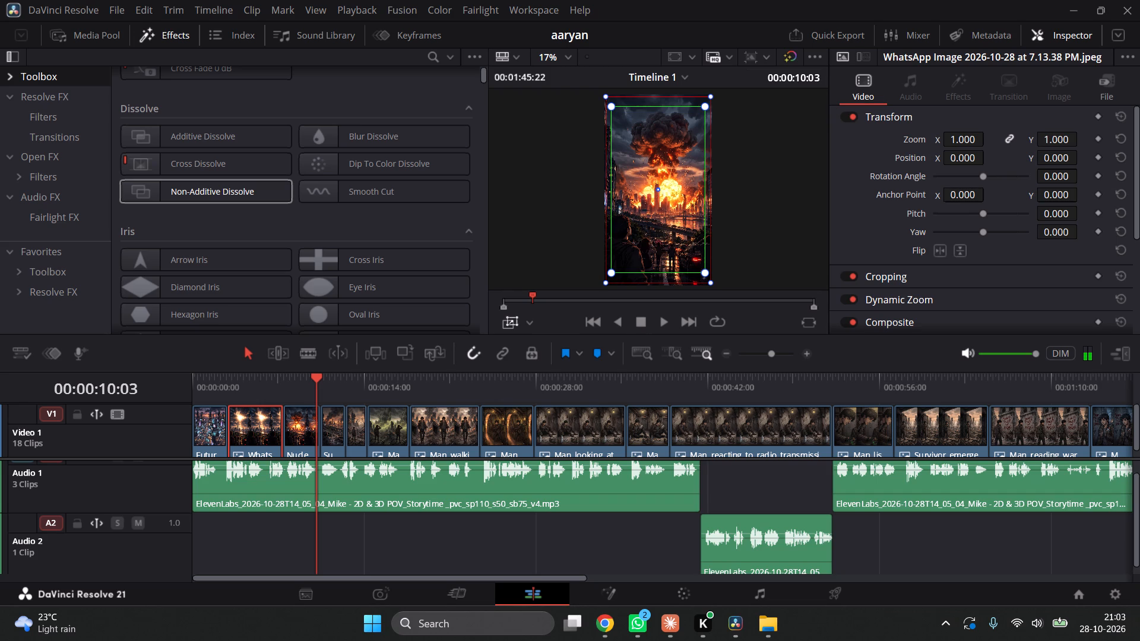
# Add a subtle dynamic zoom to the nuclear explosion still by enlarging its green frame, and preview the motion.
pyautogui.click(304, 431)
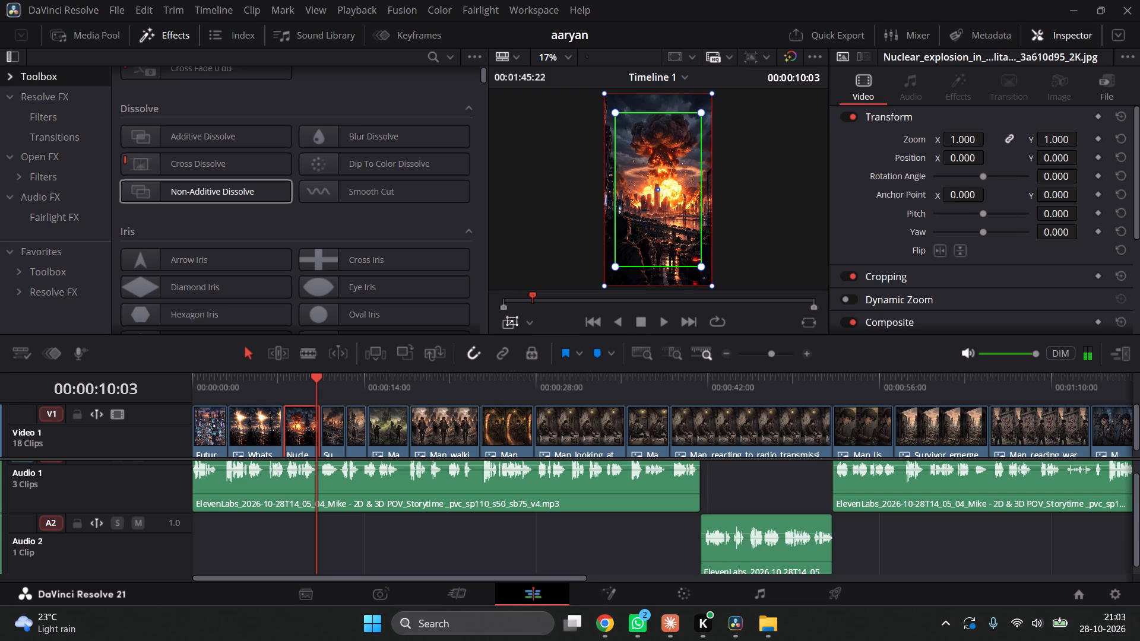
pyautogui.moveTo(614, 267); pyautogui.dragTo(612, 274)
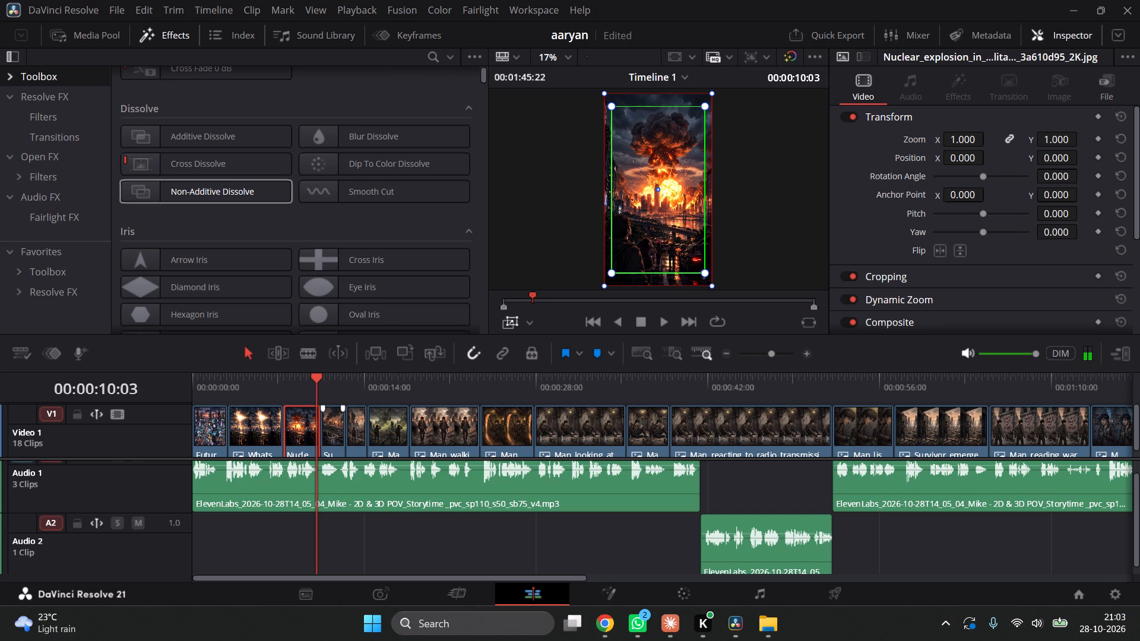
pyautogui.click(283, 385)
pyautogui.press('space')
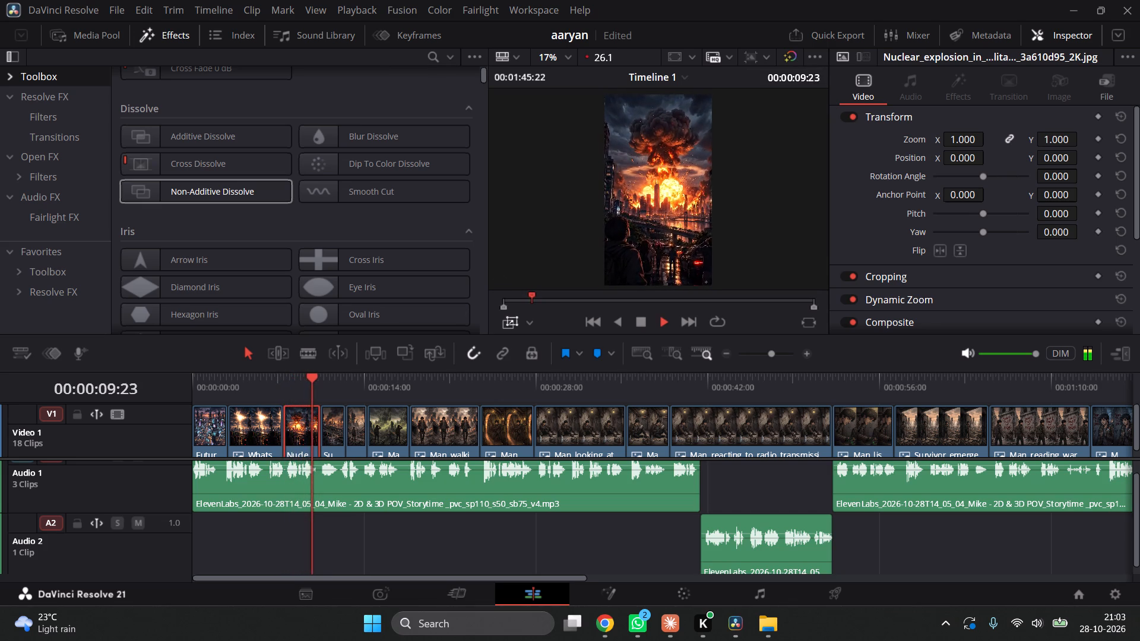
pyautogui.press('space')
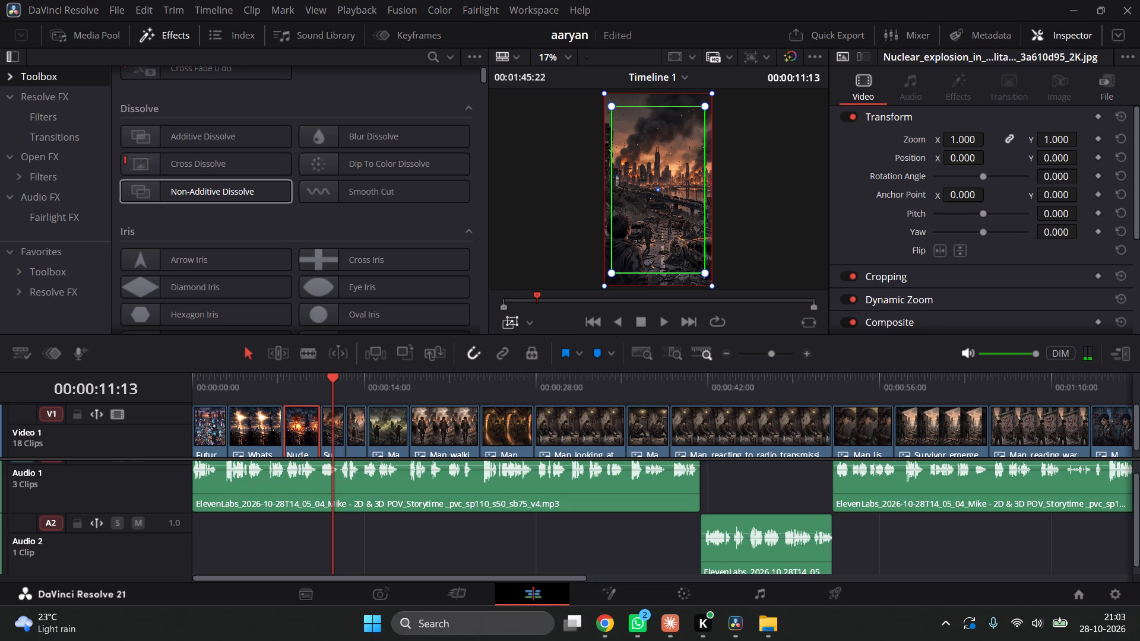
# Add dynamic zoom to the Survivors_wandering still, refine its green frame to just inside the image edges, and play the sequence from the start.
pyautogui.click(338, 430)
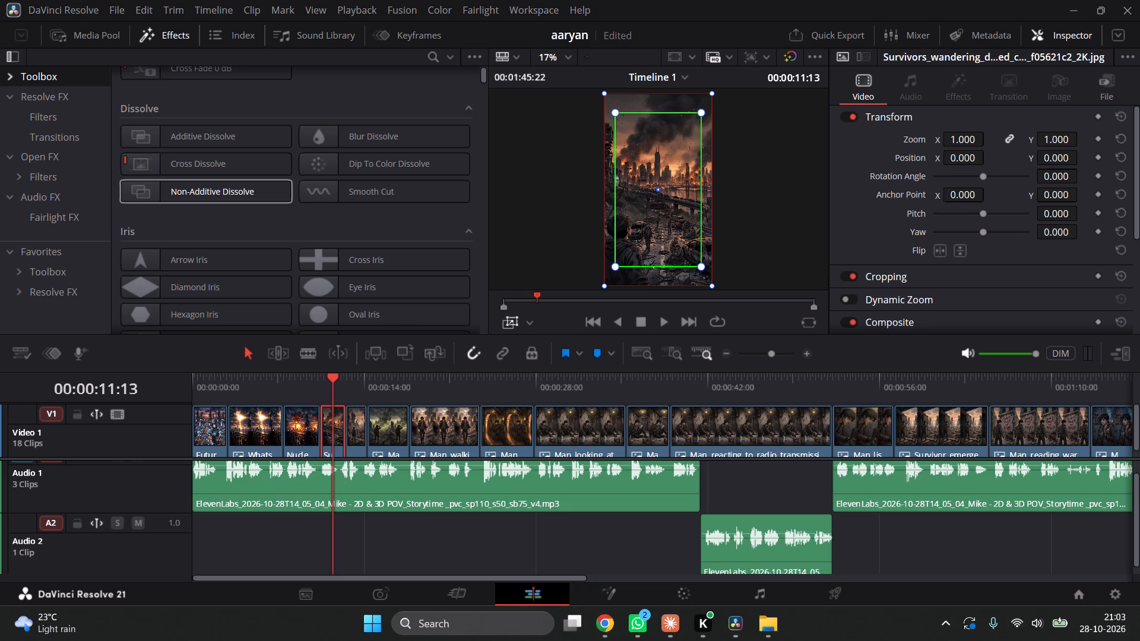
pyautogui.moveTo(613, 268); pyautogui.dragTo(615, 277)
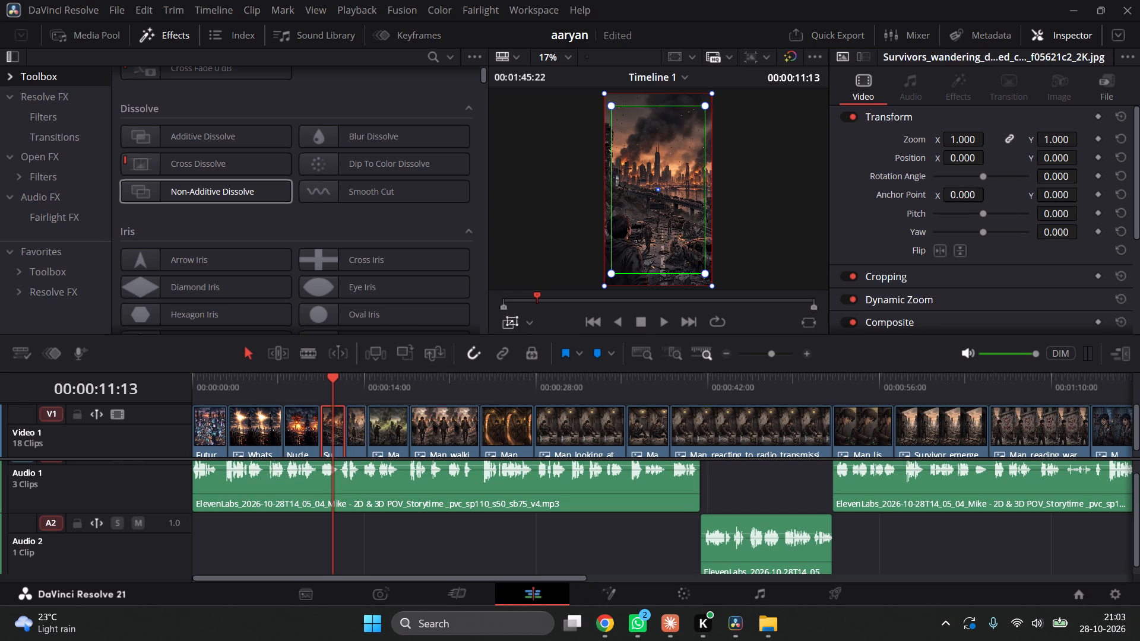
pyautogui.click(316, 385)
pyautogui.press('space')
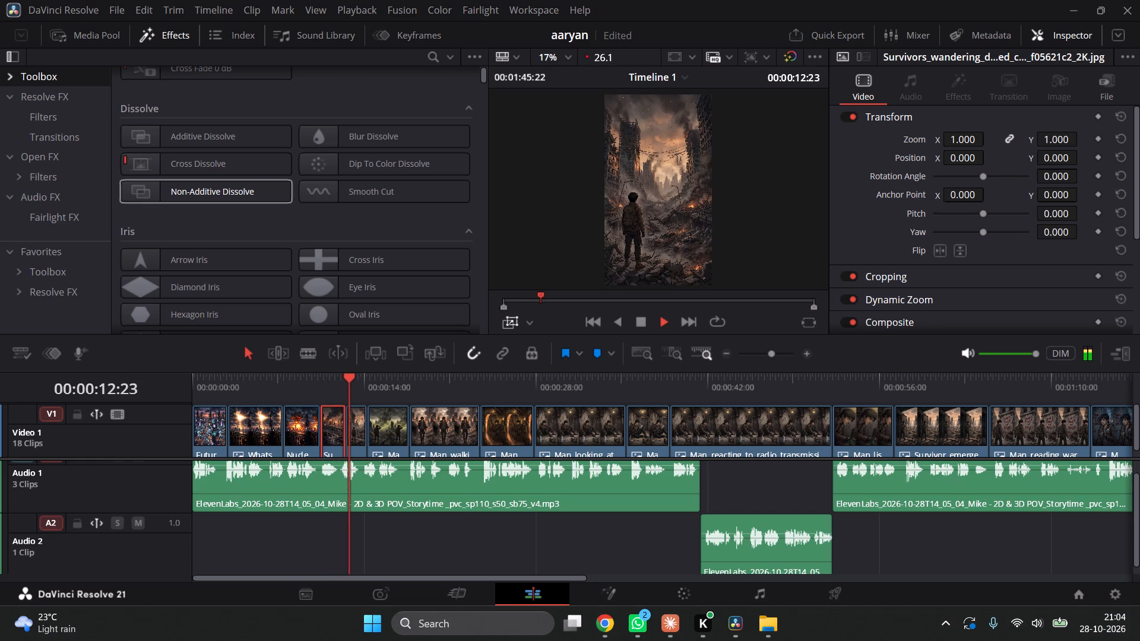
pyautogui.press('space')
pyautogui.moveTo(610, 274); pyautogui.dragTo(610, 280)
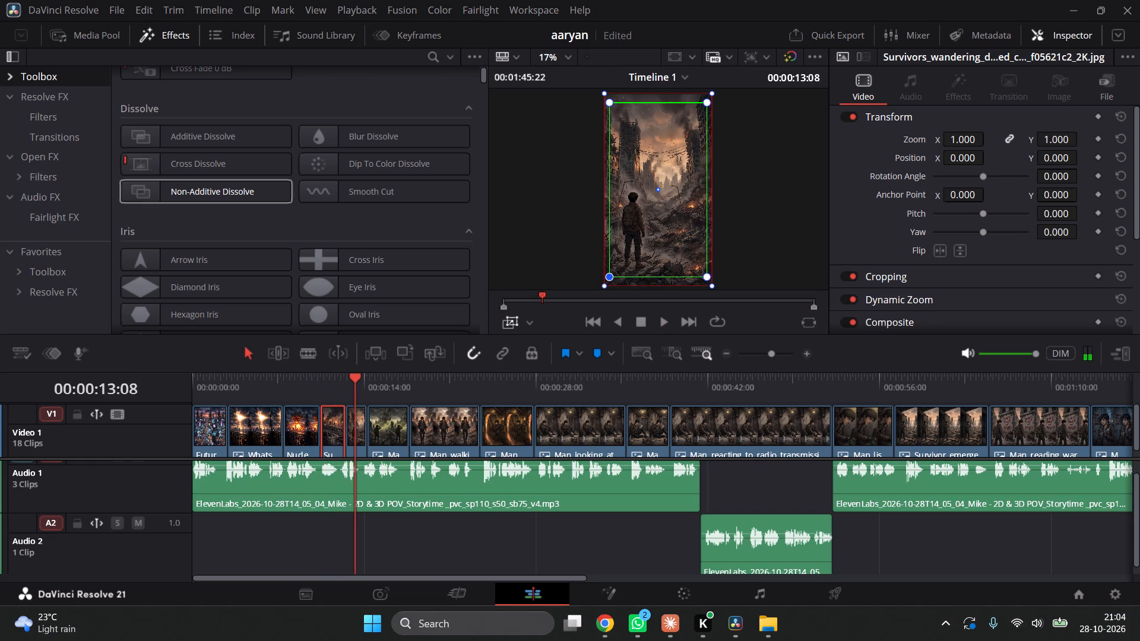
pyautogui.moveTo(610, 280); pyautogui.dragTo(607, 283)
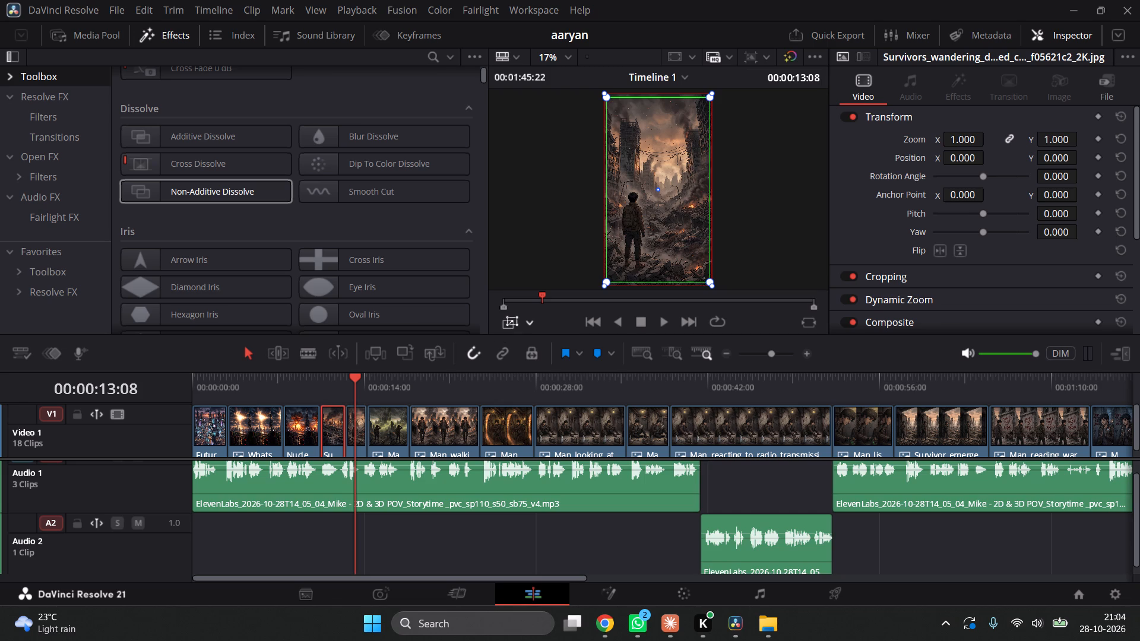
pyautogui.moveTo(605, 278); pyautogui.dragTo(604, 269)
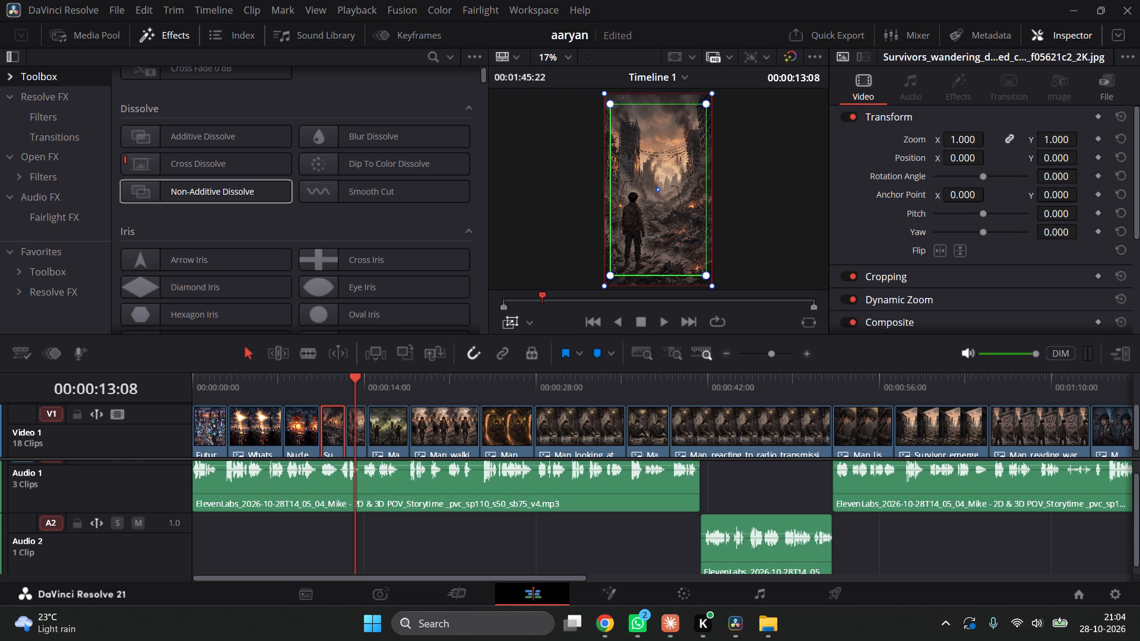
pyautogui.click(319, 386)
pyautogui.press('space')
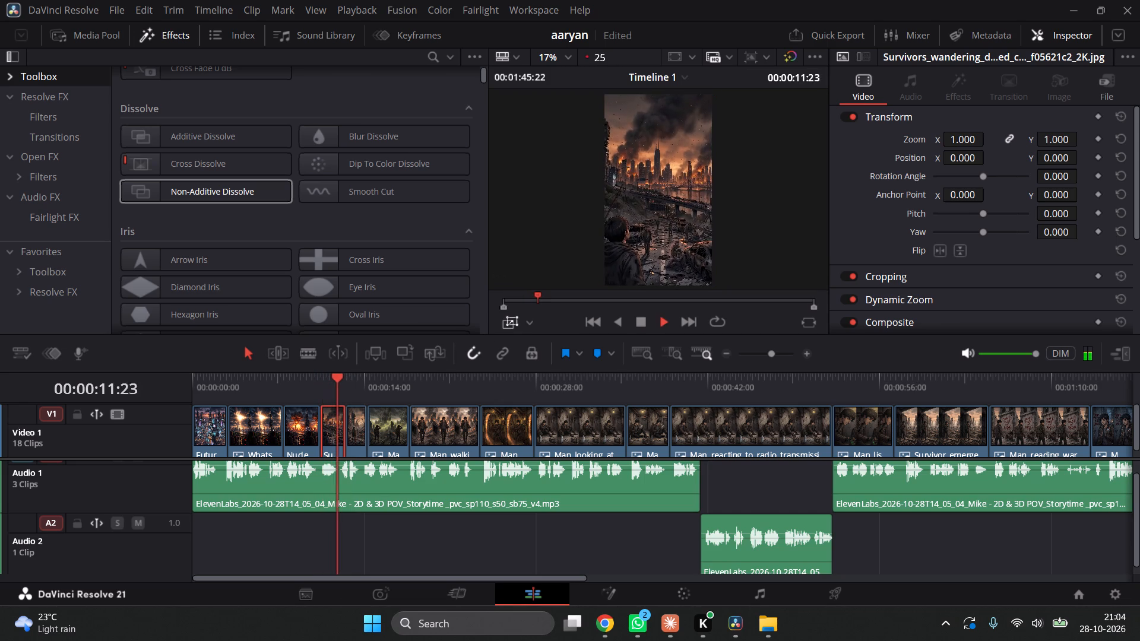
pyautogui.press('space')
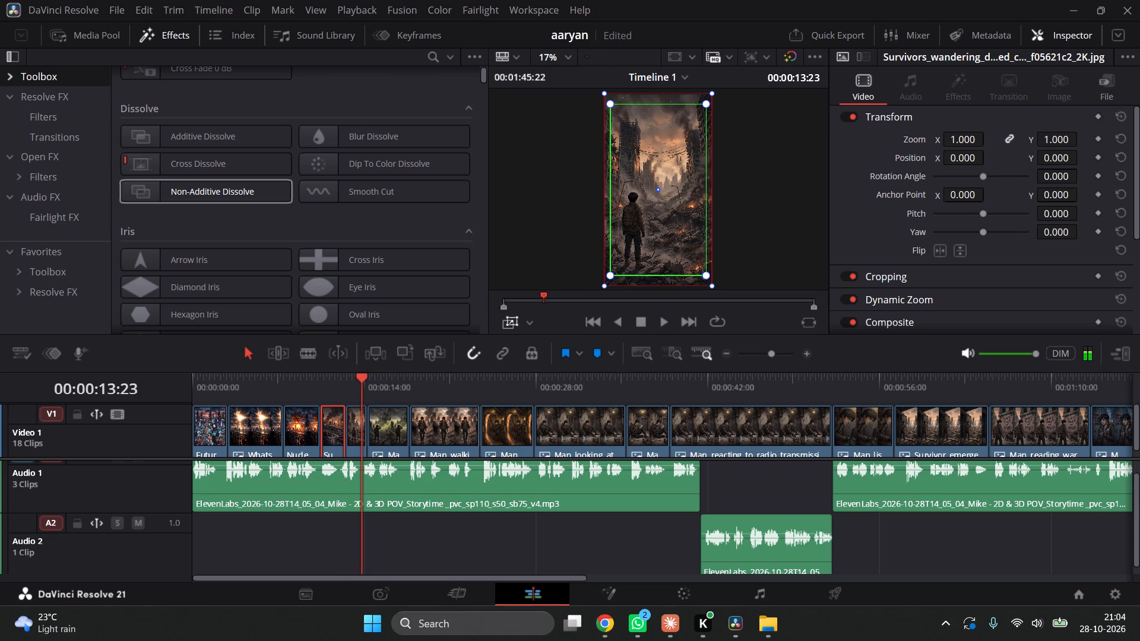
pyautogui.moveTo(281, 379); pyautogui.dragTo(99, 383)
pyautogui.press('space')
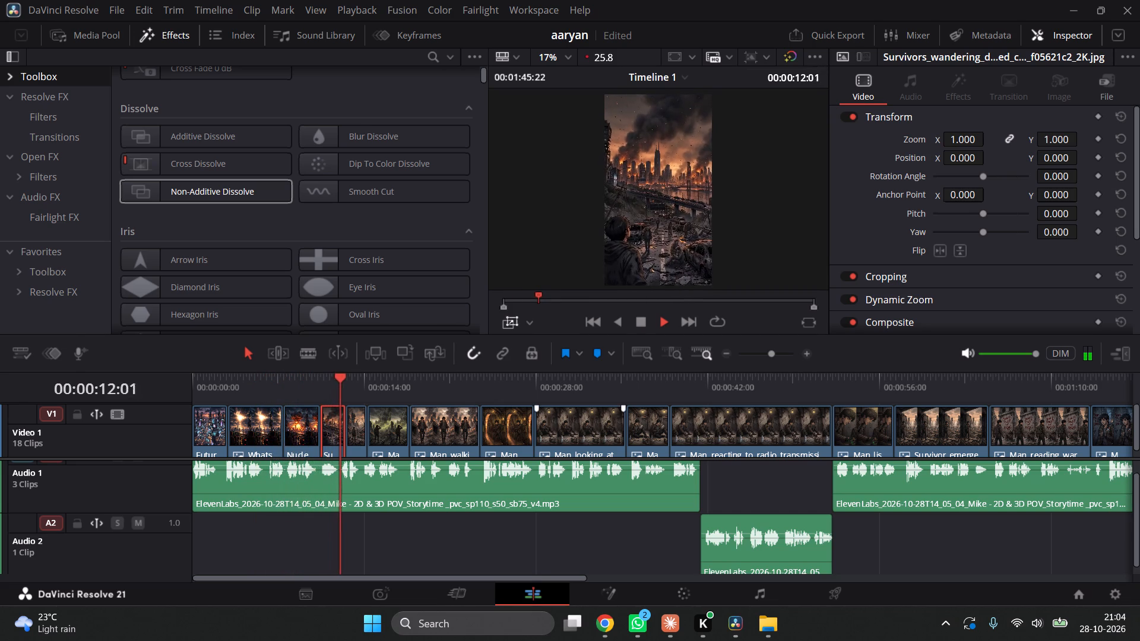
pyautogui.press('space')
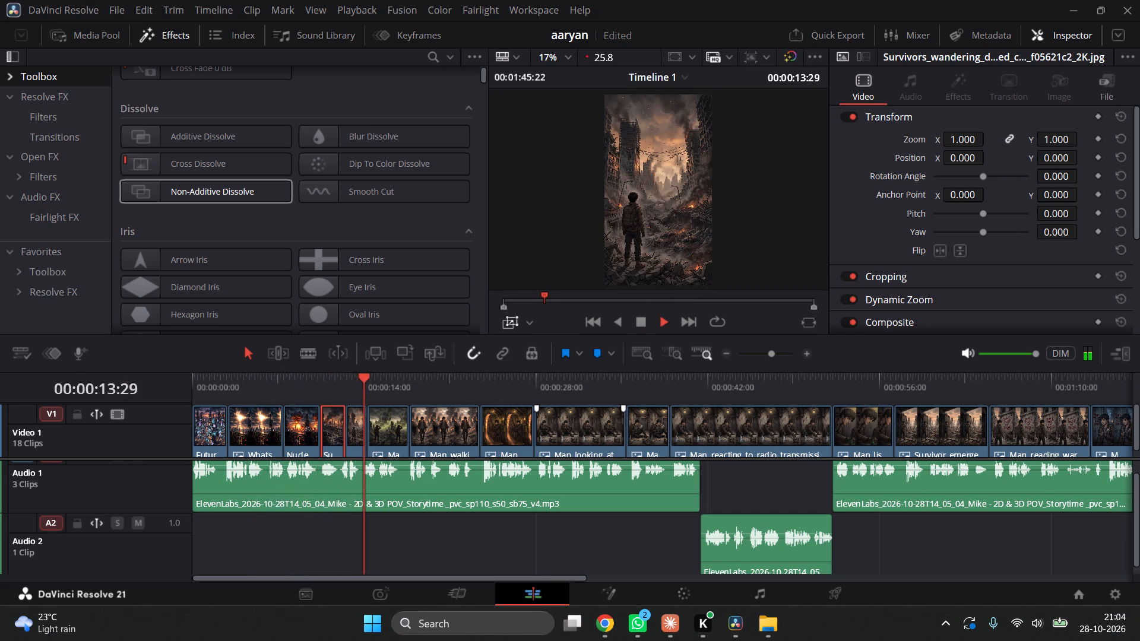
# Add a subtle dynamic zoom to the Survivor_viewing_ruined_city still by enlarging its green frame to nearly the full image.
pyautogui.click(357, 424)
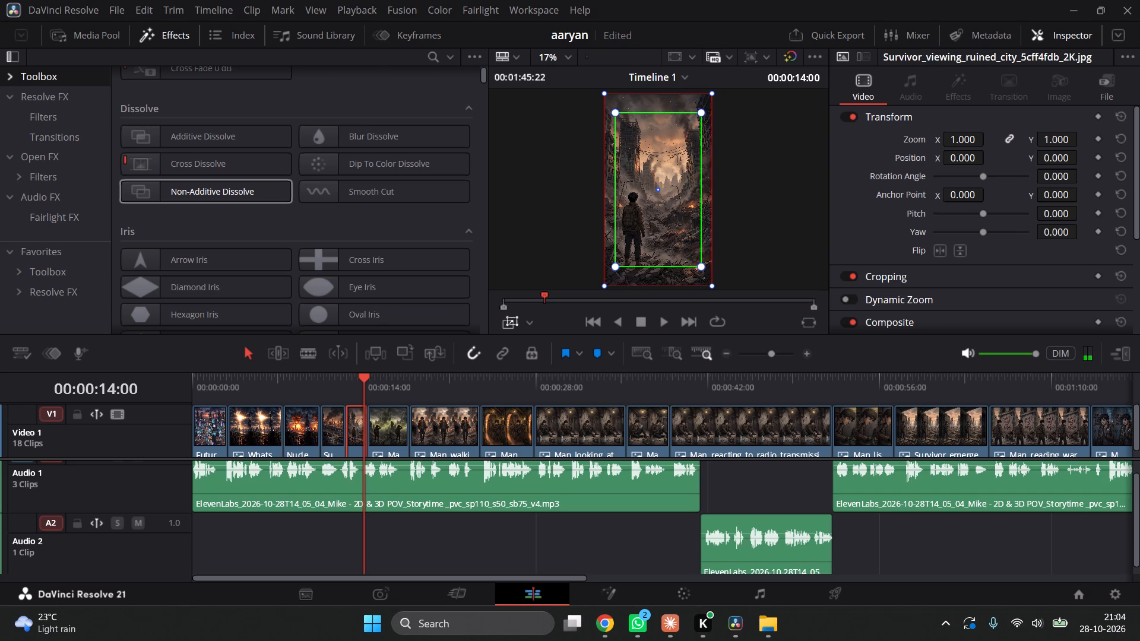
pyautogui.moveTo(616, 265); pyautogui.dragTo(614, 266)
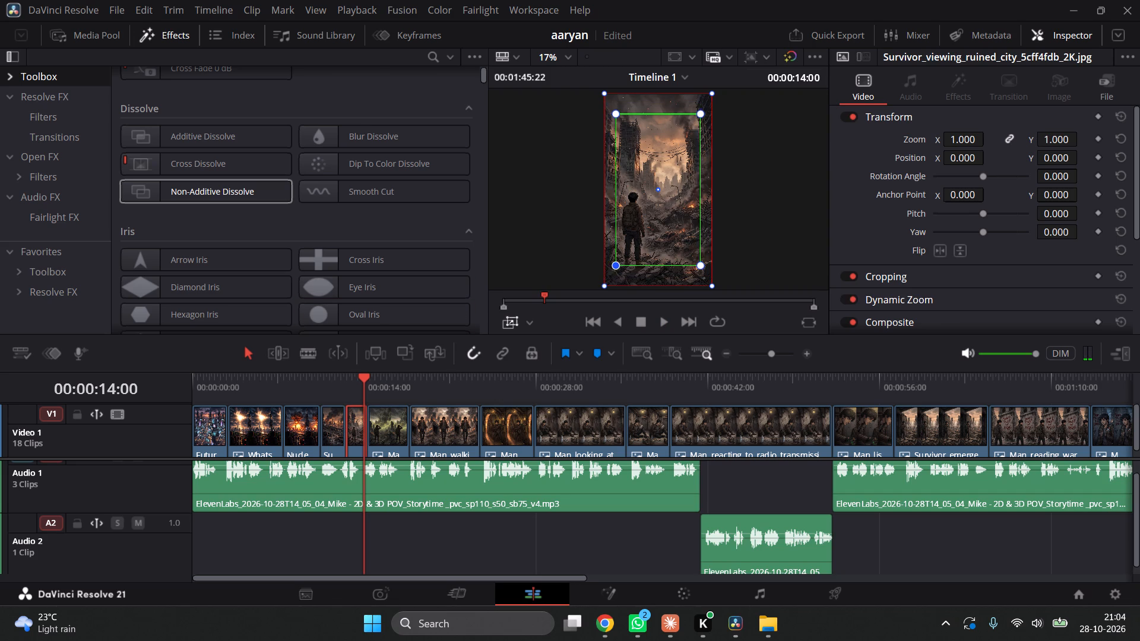
pyautogui.moveTo(614, 266); pyautogui.dragTo(610, 278)
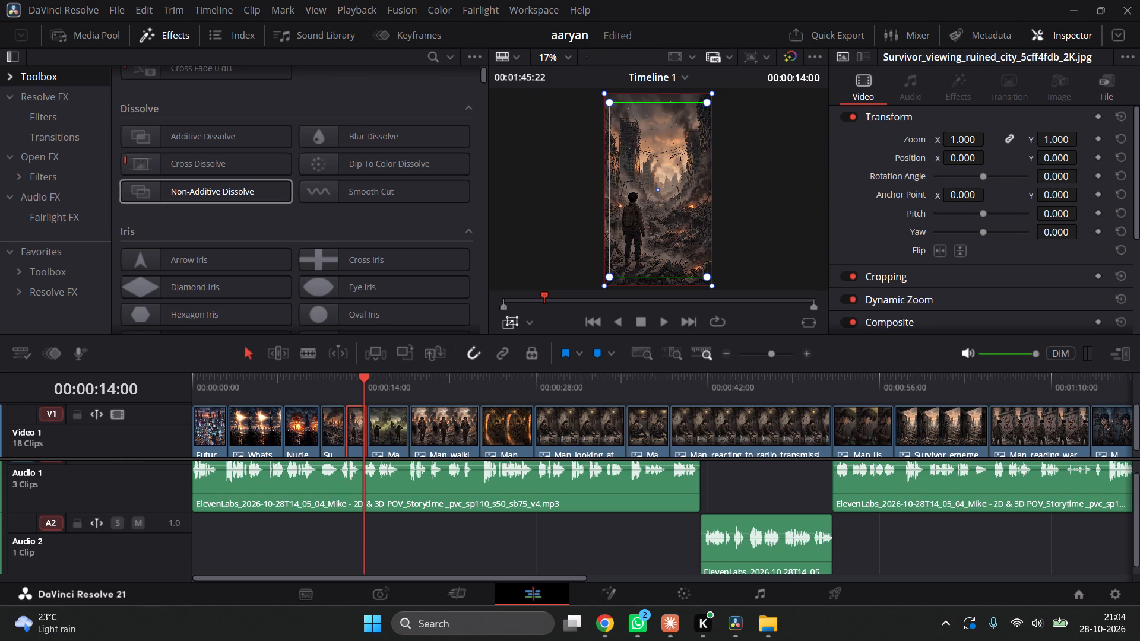
# Add dynamic zoom to the Man_overlooking_ruined_city still, with the green frame enlarged to just inside the image edges.
pyautogui.click(381, 422)
pyautogui.click(388, 381)
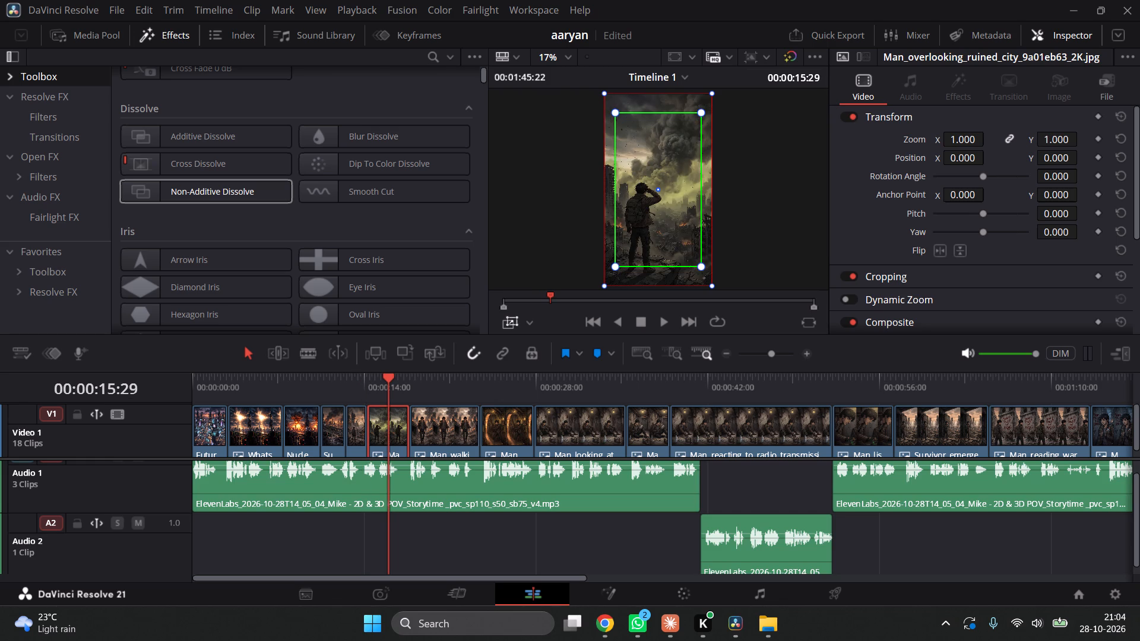
pyautogui.click(610, 264)
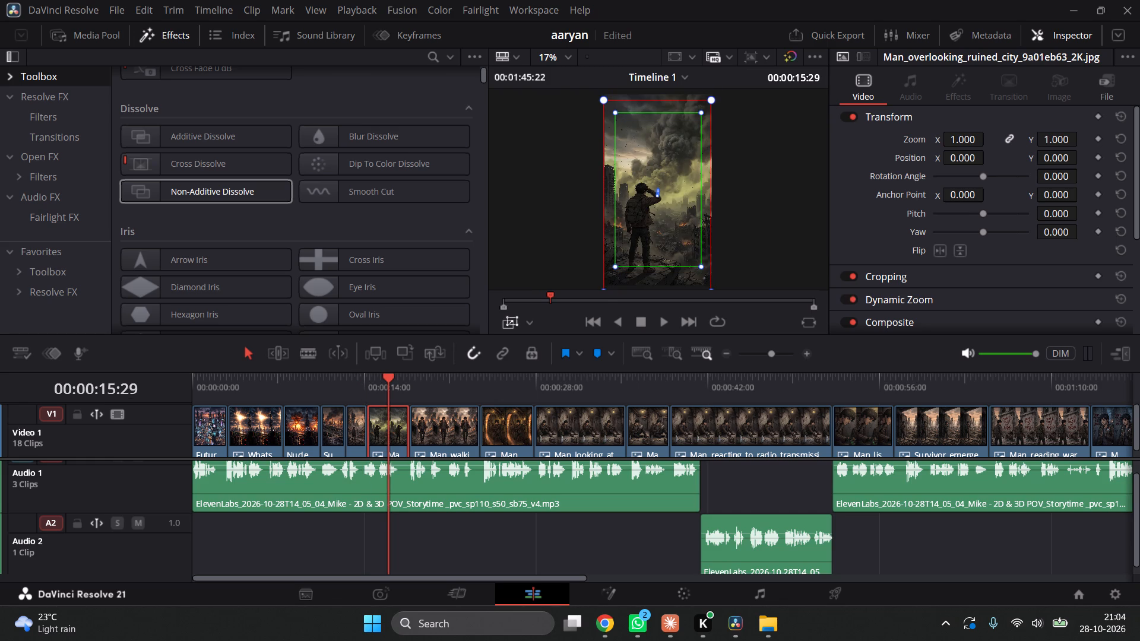
pyautogui.moveTo(615, 264); pyautogui.dragTo(614, 274)
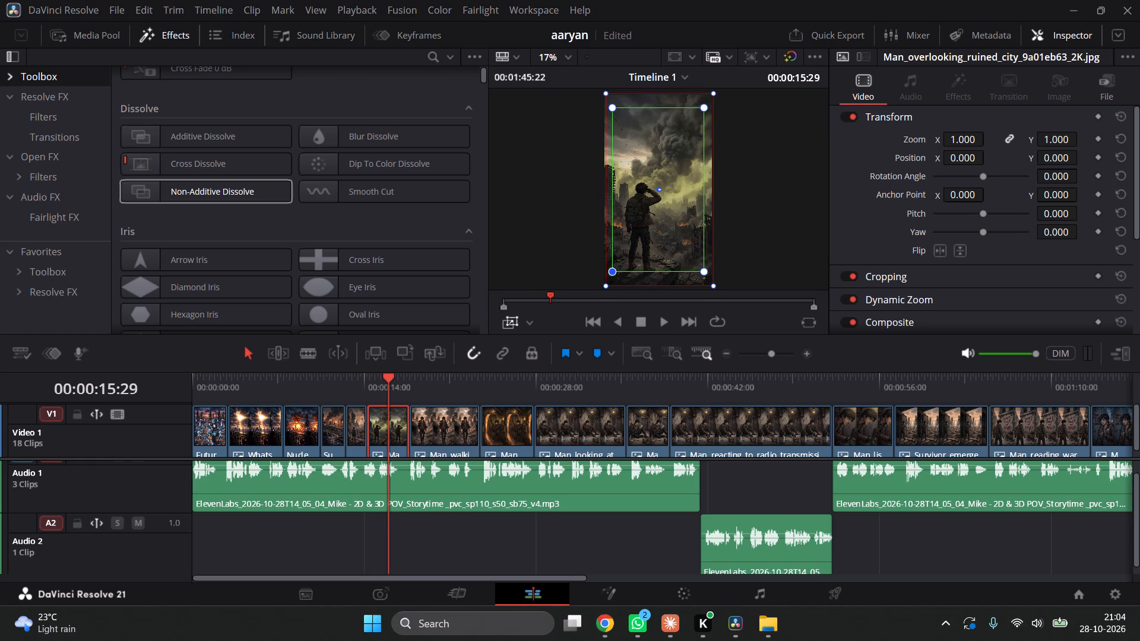
pyautogui.moveTo(614, 274); pyautogui.dragTo(613, 277)
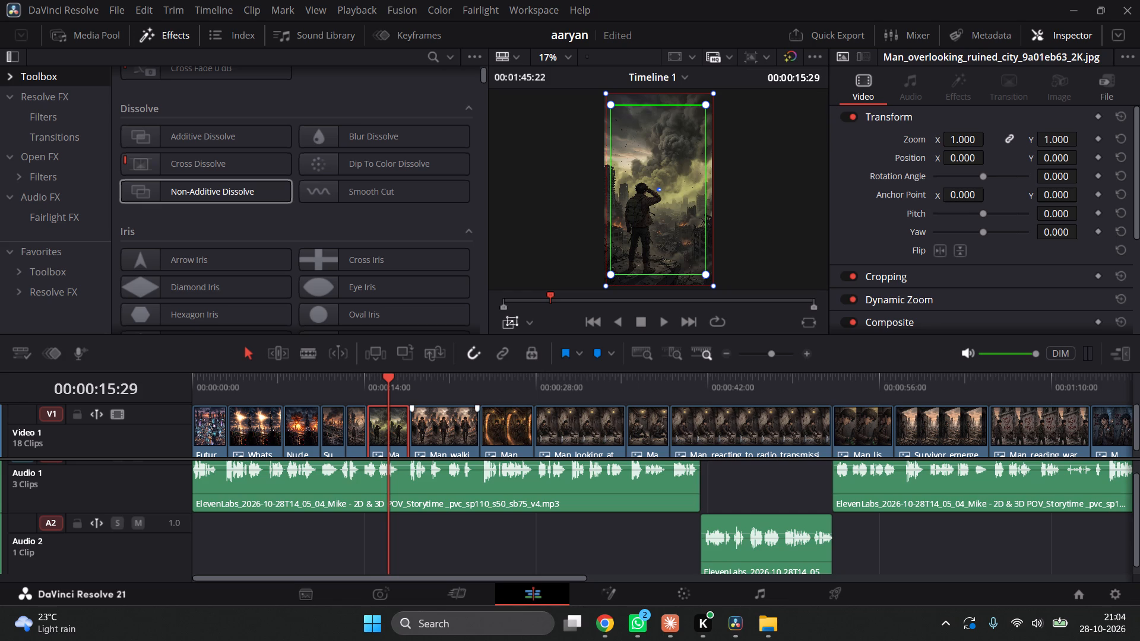
# Add dynamic zoom to the Man_walking_through ruined city still, tighten its green frame around the walking man, and preview the motion.
pyautogui.click(441, 421)
pyautogui.click(438, 391)
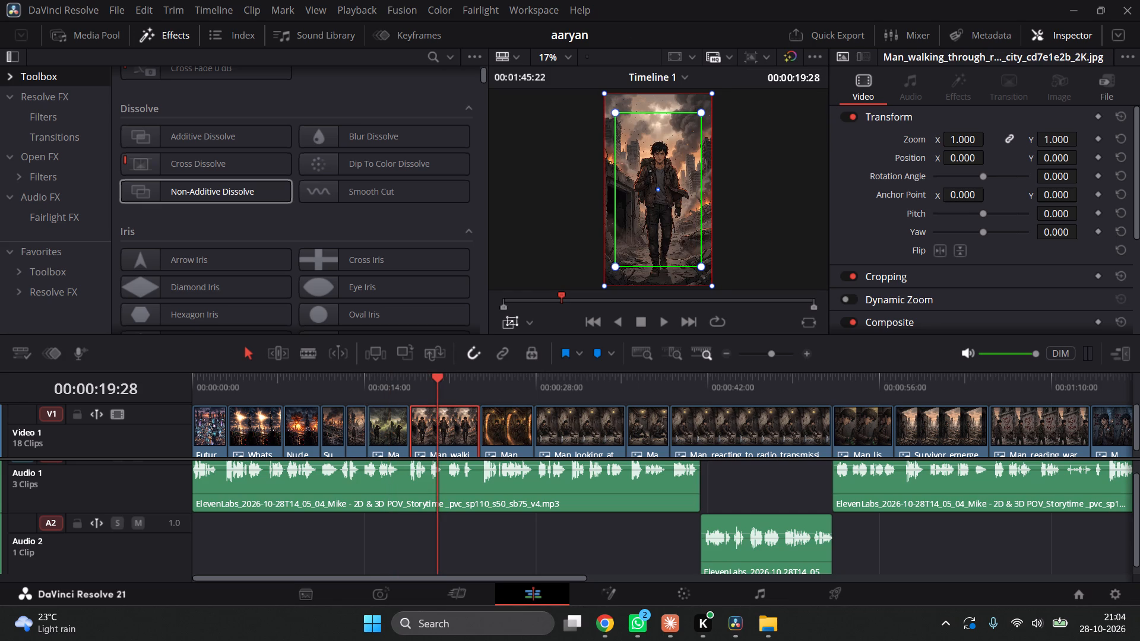
pyautogui.moveTo(702, 268); pyautogui.dragTo(688, 270)
pyautogui.moveTo(658, 186); pyautogui.dragTo(663, 194)
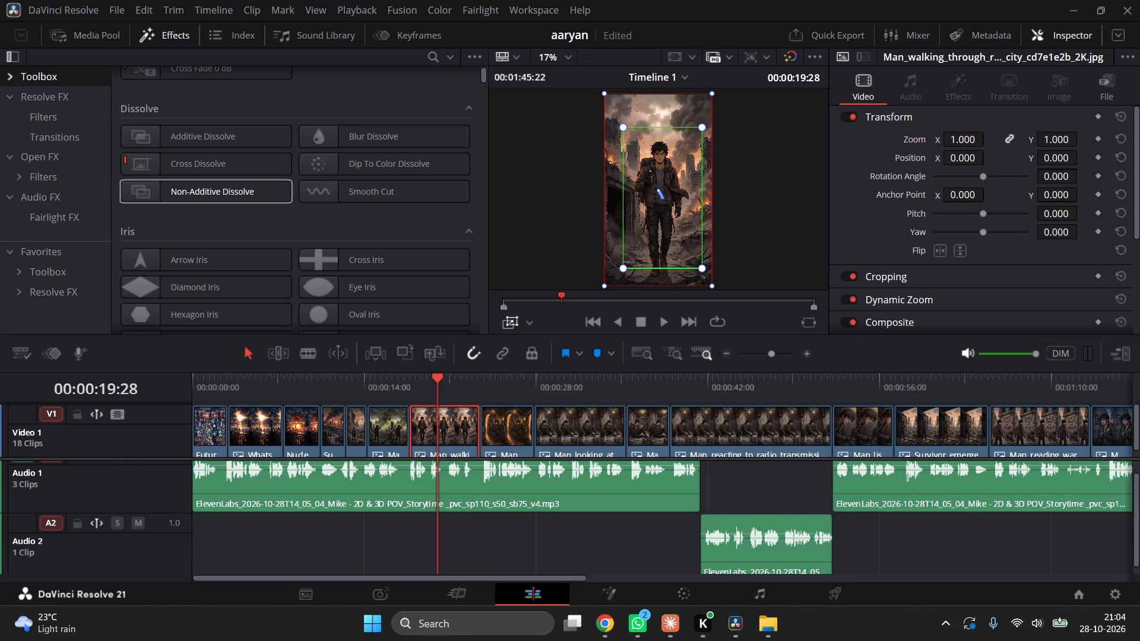
pyautogui.moveTo(663, 194); pyautogui.dragTo(666, 201)
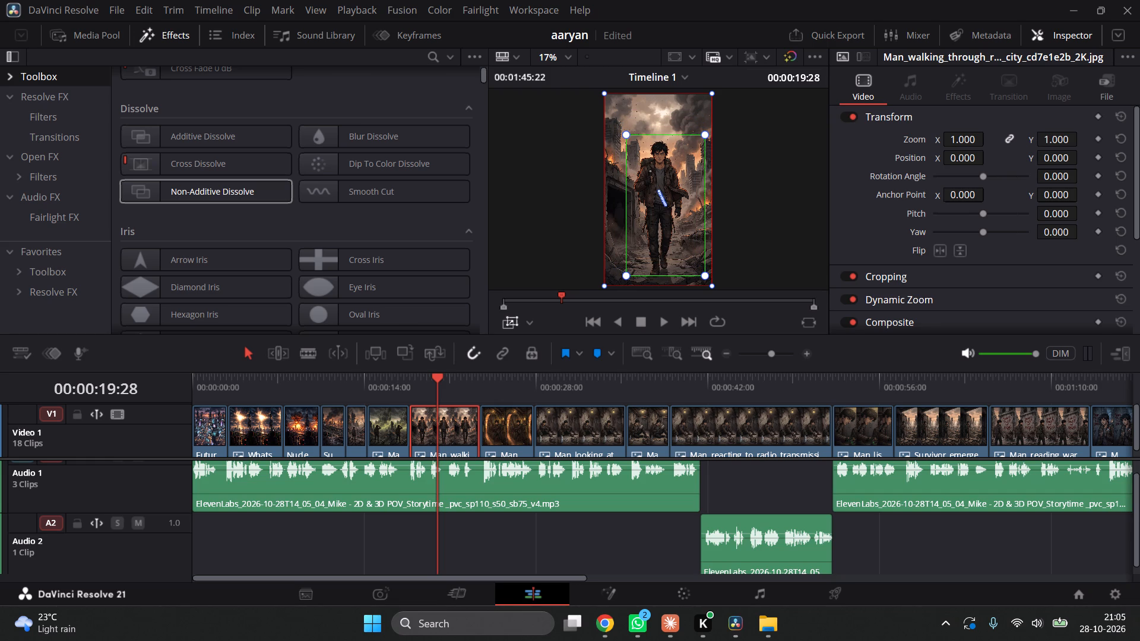
pyautogui.click(702, 137)
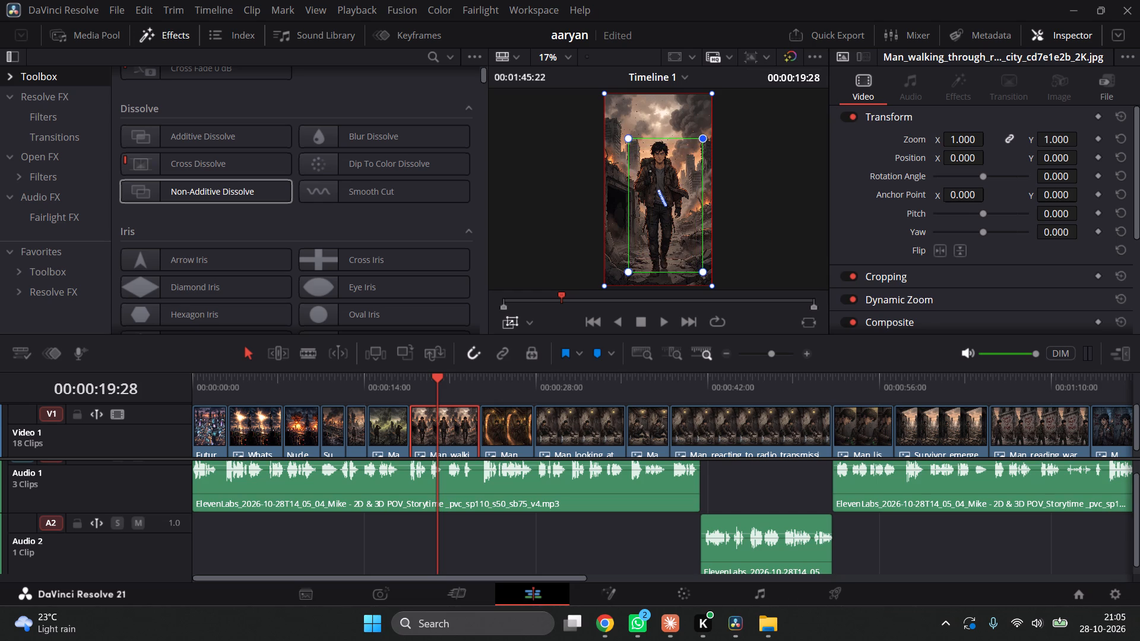
pyautogui.moveTo(661, 192); pyautogui.dragTo(654, 187)
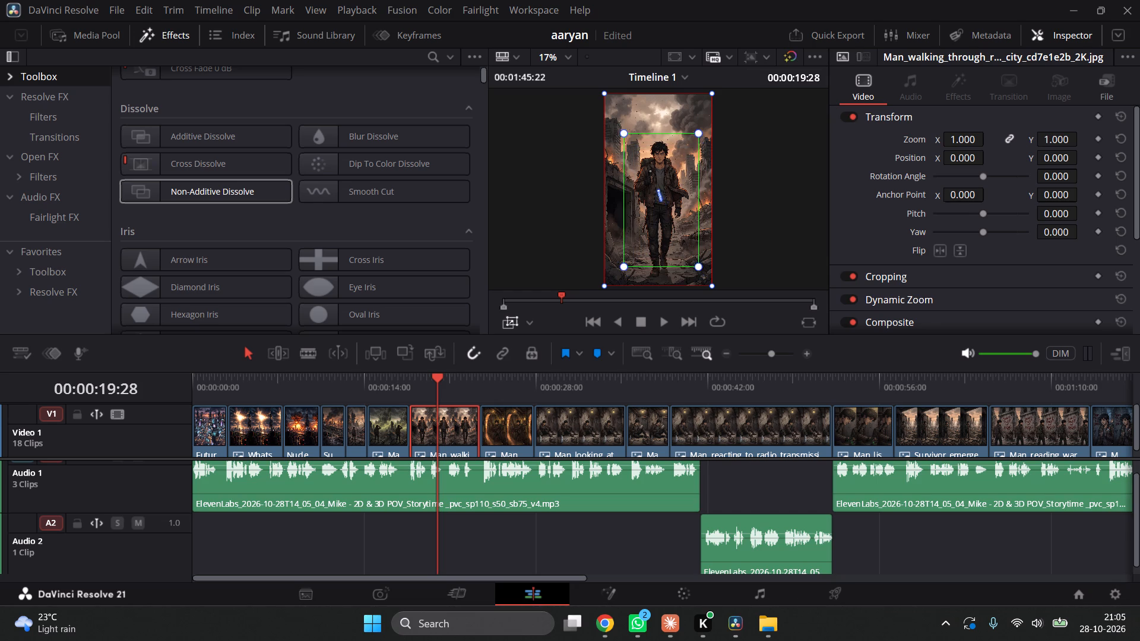
pyautogui.moveTo(654, 187); pyautogui.dragTo(656, 187)
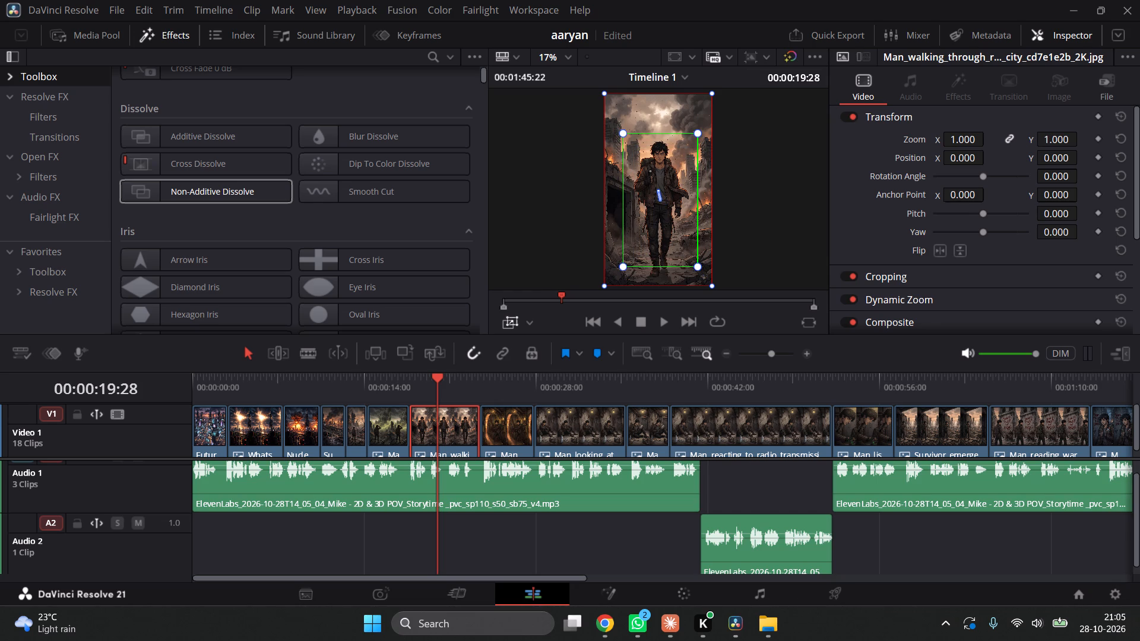
pyautogui.moveTo(438, 385); pyautogui.dragTo(417, 386)
pyautogui.press('space')
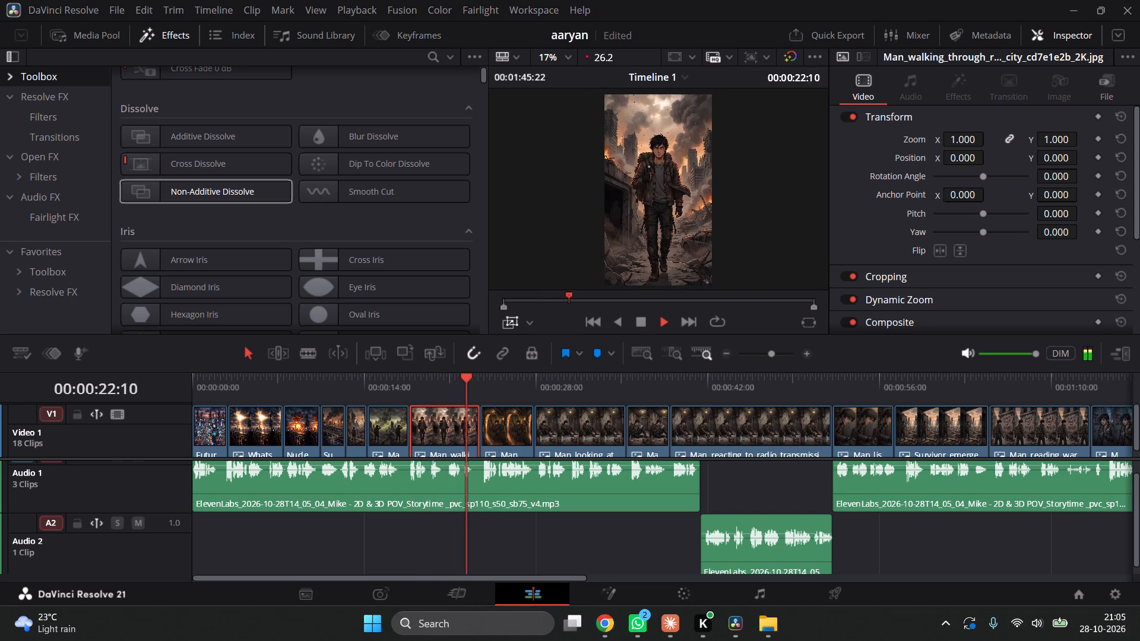
pyautogui.press('space')
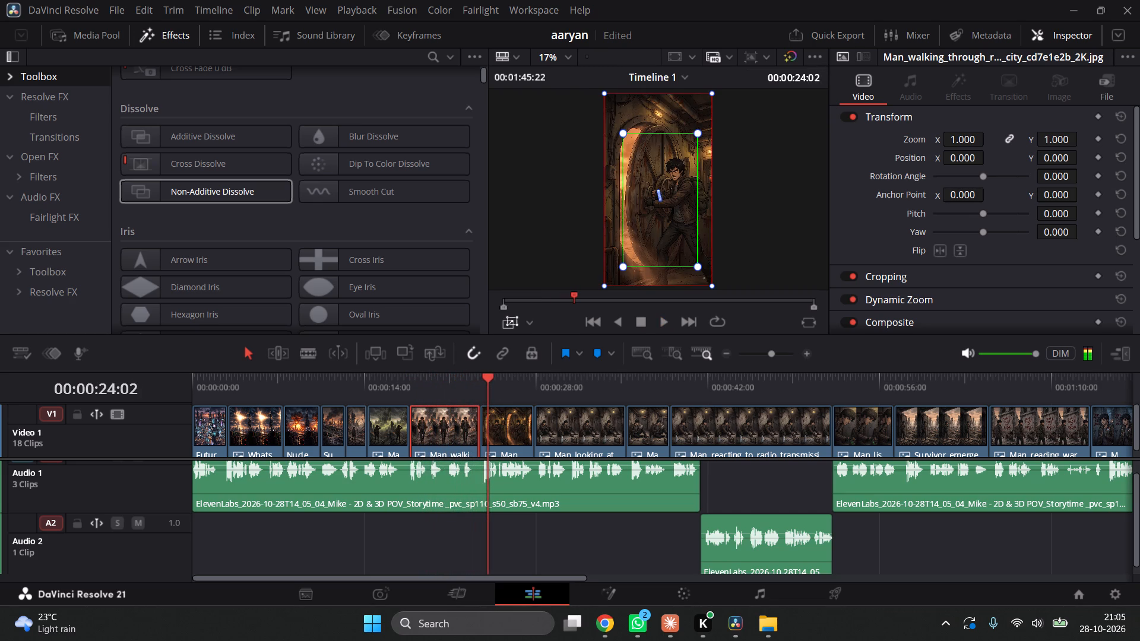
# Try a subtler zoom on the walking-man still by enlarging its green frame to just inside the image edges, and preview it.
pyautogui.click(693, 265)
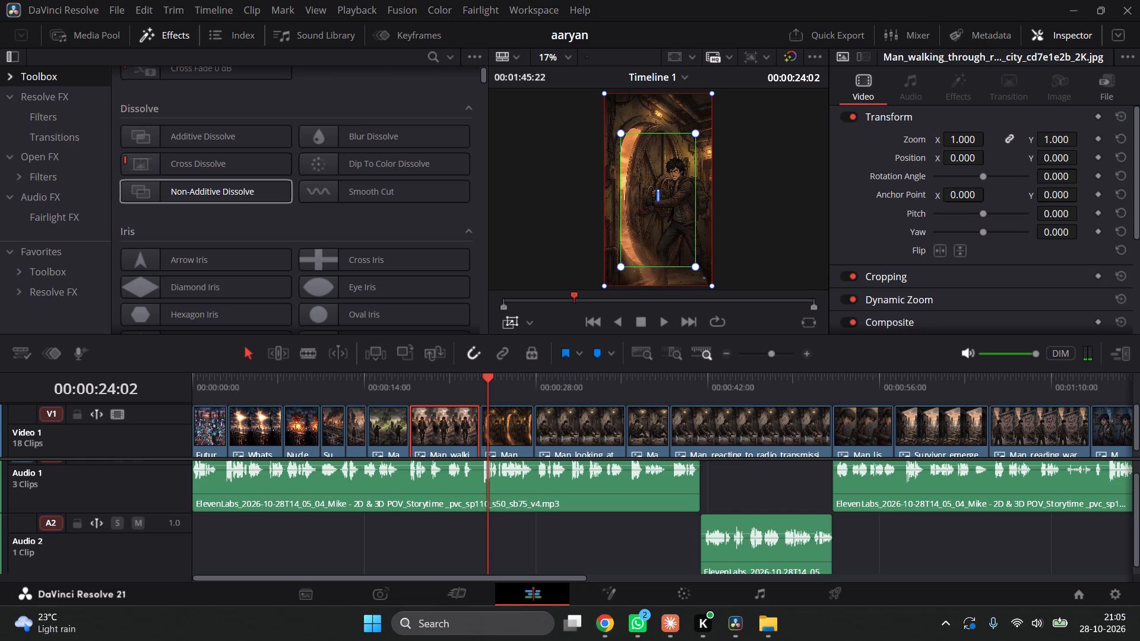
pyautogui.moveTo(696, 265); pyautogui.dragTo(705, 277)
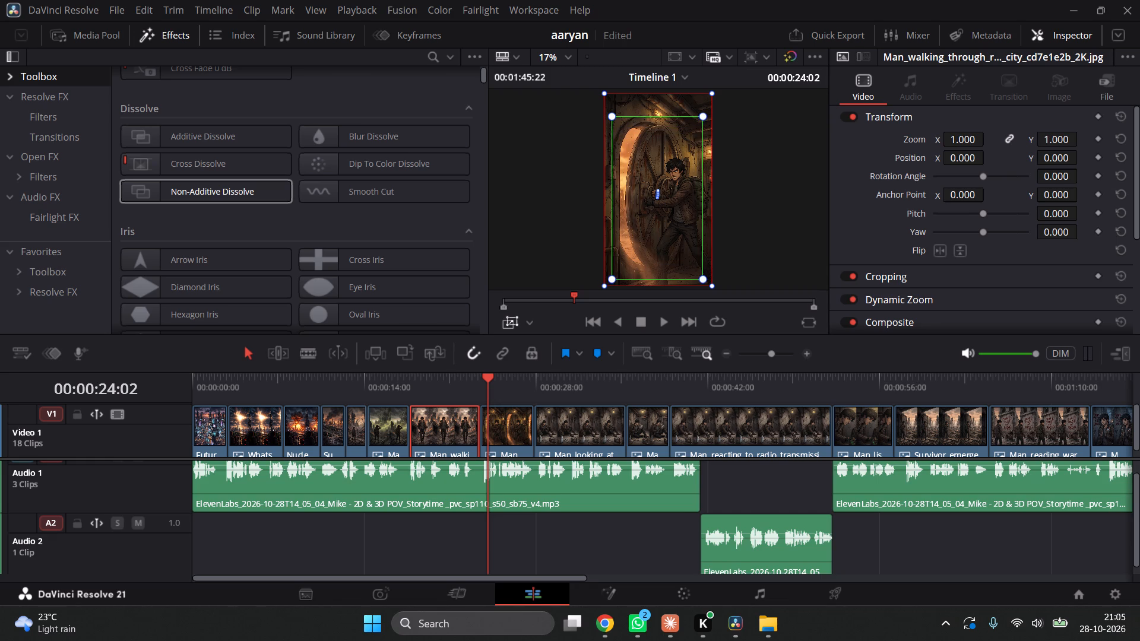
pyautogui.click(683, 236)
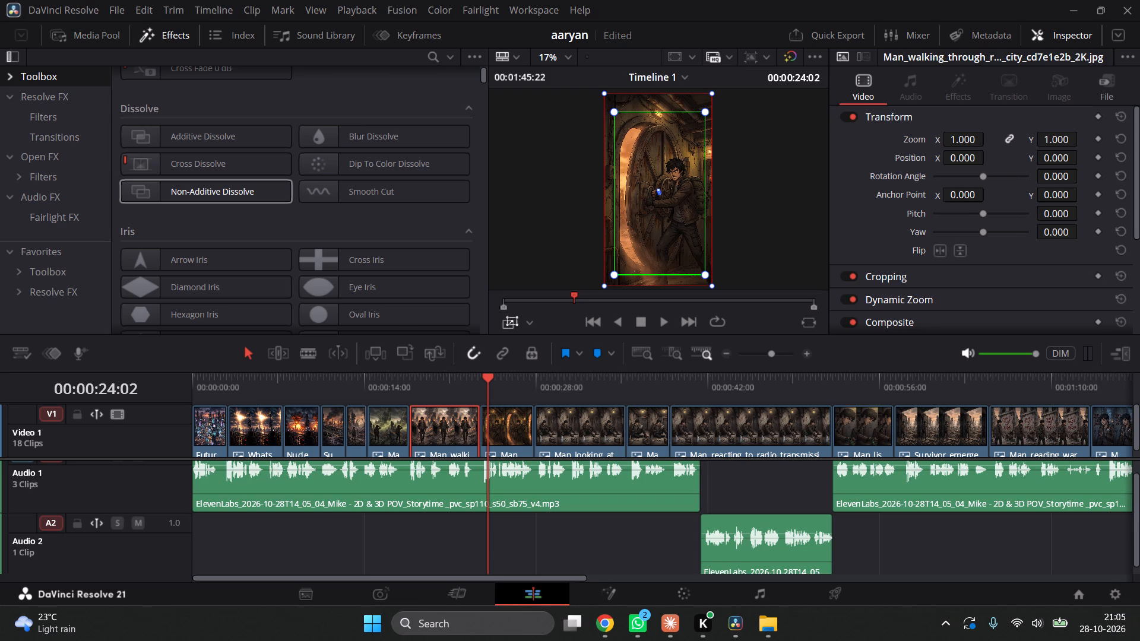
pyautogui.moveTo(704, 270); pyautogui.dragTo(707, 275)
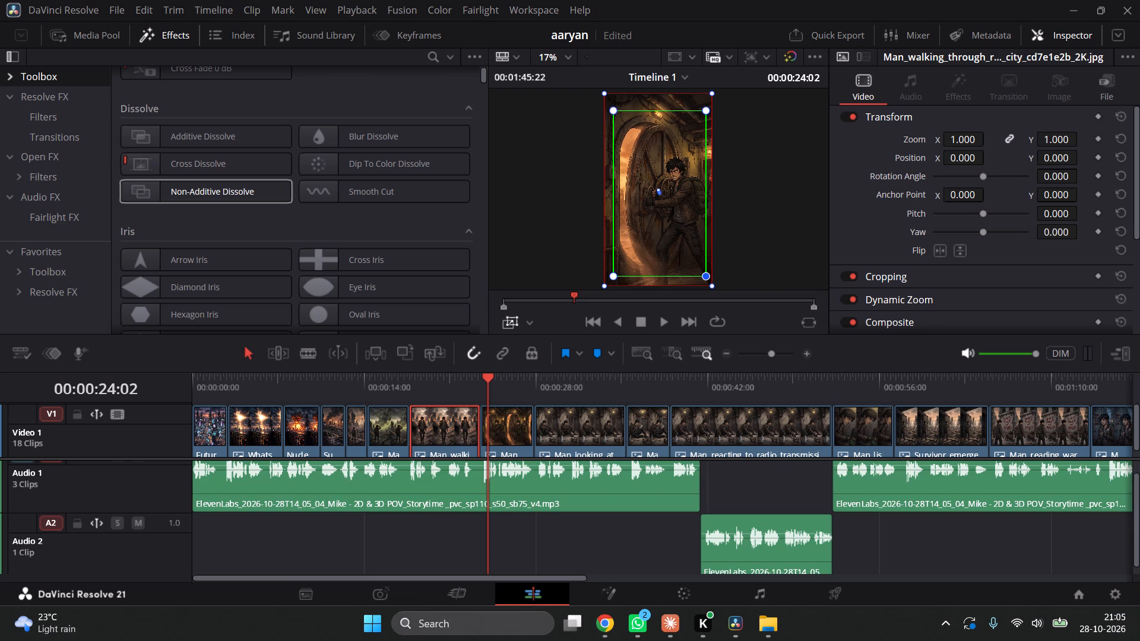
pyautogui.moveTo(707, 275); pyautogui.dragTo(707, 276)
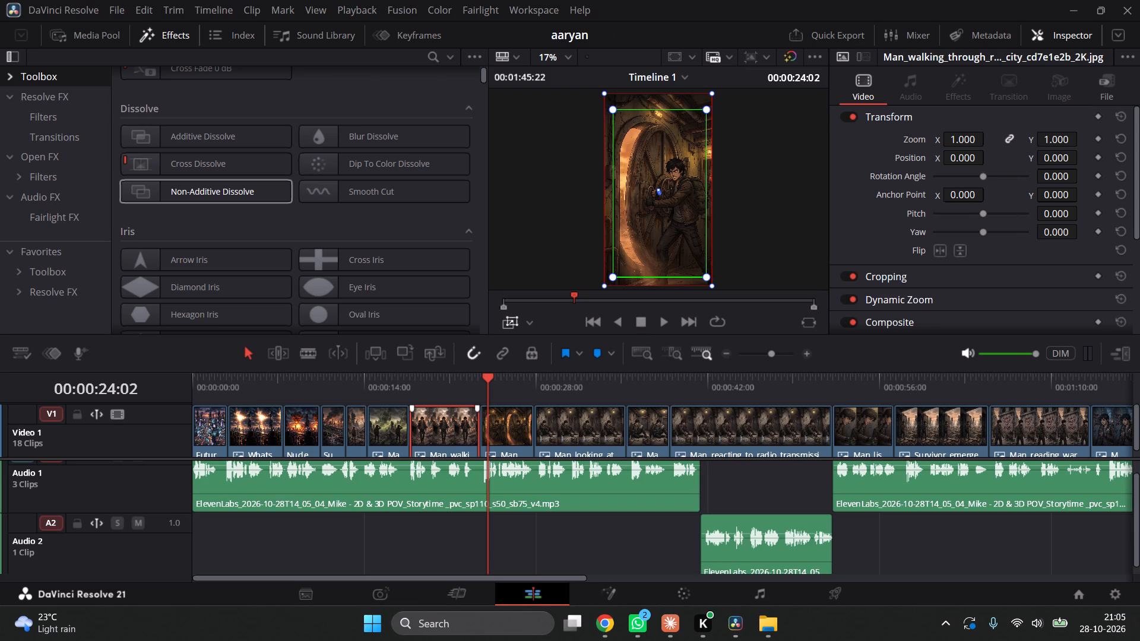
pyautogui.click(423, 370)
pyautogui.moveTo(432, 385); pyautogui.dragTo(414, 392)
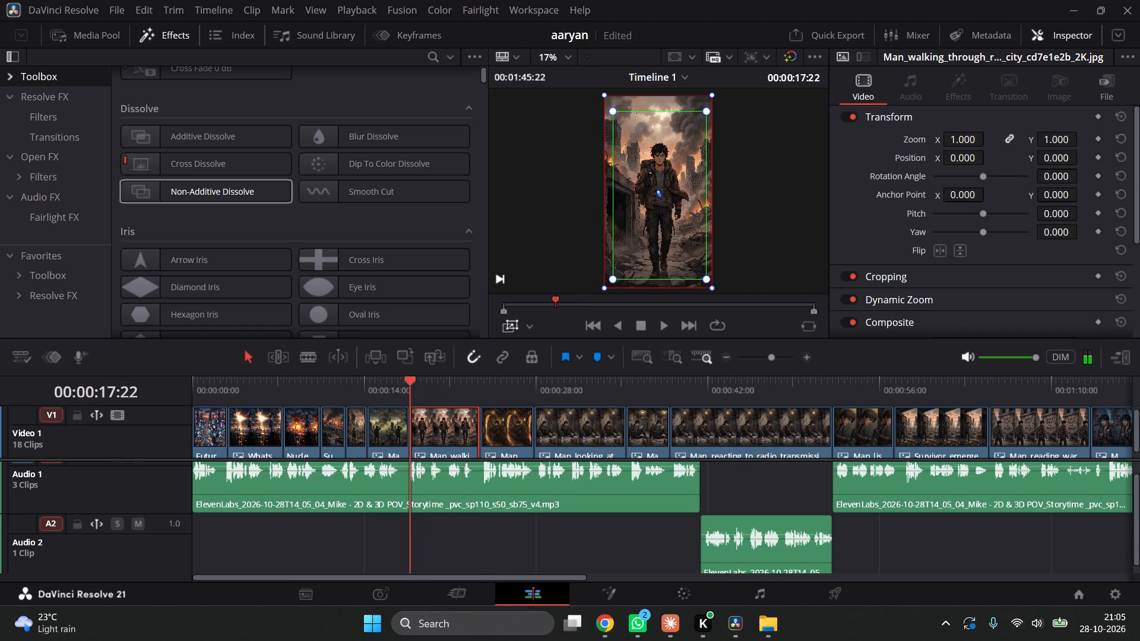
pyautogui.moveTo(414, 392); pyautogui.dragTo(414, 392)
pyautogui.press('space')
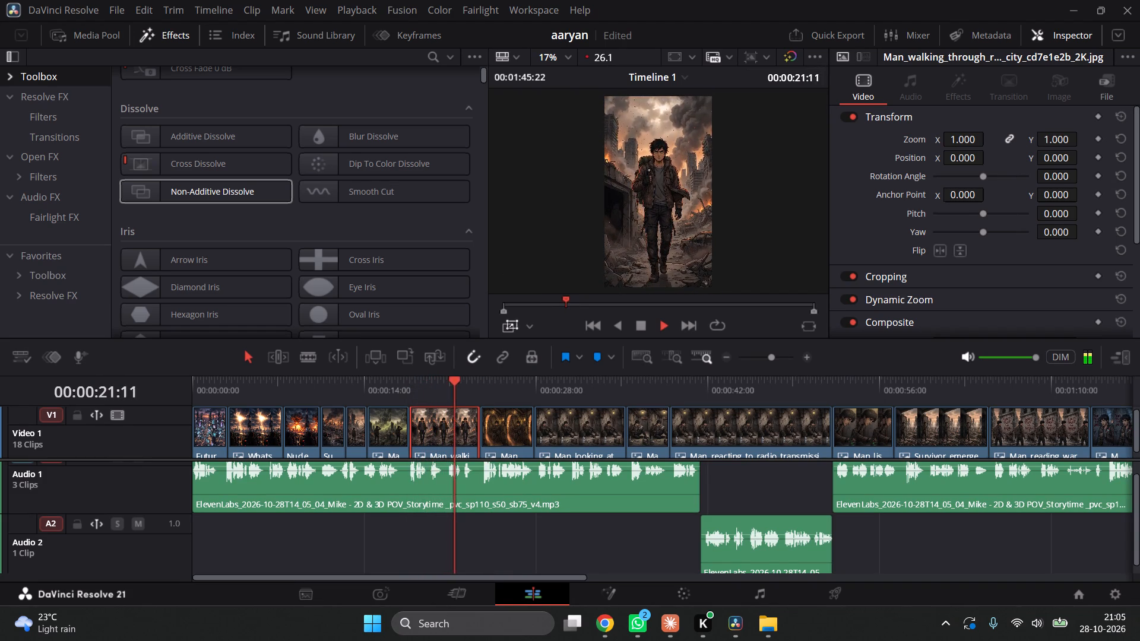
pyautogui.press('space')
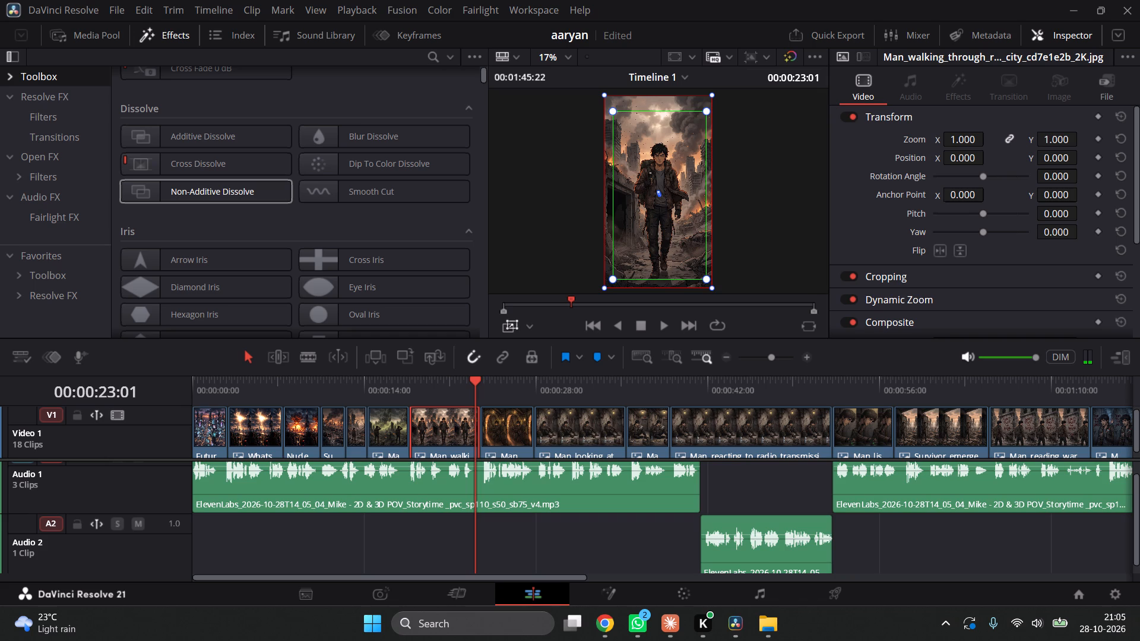
# Shrink the walking-man still's green frame around the man, set slightly below the image centre, and preview the motion.
pyautogui.moveTo(610, 278); pyautogui.dragTo(633, 264)
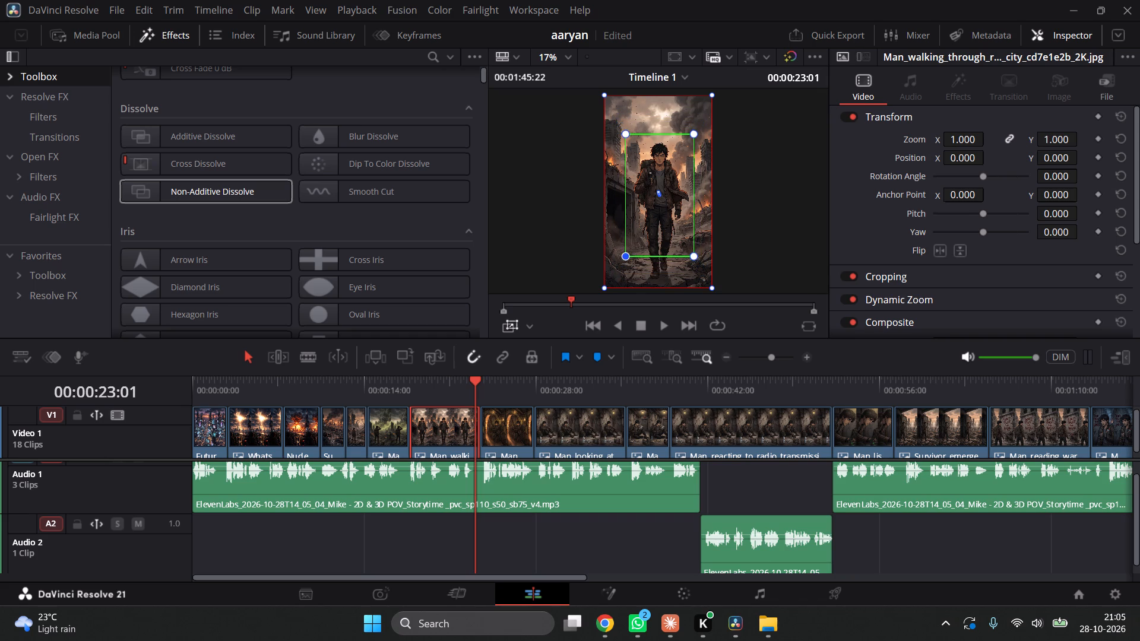
pyautogui.moveTo(633, 264); pyautogui.dragTo(634, 264)
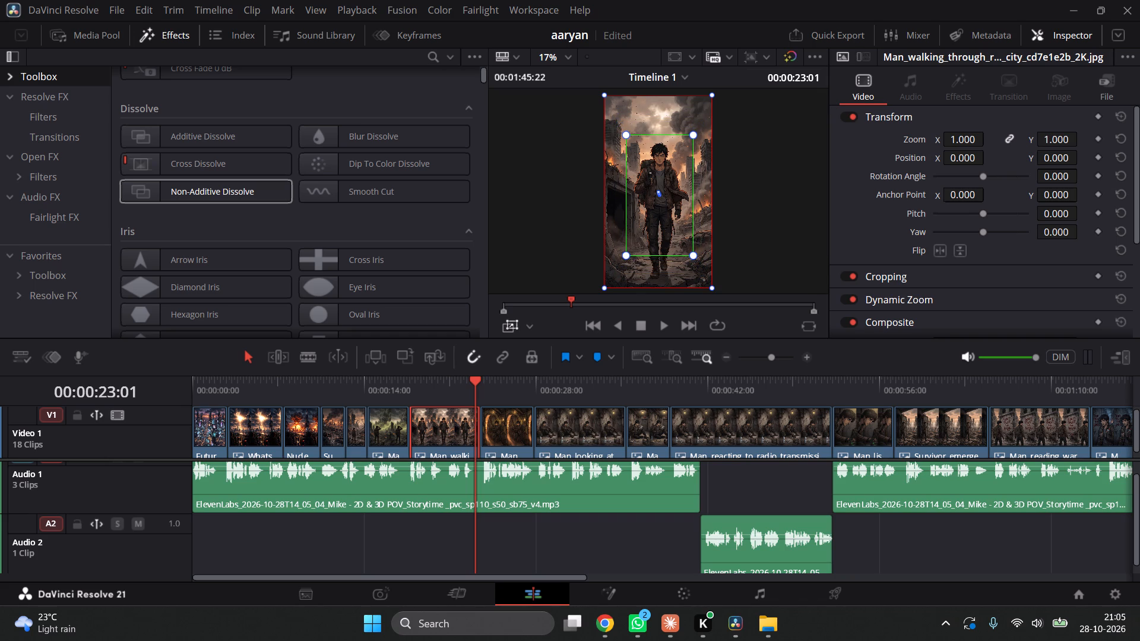
pyautogui.moveTo(666, 198); pyautogui.dragTo(667, 205)
pyautogui.moveTo(694, 259); pyautogui.dragTo(695, 264)
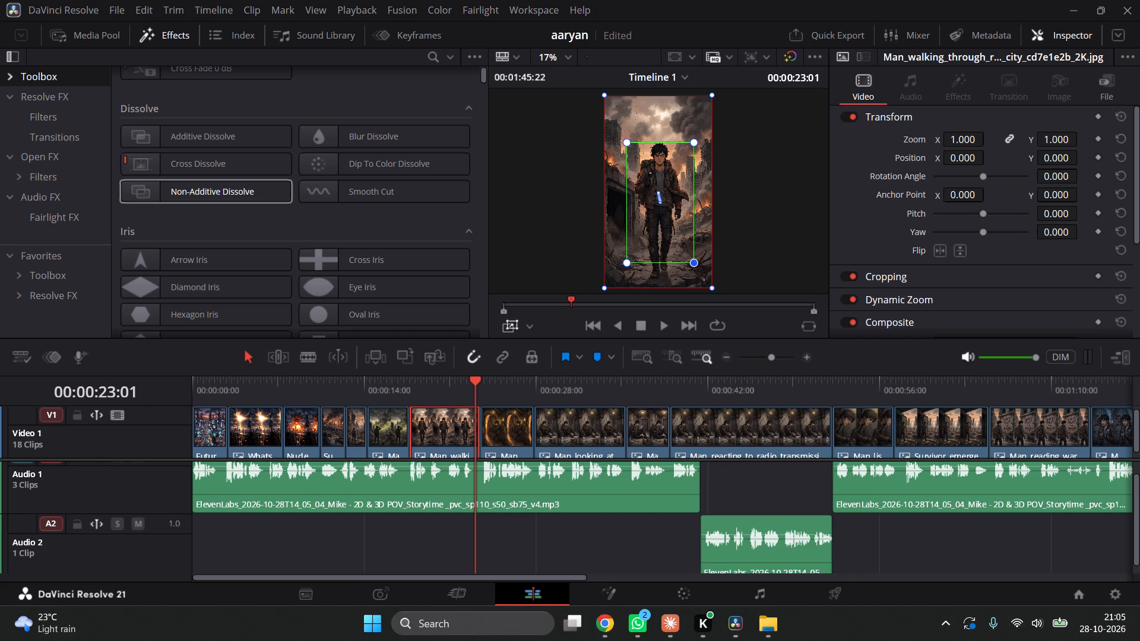
pyautogui.moveTo(695, 264); pyautogui.dragTo(697, 275)
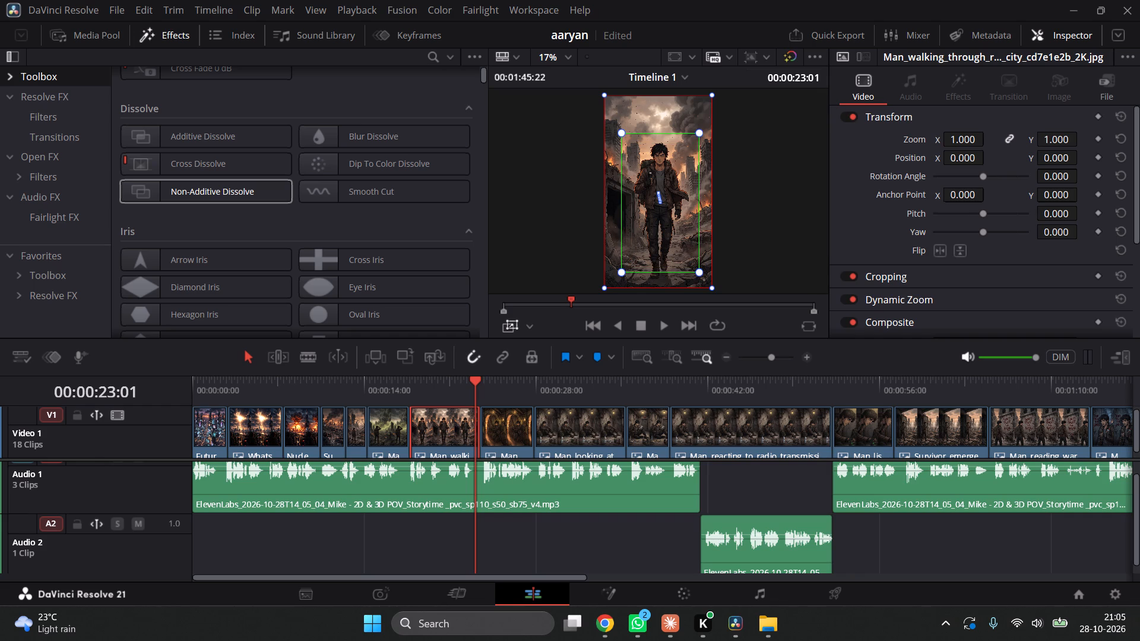
pyautogui.click(660, 205)
pyautogui.moveTo(443, 385); pyautogui.dragTo(427, 387)
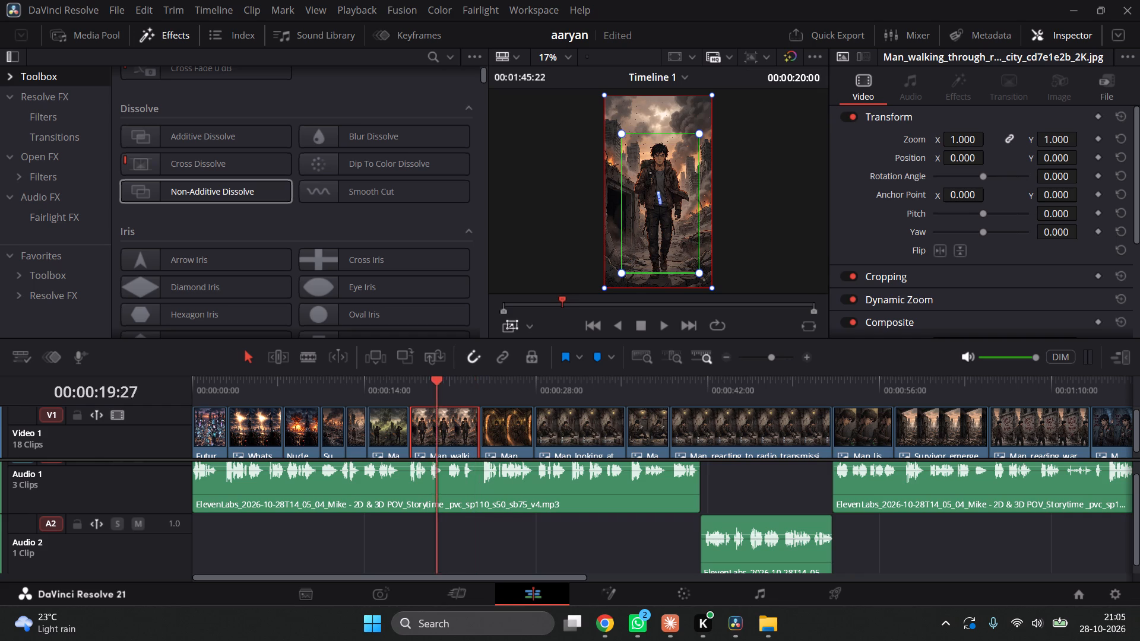
pyautogui.moveTo(427, 387); pyautogui.dragTo(417, 392)
pyautogui.press('space')
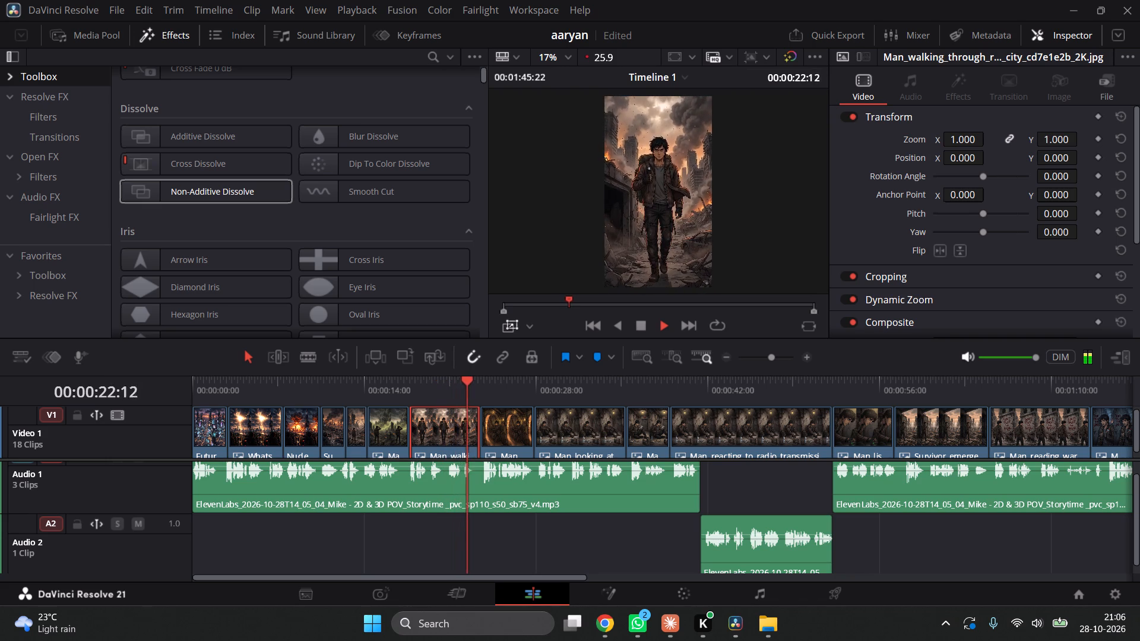
pyautogui.press('space')
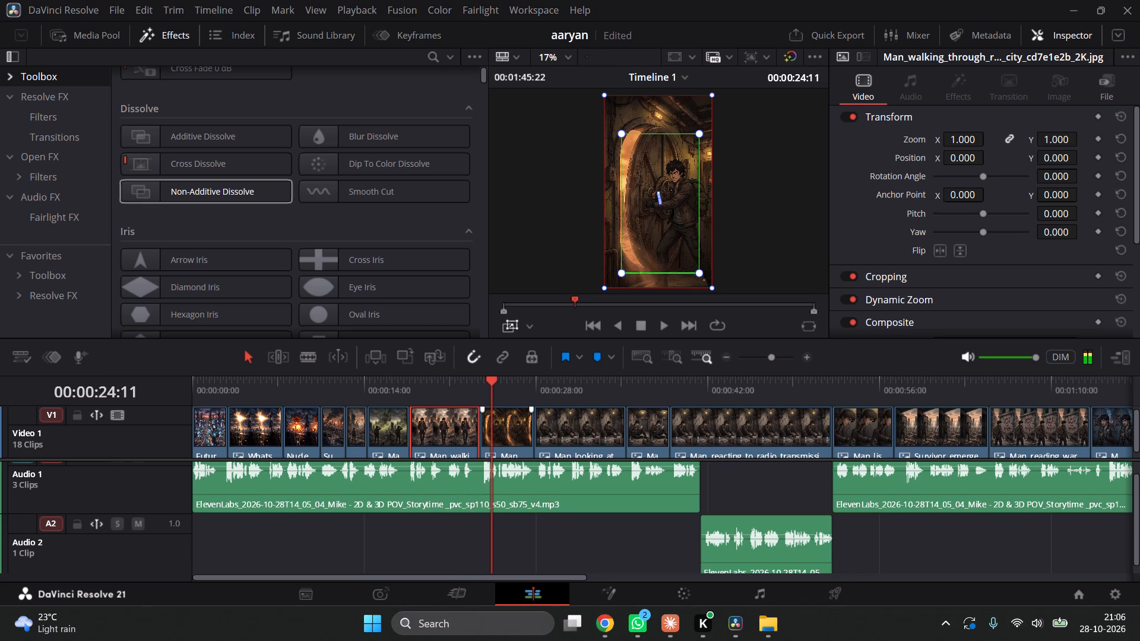
# Add a subtle dynamic zoom to the Man_closing_steel bunker door still, with the green frame just inside the image edges, and play it.
pyautogui.click(513, 429)
pyautogui.moveTo(613, 268); pyautogui.dragTo(612, 277)
pyautogui.click(650, 236)
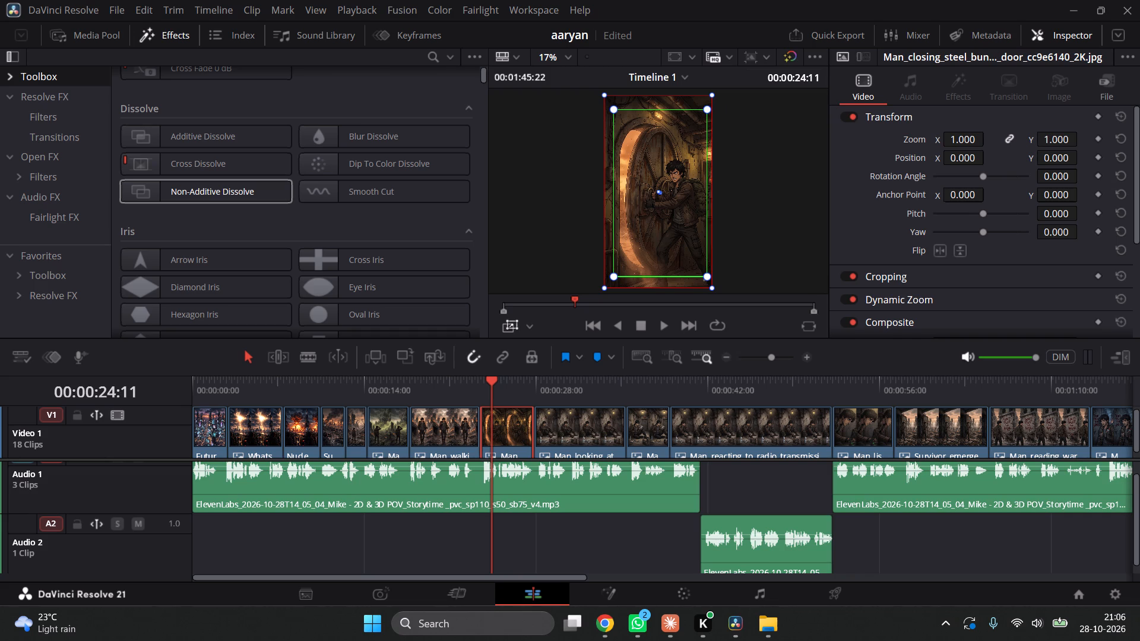
pyautogui.click(471, 388)
pyautogui.press('space')
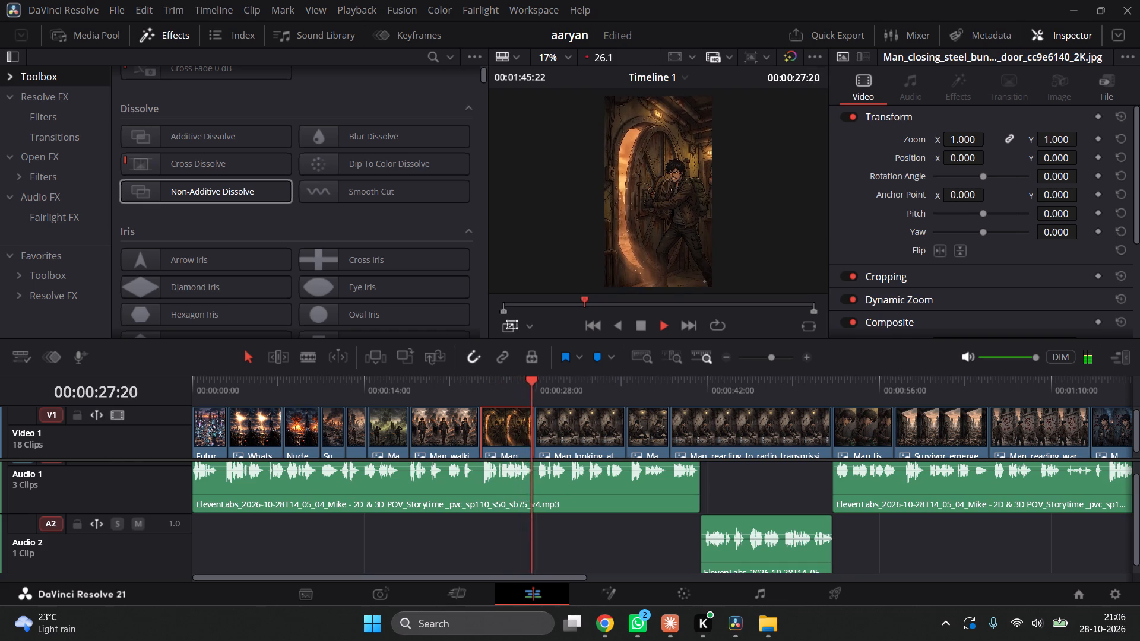
# Add a strong dynamic zoom to the still of the man looking at his supplies, with a small green frame over the supplies, and preview it.
pyautogui.click(582, 418)
pyautogui.press('space')
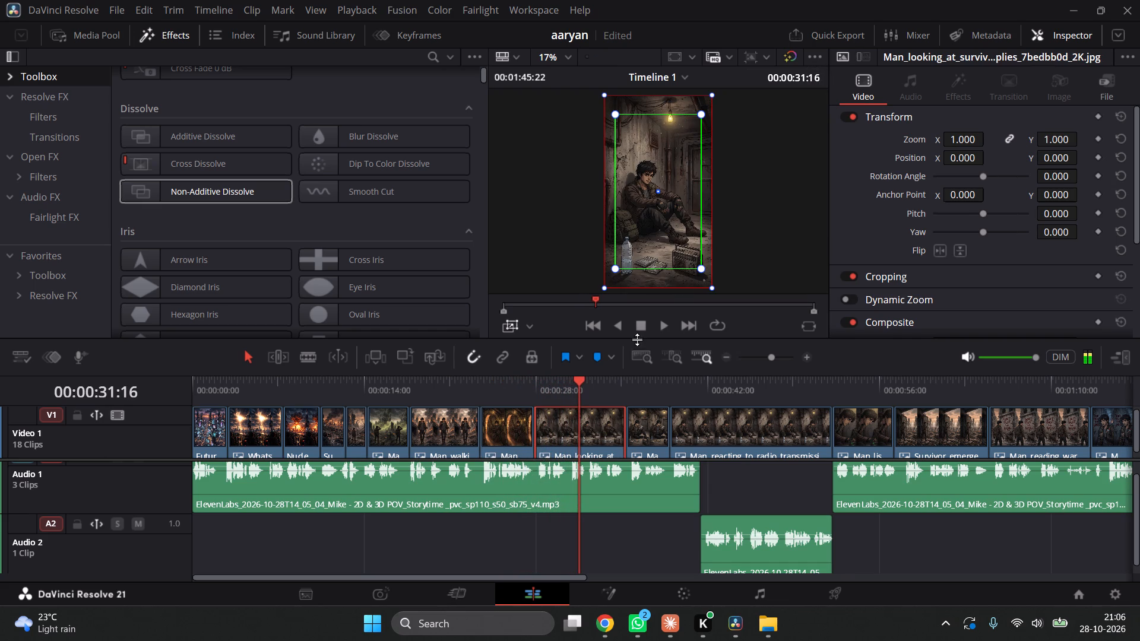
pyautogui.click(646, 109)
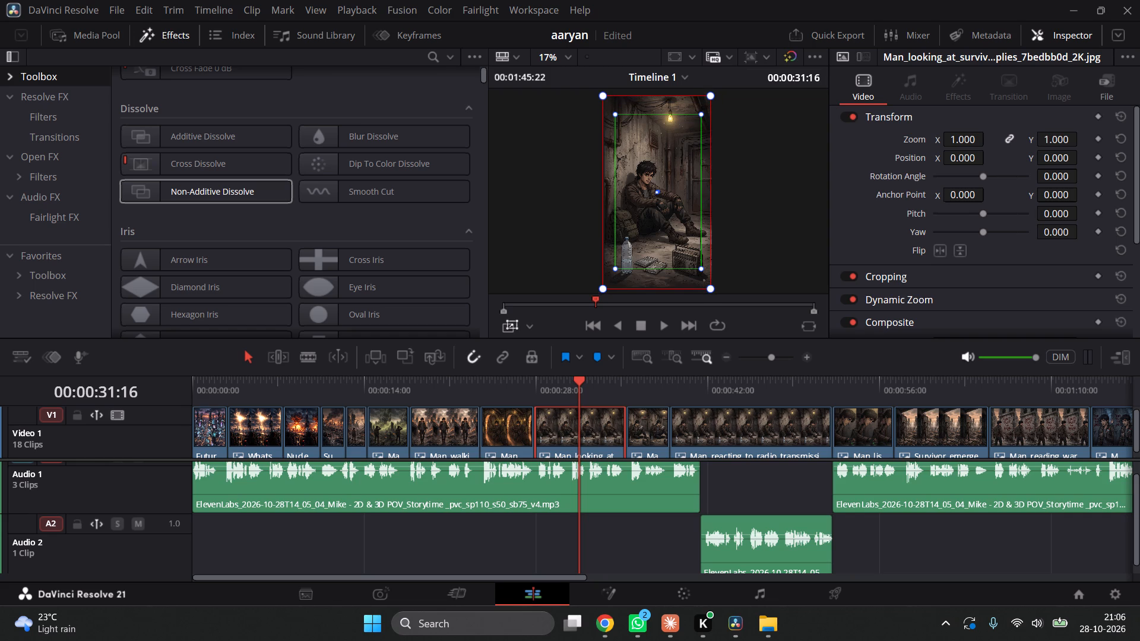
pyautogui.click(655, 115)
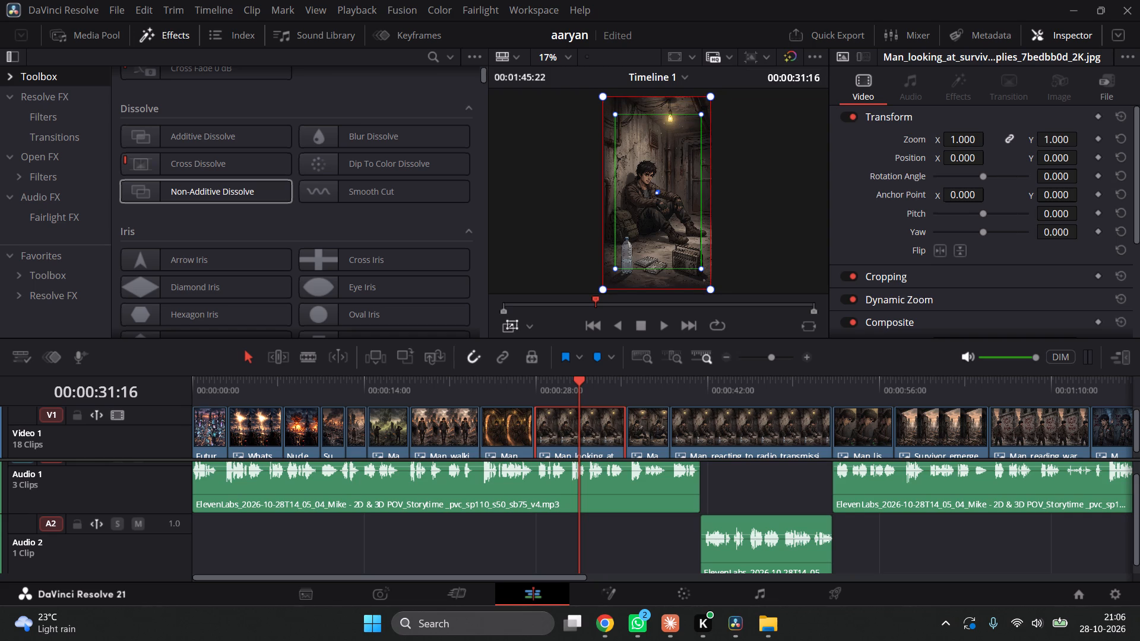
pyautogui.moveTo(616, 115); pyautogui.dragTo(620, 165)
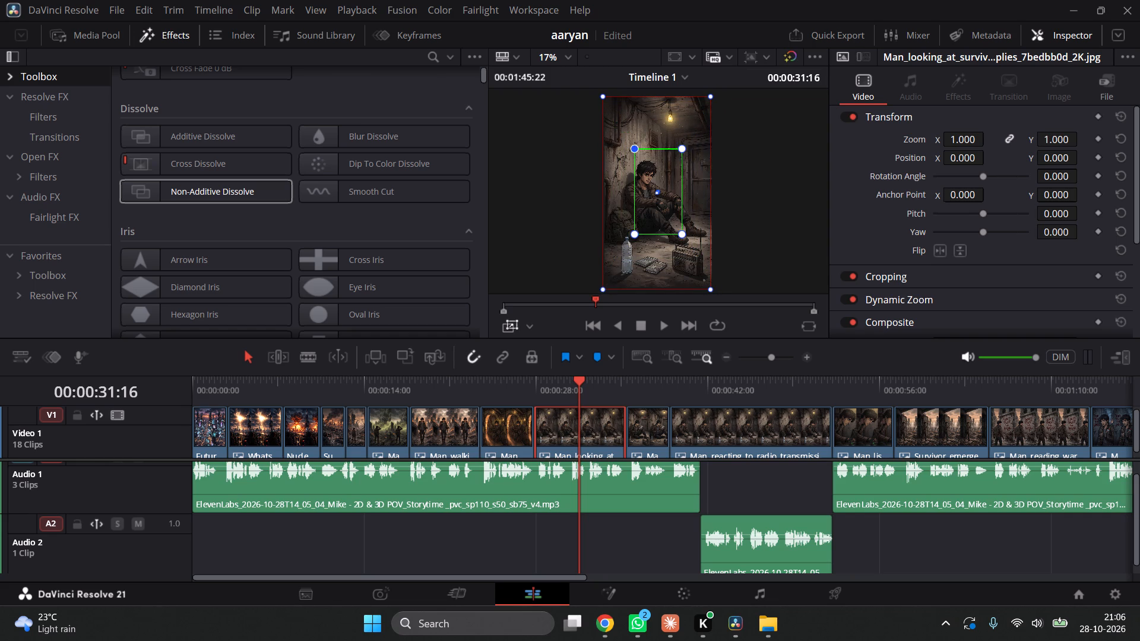
pyautogui.moveTo(620, 165); pyautogui.dragTo(628, 147)
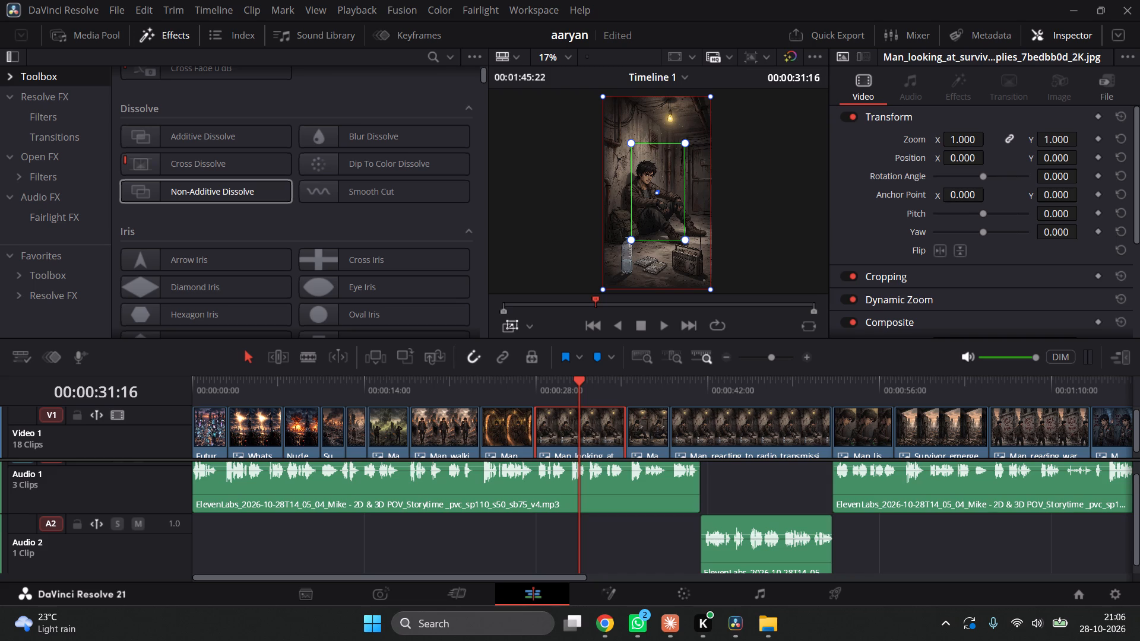
pyautogui.moveTo(656, 191); pyautogui.dragTo(650, 236)
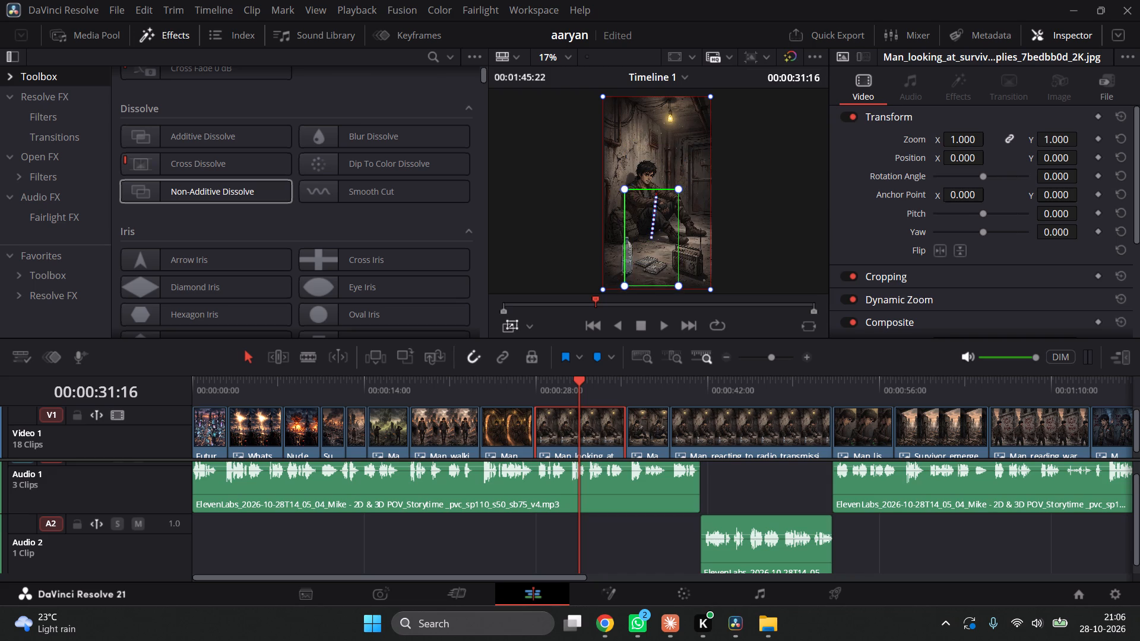
pyautogui.moveTo(650, 236); pyautogui.dragTo(654, 239)
pyautogui.moveTo(683, 285); pyautogui.dragTo(684, 285)
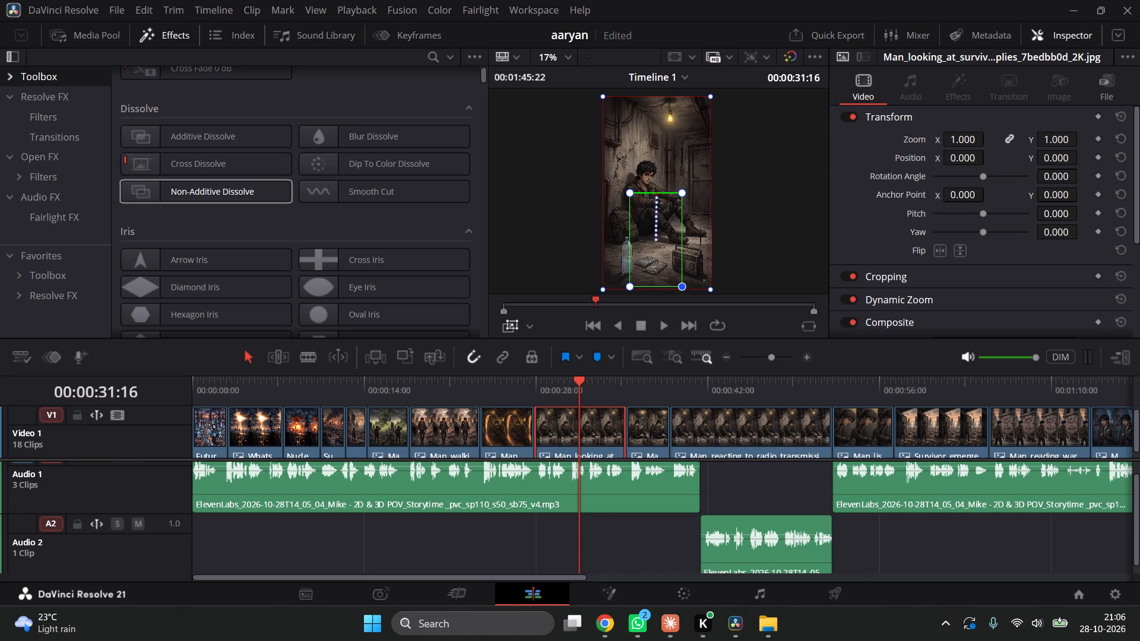
pyautogui.moveTo(684, 285); pyautogui.dragTo(680, 275)
pyautogui.moveTo(655, 242); pyautogui.dragTo(658, 252)
pyautogui.click(543, 382)
pyautogui.click(540, 379)
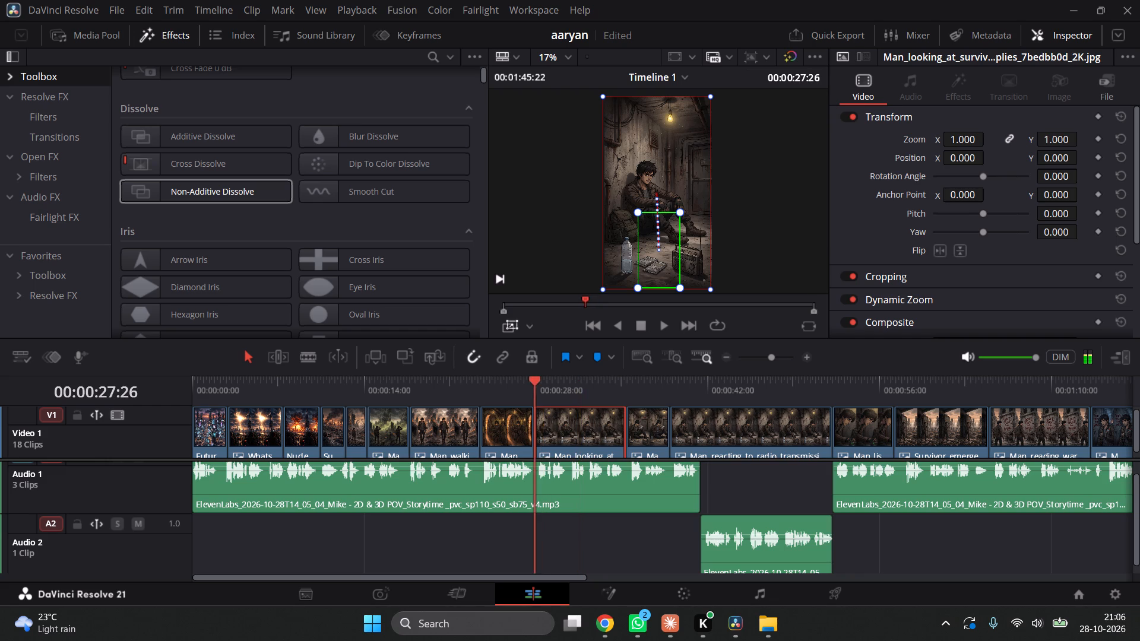
pyautogui.press('space')
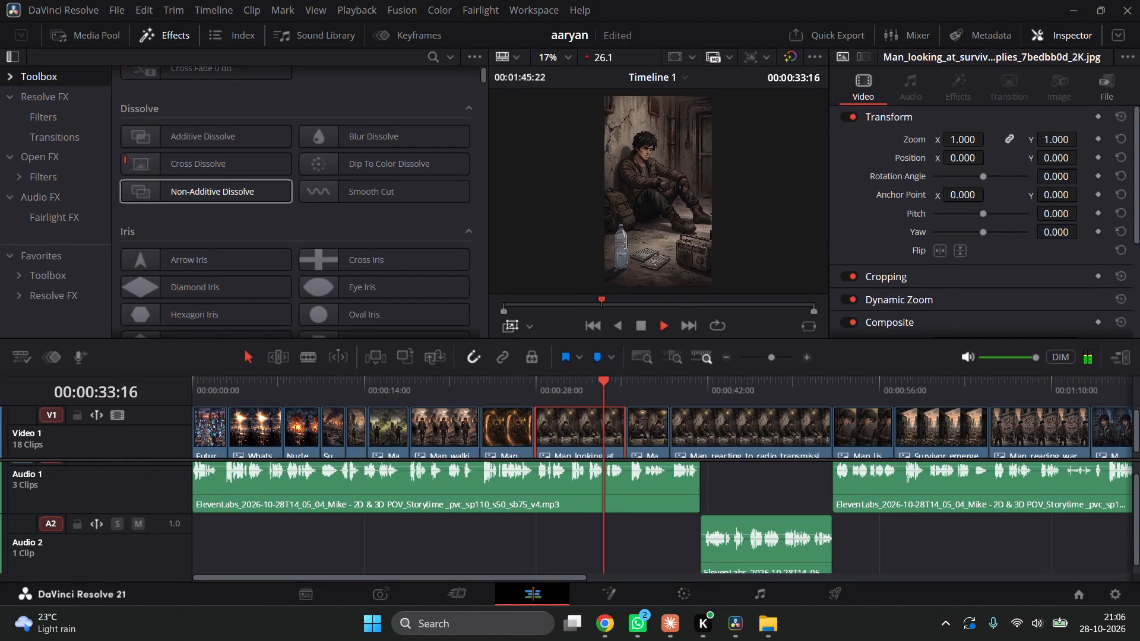
pyautogui.press('space')
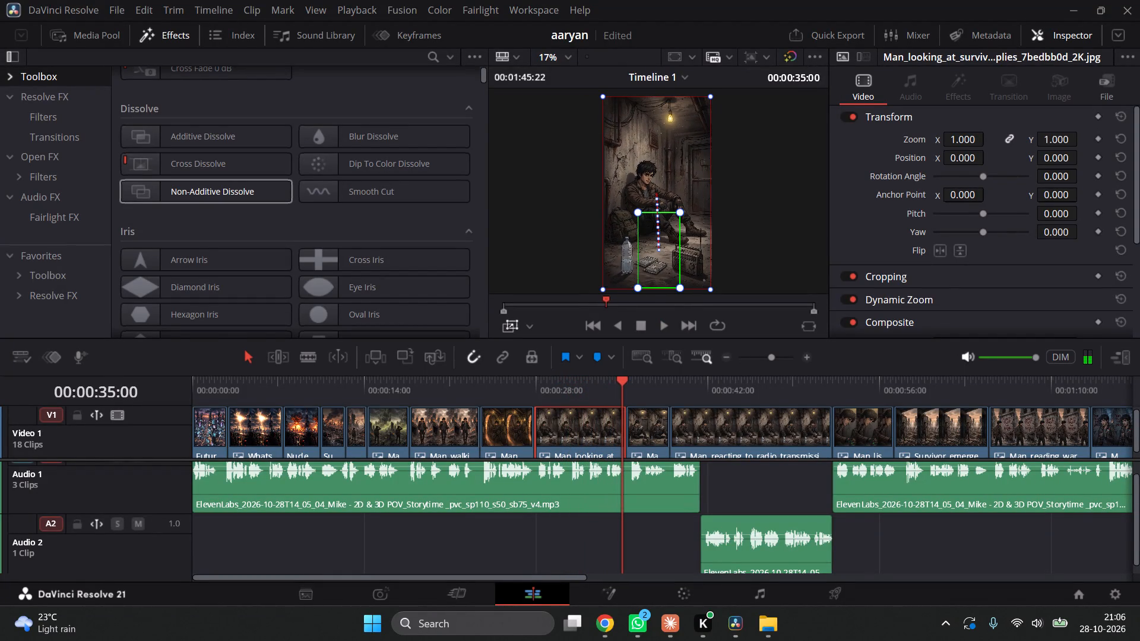
# Enlarge the supplies still's green zoom frame to take in both the seated man and his supplies, slightly below centre, and preview it.
pyautogui.moveTo(634, 286); pyautogui.dragTo(631, 285)
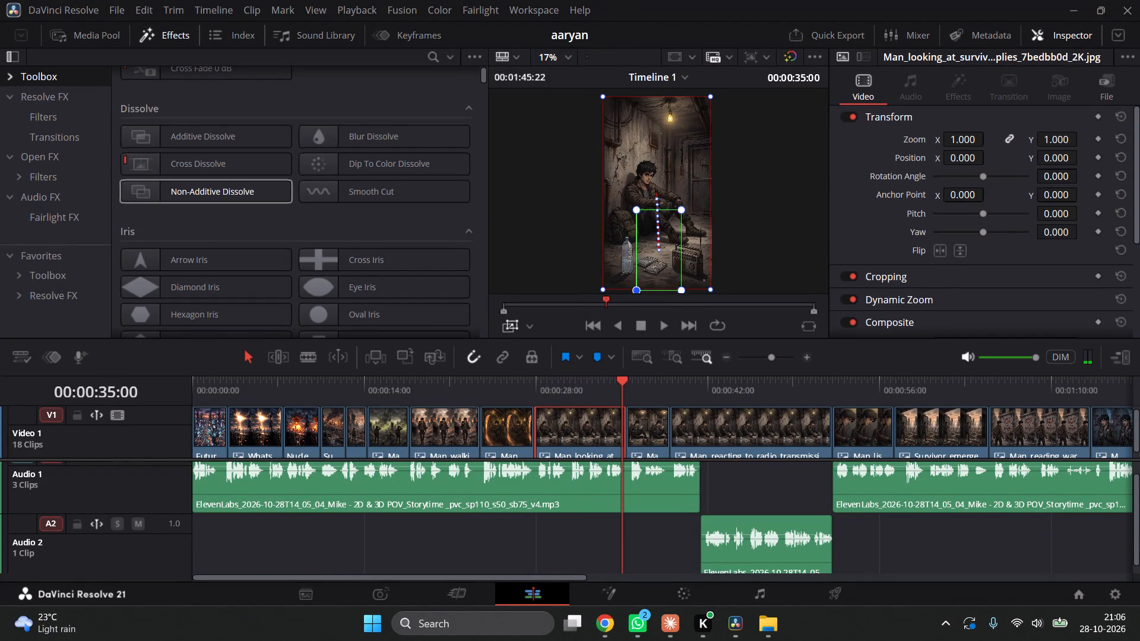
pyautogui.moveTo(631, 285); pyautogui.dragTo(655, 284)
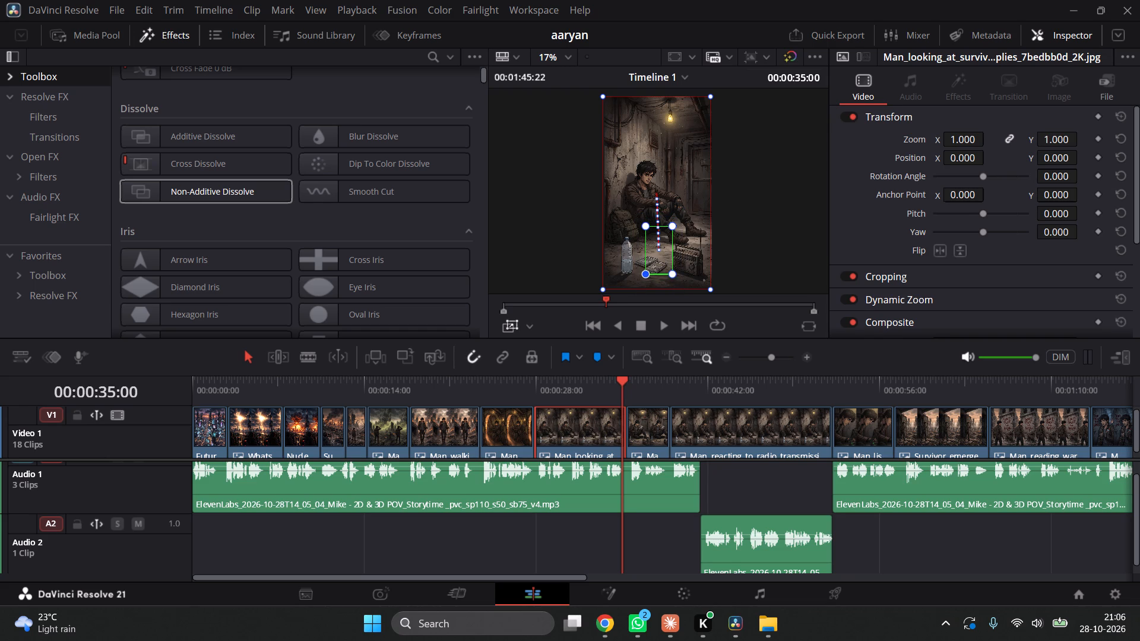
pyautogui.moveTo(655, 284); pyautogui.dragTo(606, 242)
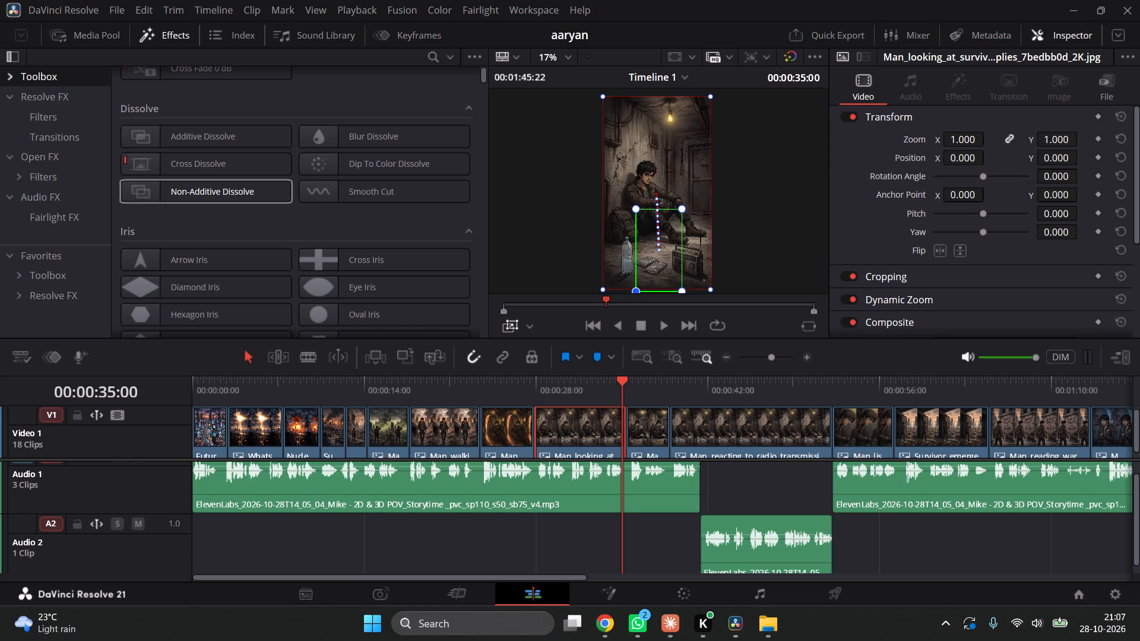
pyautogui.moveTo(606, 242); pyautogui.dragTo(589, 272)
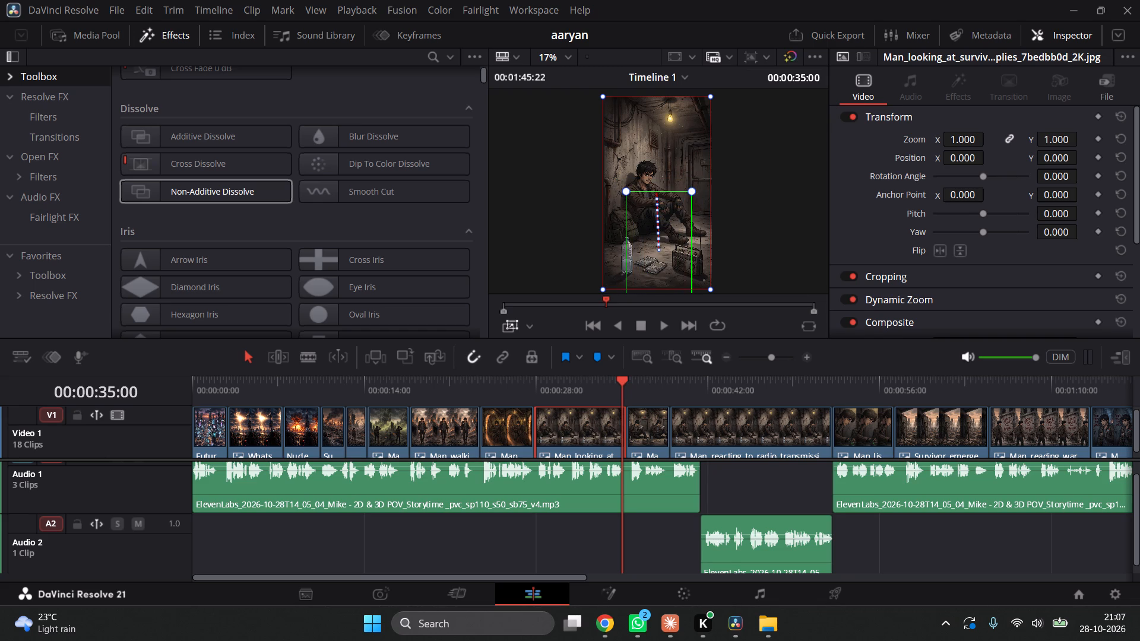
pyautogui.moveTo(646, 251); pyautogui.dragTo(640, 214)
pyautogui.click(683, 266)
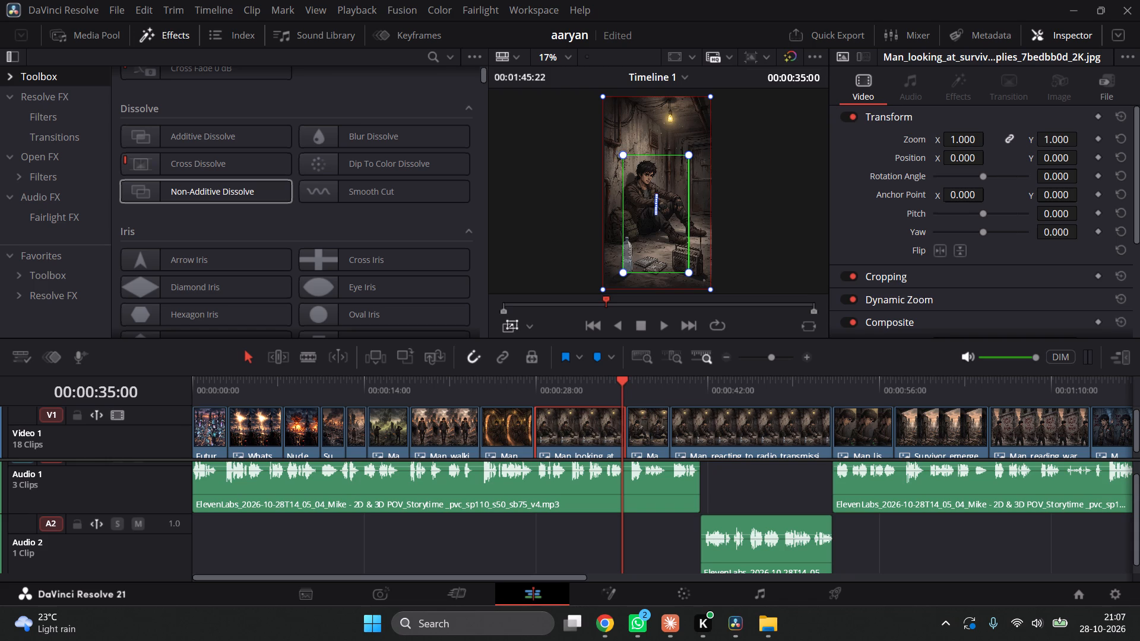
pyautogui.click(686, 266)
pyautogui.click(686, 268)
pyautogui.moveTo(691, 271); pyautogui.dragTo(700, 275)
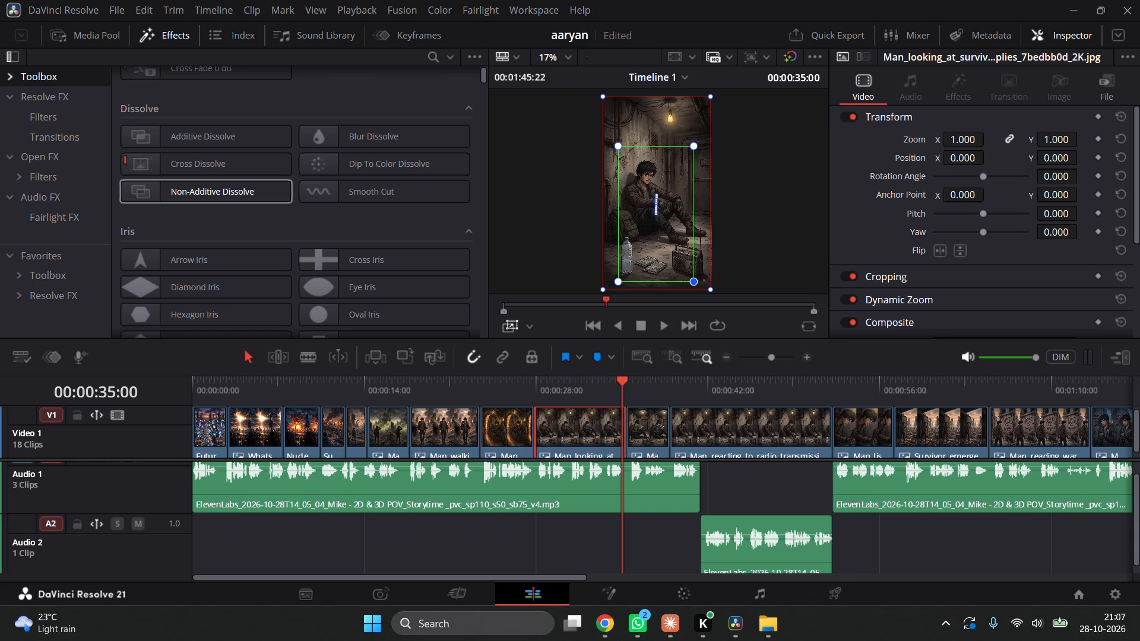
pyautogui.click(663, 245)
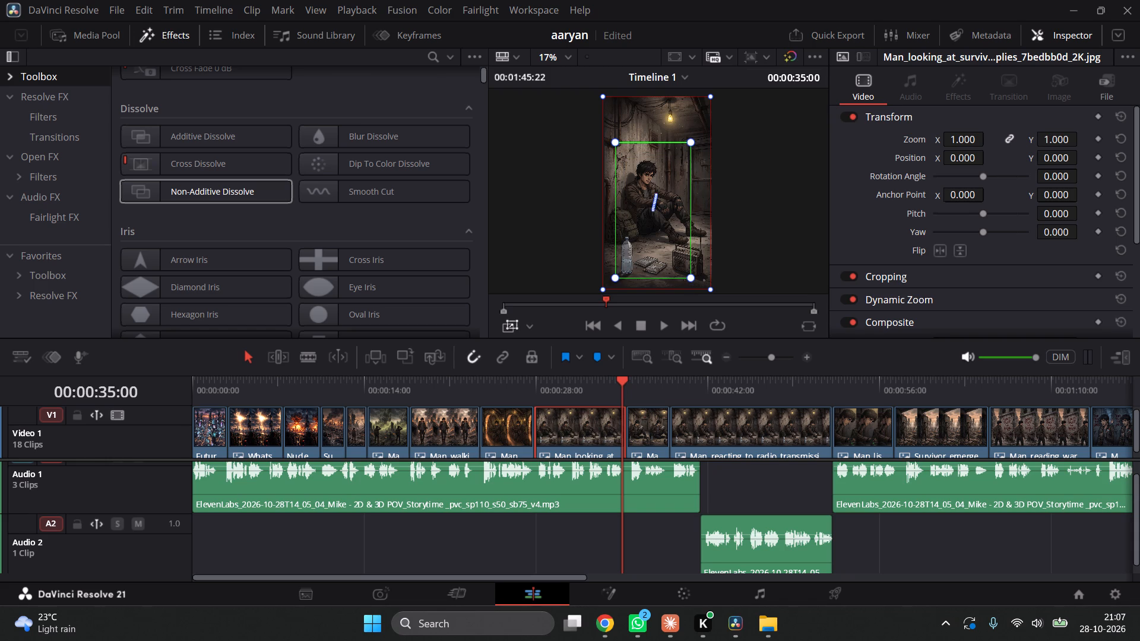
pyautogui.moveTo(554, 388); pyautogui.dragTo(539, 391)
pyautogui.press('space')
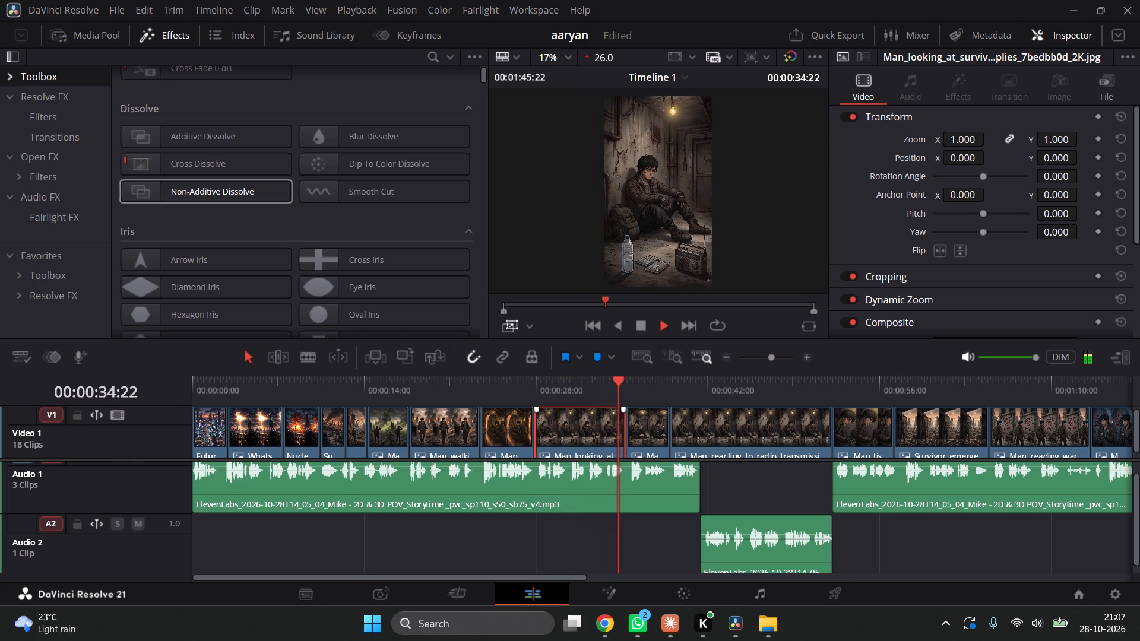
# Add a dynamic zoom to the Man_holding_empty food packet still, with a centred green frame around the man, and preview it.
pyautogui.click(645, 427)
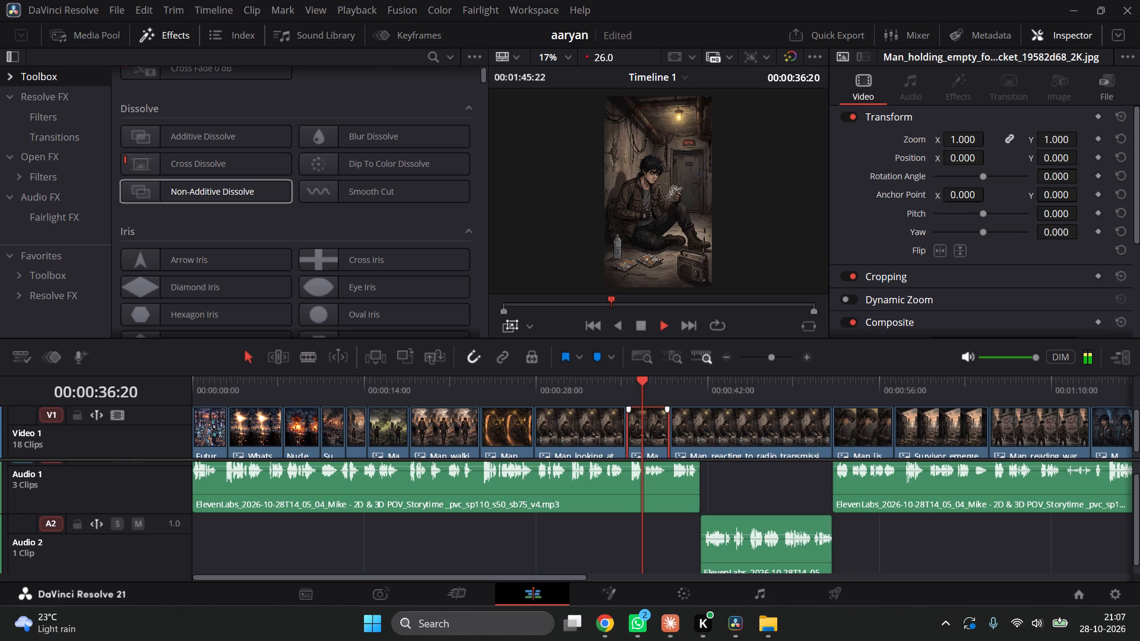
pyautogui.press('space')
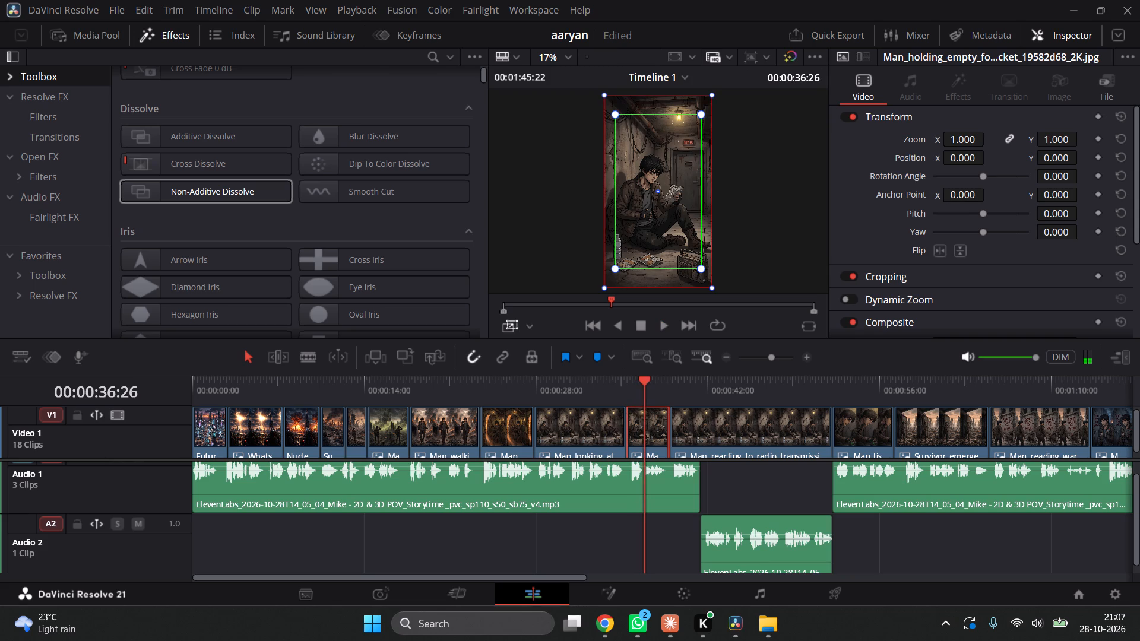
pyautogui.moveTo(702, 268); pyautogui.dragTo(691, 236)
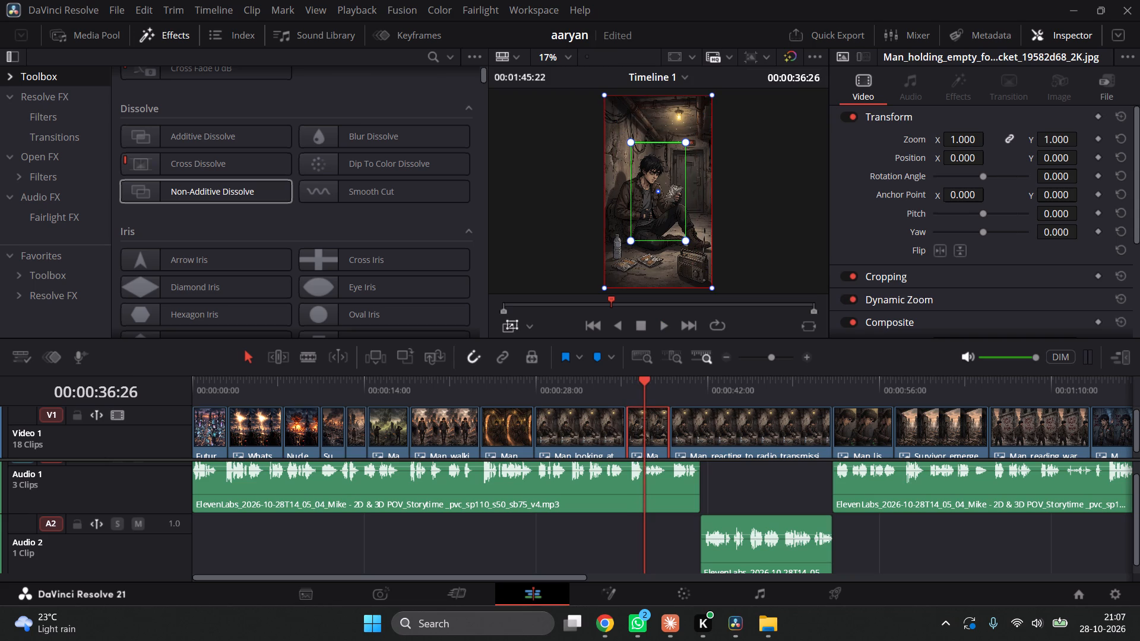
pyautogui.click(617, 384)
pyautogui.press('space')
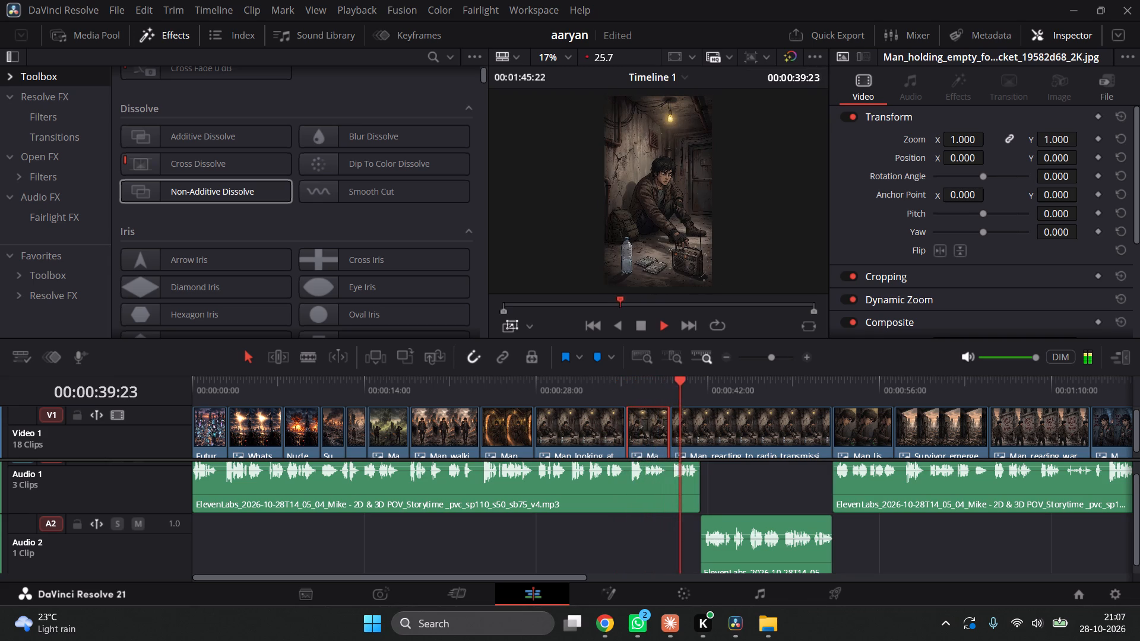
pyautogui.press('space')
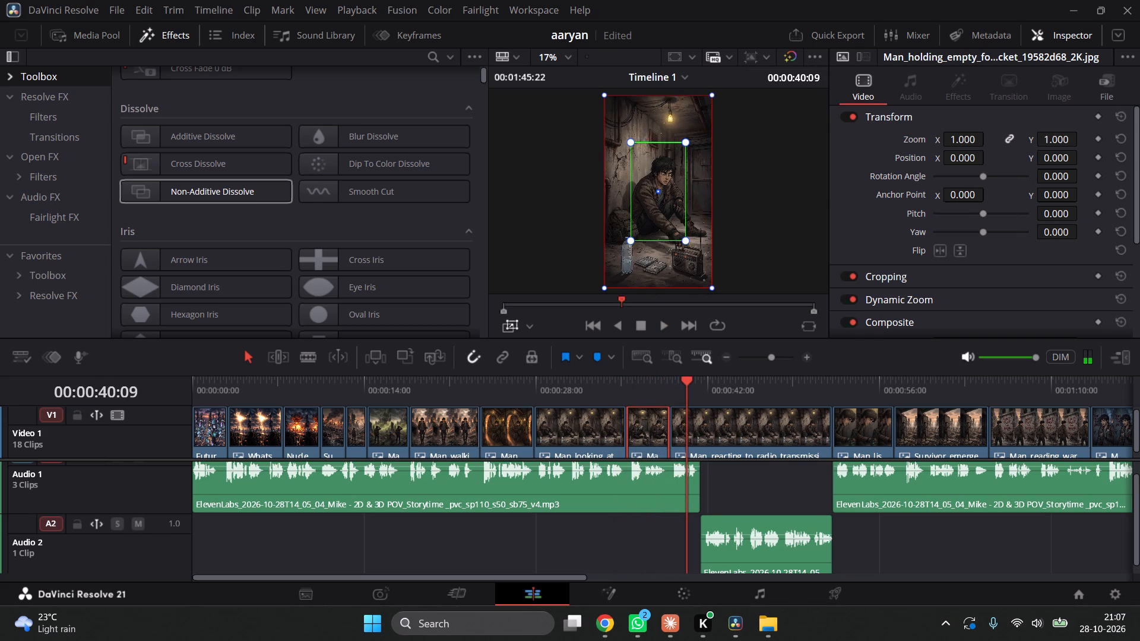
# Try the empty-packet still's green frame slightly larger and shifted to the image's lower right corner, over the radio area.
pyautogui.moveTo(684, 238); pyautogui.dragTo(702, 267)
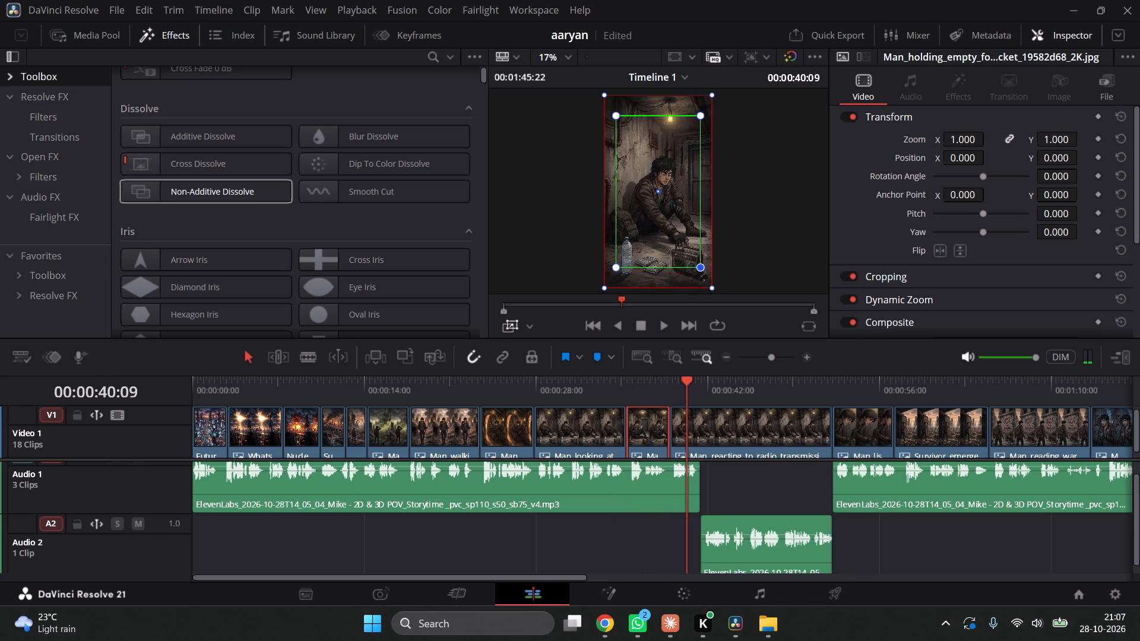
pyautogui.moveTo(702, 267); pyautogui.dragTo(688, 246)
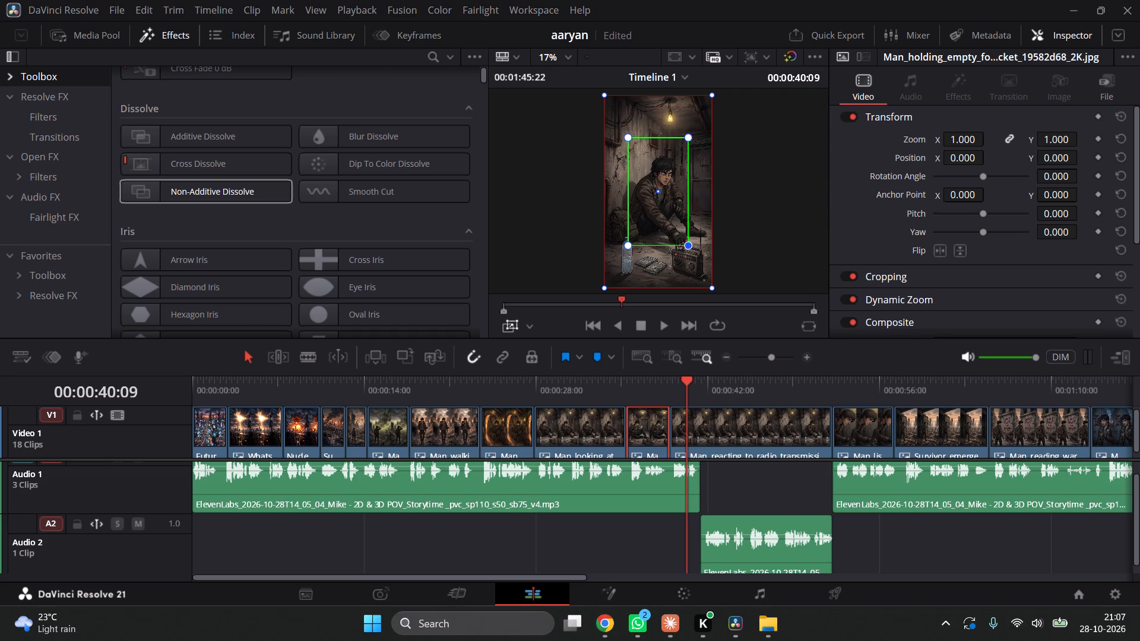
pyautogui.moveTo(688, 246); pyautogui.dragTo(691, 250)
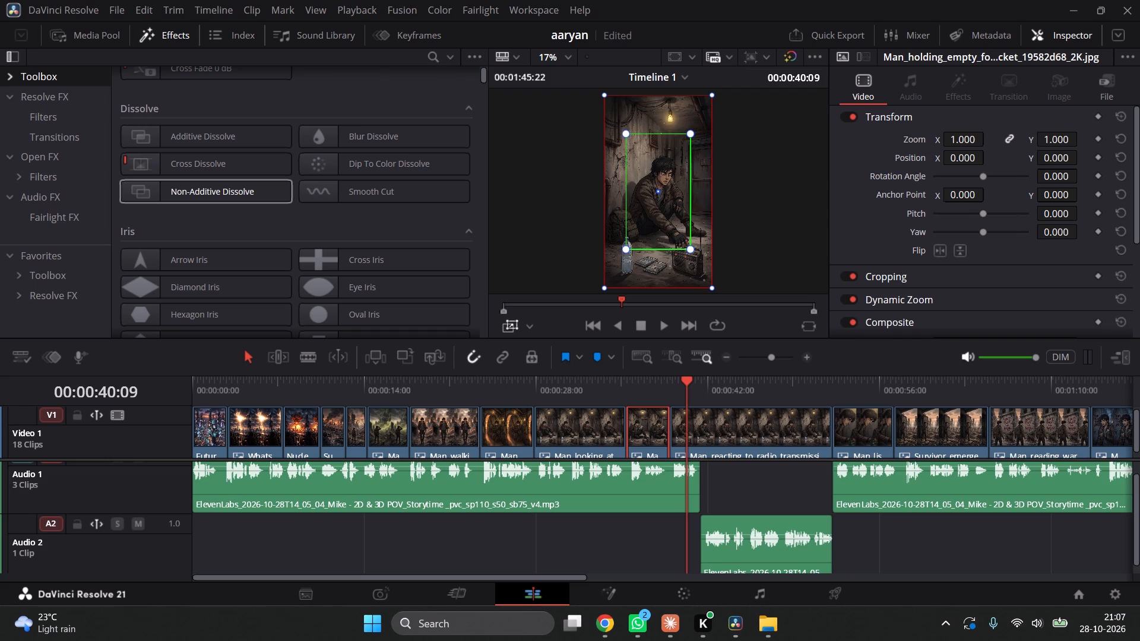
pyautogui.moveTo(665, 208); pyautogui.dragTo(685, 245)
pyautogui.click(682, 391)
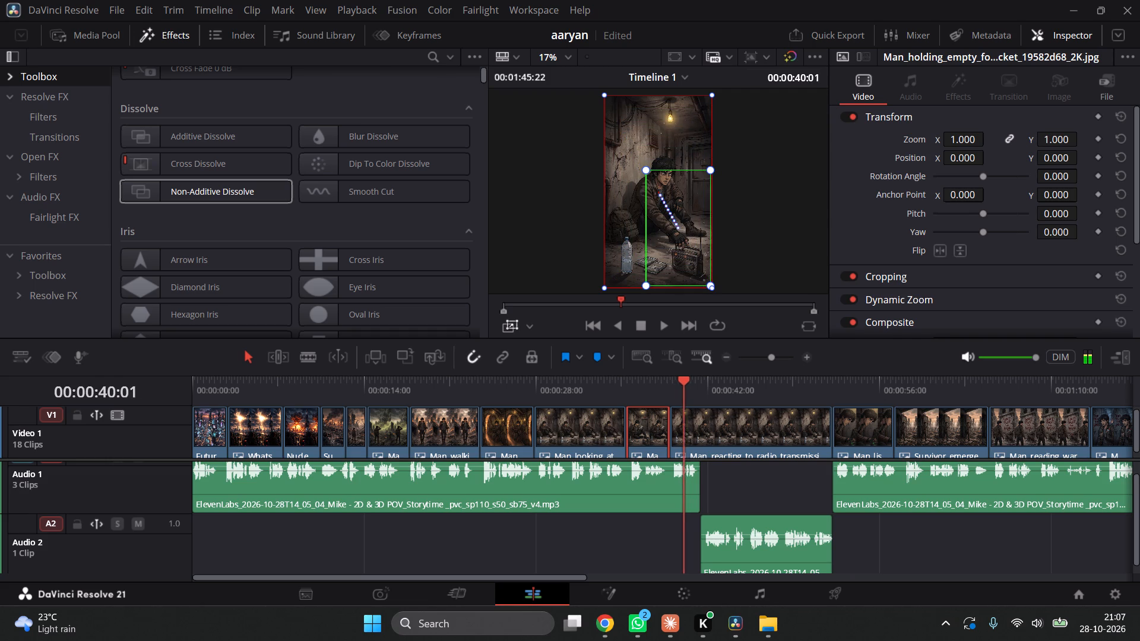
# Move the empty-packet still's green frame back around the man near the image centre, shrink it slightly, and preview the zoom.
pyautogui.click(642, 382)
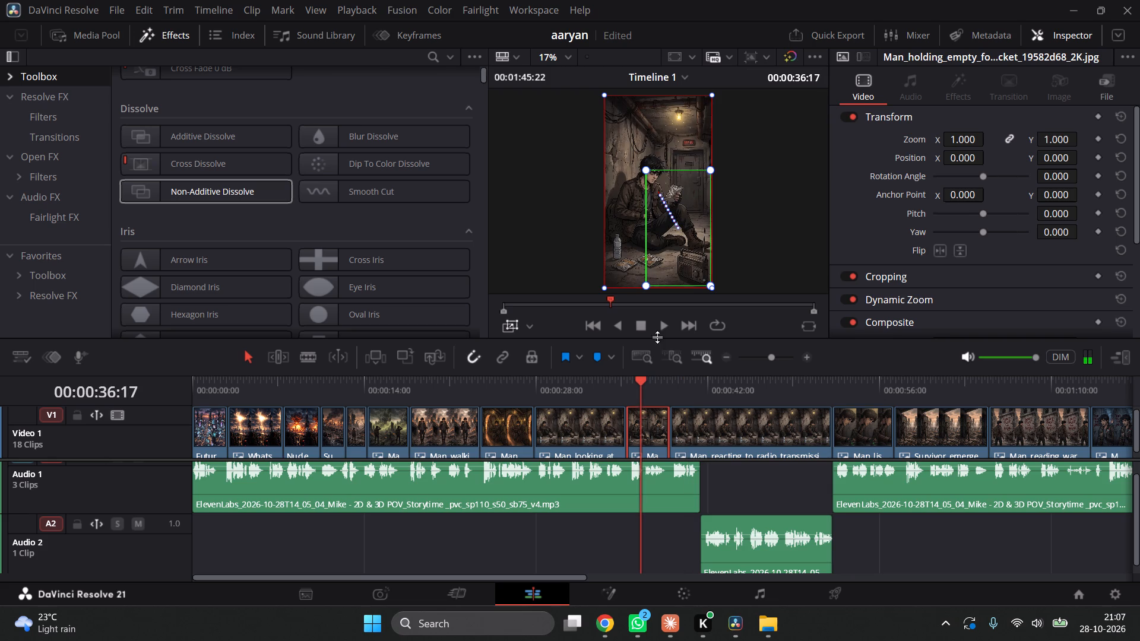
pyautogui.moveTo(671, 250); pyautogui.dragTo(657, 219)
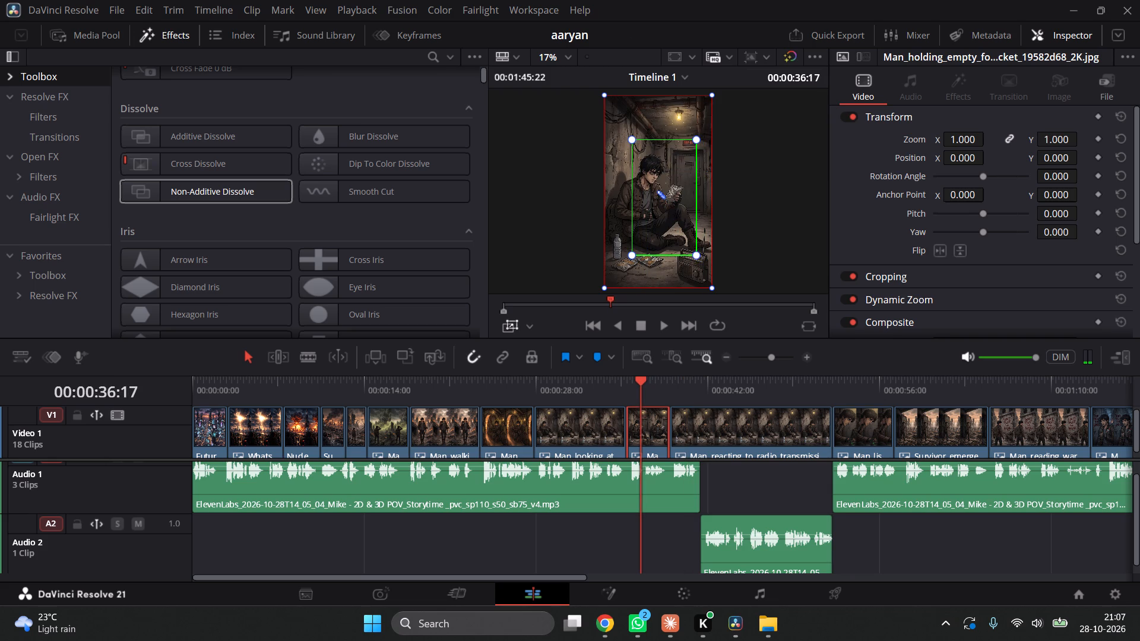
pyautogui.moveTo(657, 219); pyautogui.dragTo(654, 213)
pyautogui.click(689, 246)
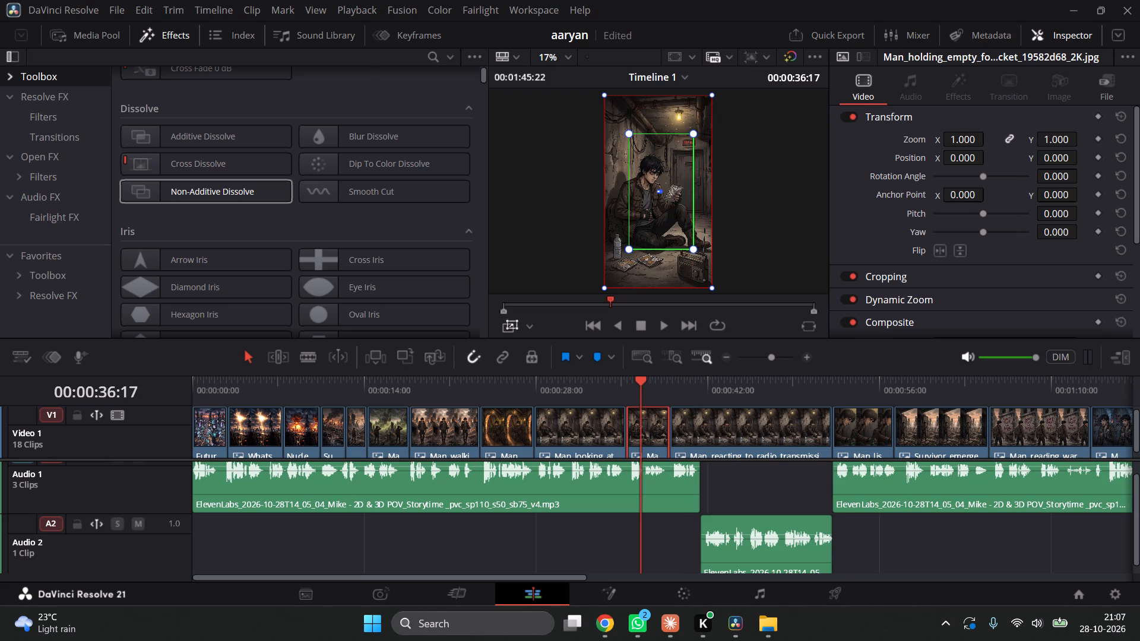
pyautogui.click(666, 227)
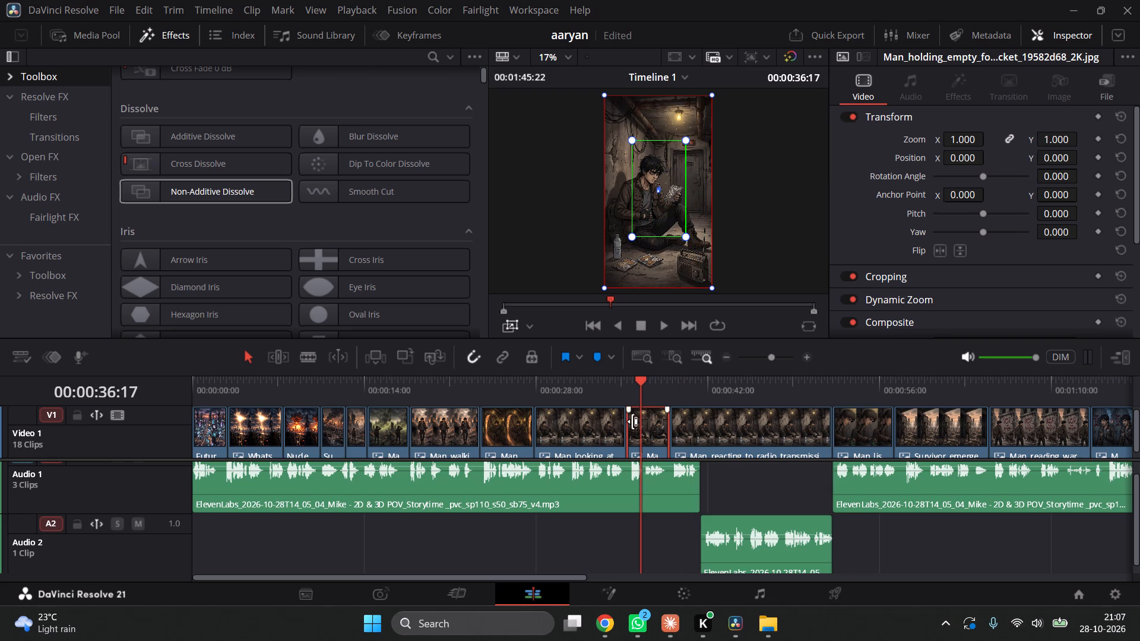
pyautogui.click(629, 391)
pyautogui.press('space')
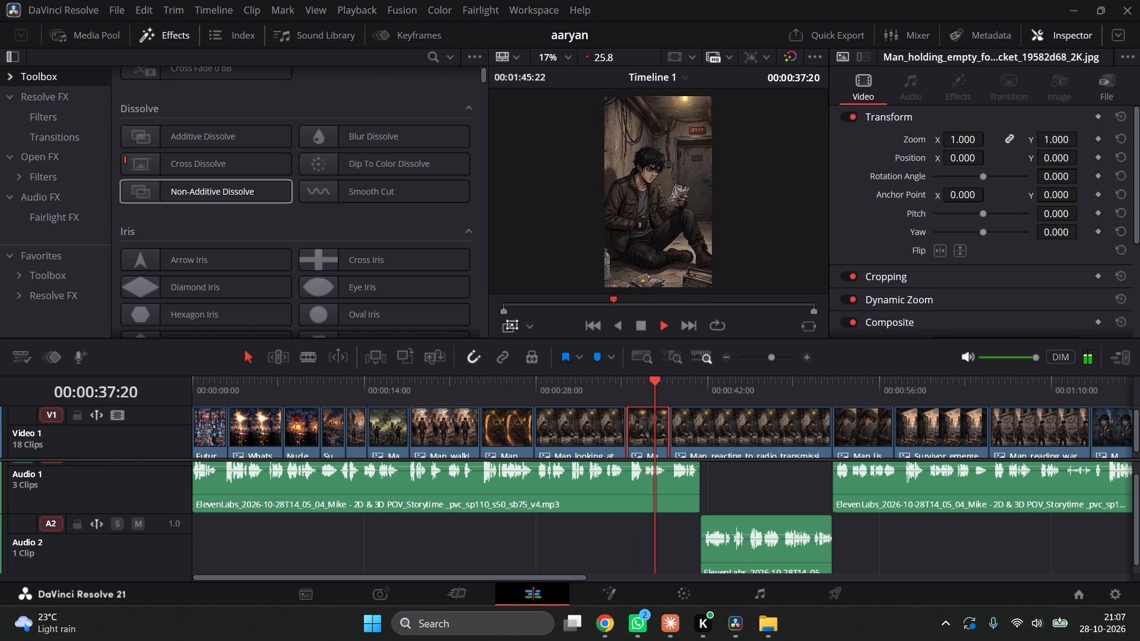
# Add a strong dynamic zoom to the Man_reacting_to_radio transmission still, with a small green frame over the radio, and play it.
pyautogui.click(723, 438)
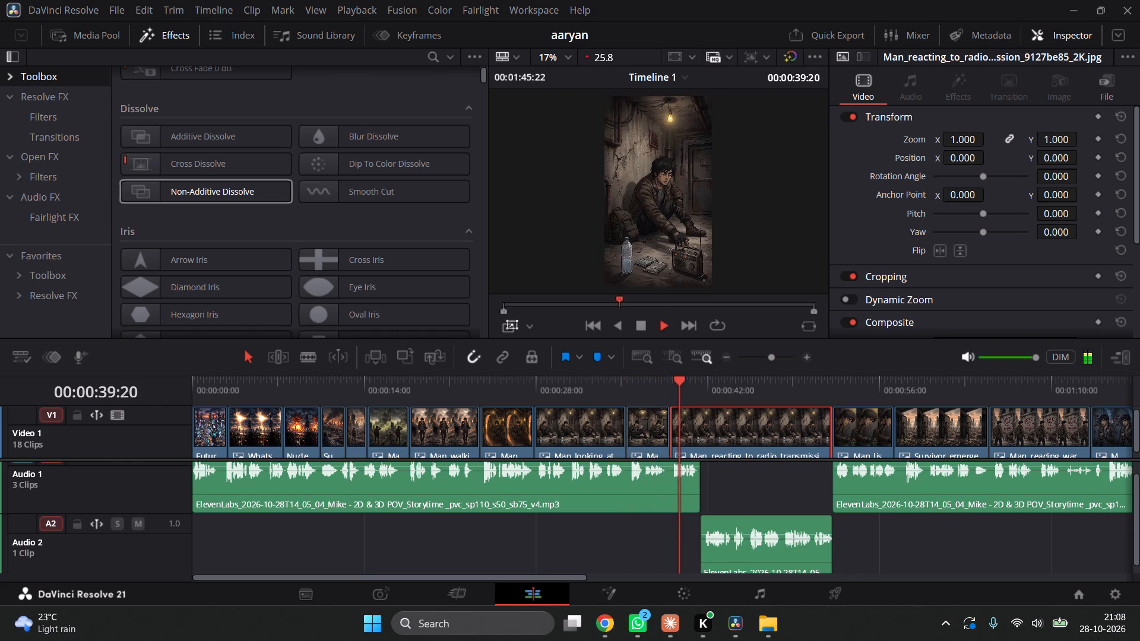
pyautogui.press('space')
pyautogui.moveTo(672, 230); pyautogui.dragTo(678, 241)
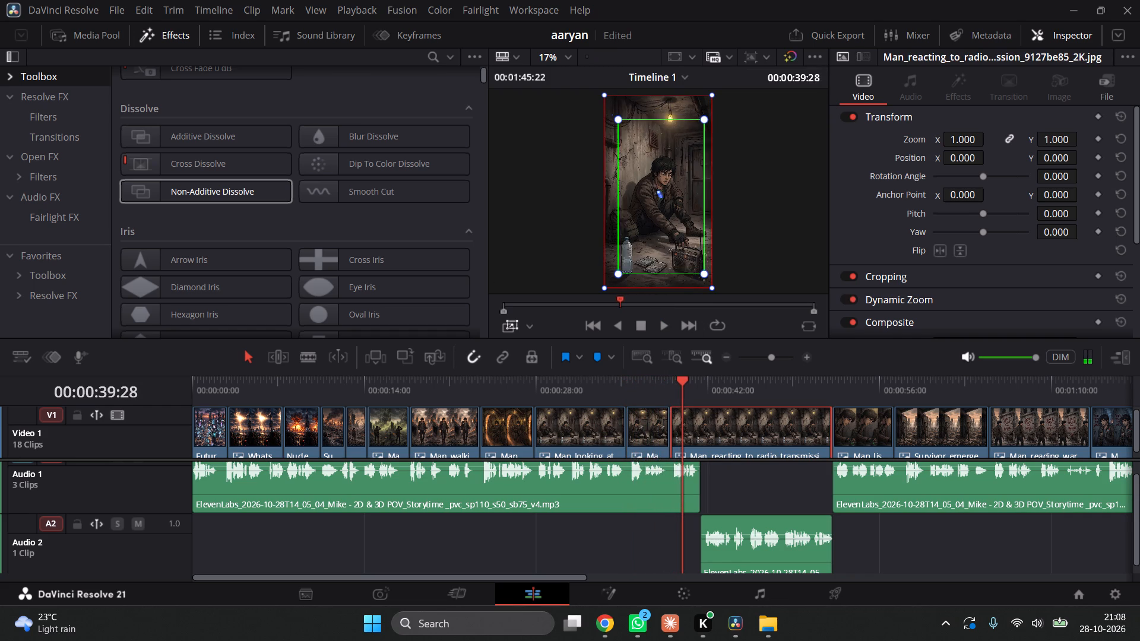
pyautogui.moveTo(678, 241); pyautogui.dragTo(673, 236)
pyautogui.moveTo(701, 274); pyautogui.dragTo(681, 240)
pyautogui.moveTo(659, 208); pyautogui.dragTo(686, 254)
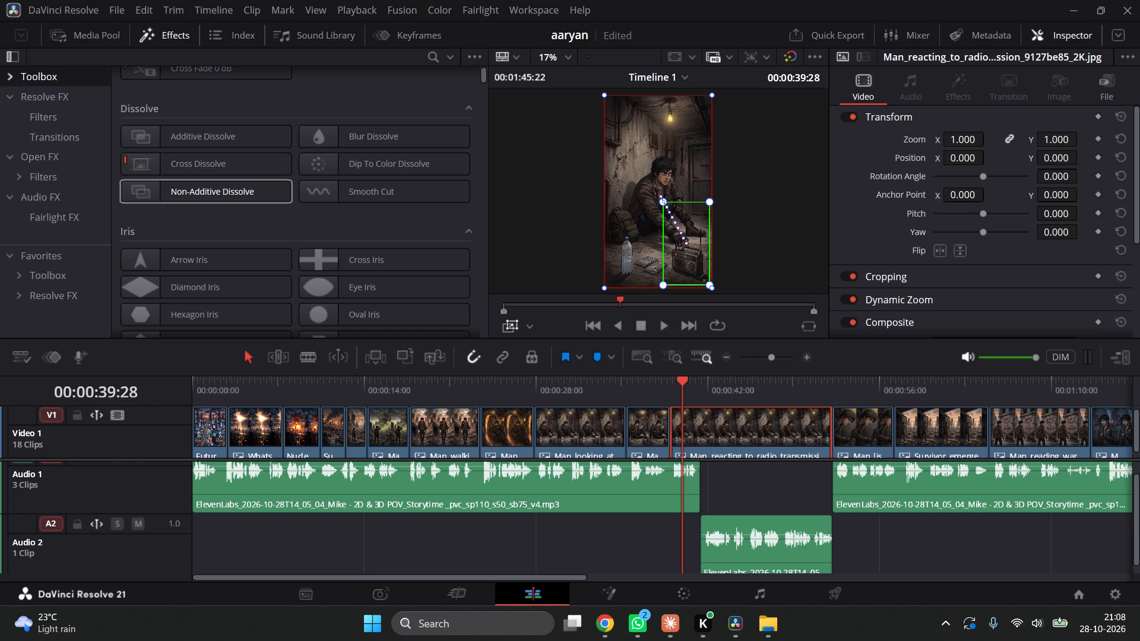
pyautogui.click(663, 388)
pyautogui.press('space')
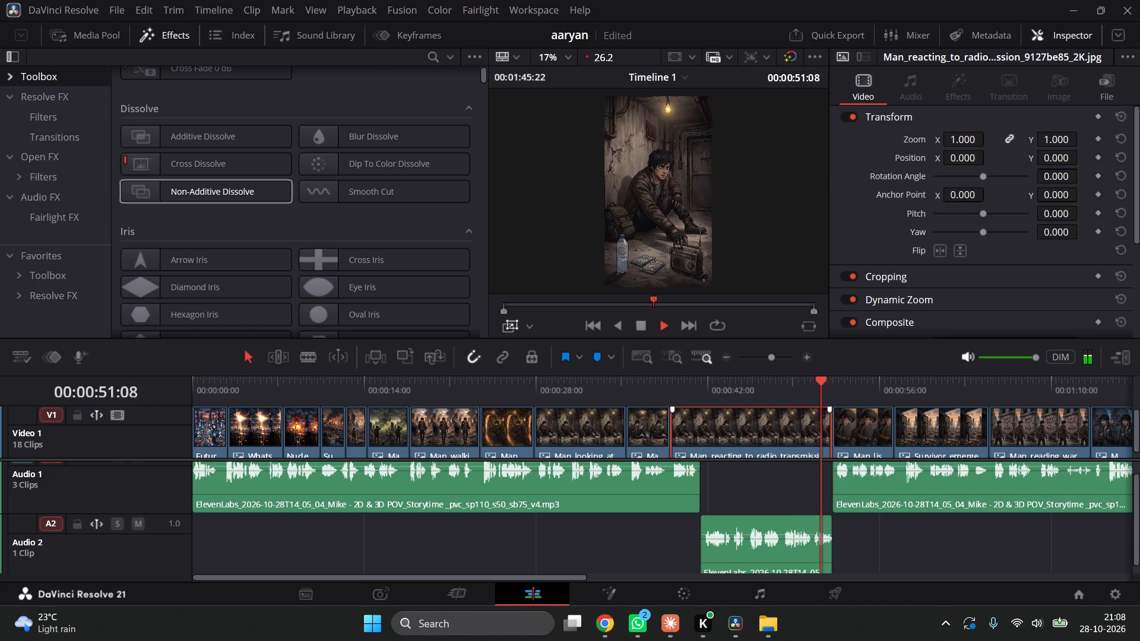
# Add a subtle dynamic zoom to the Man_listening_to_radio still, with a centred green frame just inside the image edges, and preview it.
pyautogui.click(854, 429)
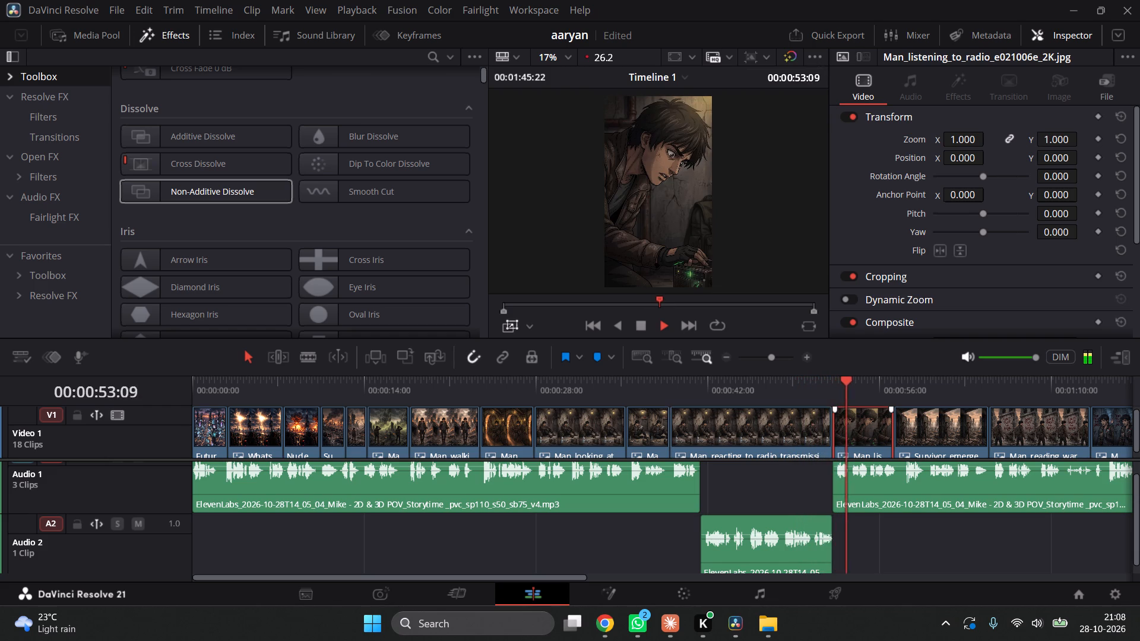
pyautogui.press('space')
pyautogui.press('space')
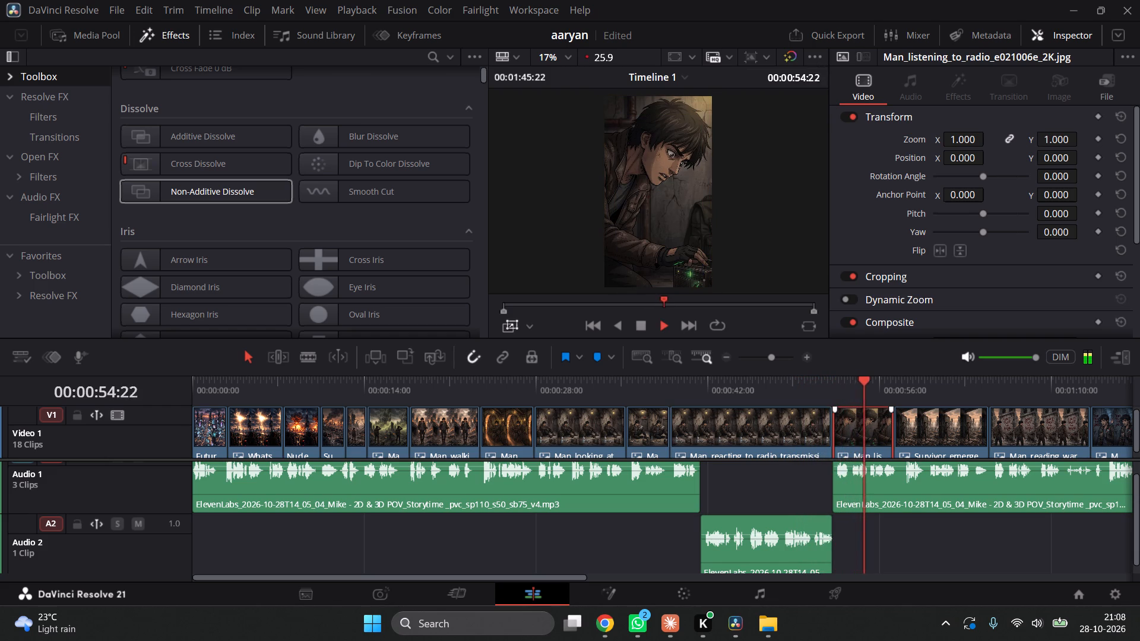
pyautogui.press('space')
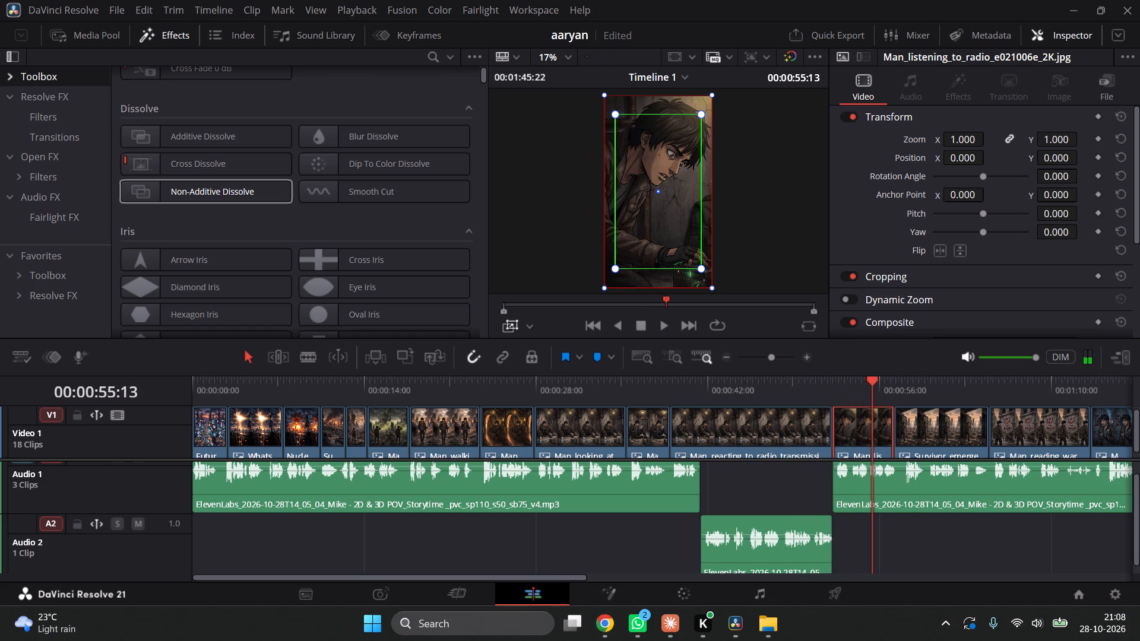
pyautogui.click(699, 268)
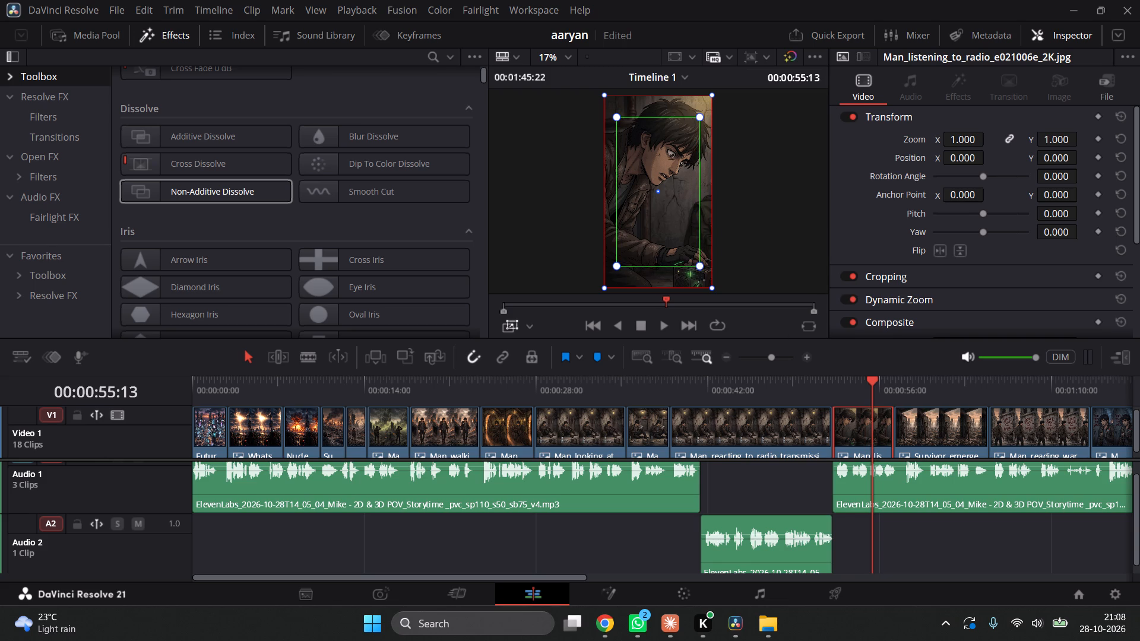
pyautogui.click(809, 375)
pyautogui.click(826, 385)
pyautogui.press('space')
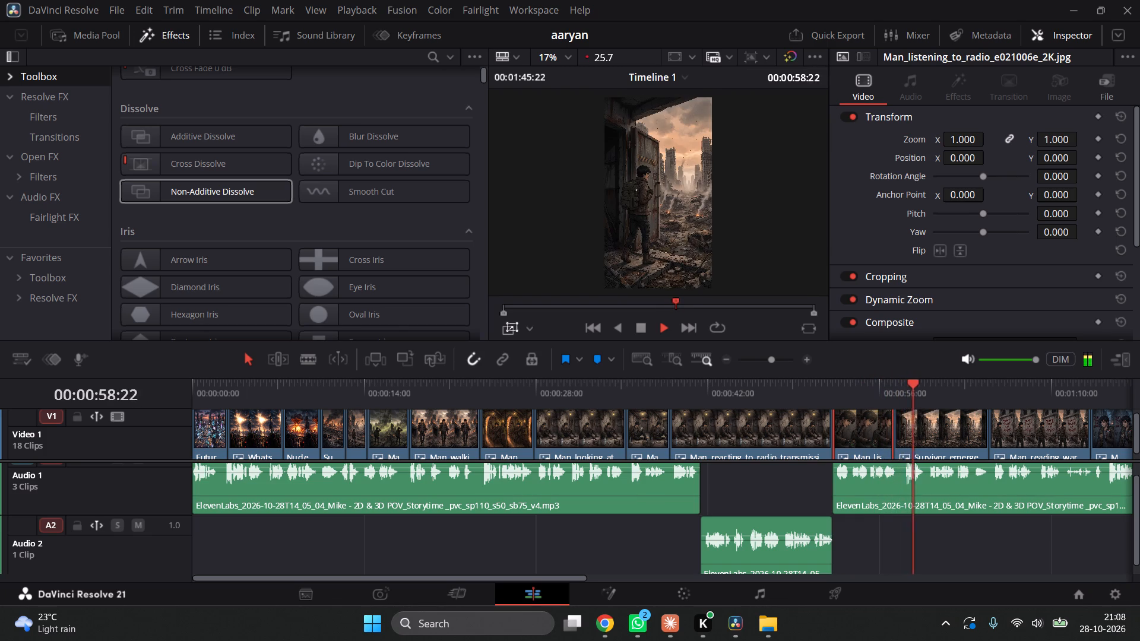
pyautogui.press('space')
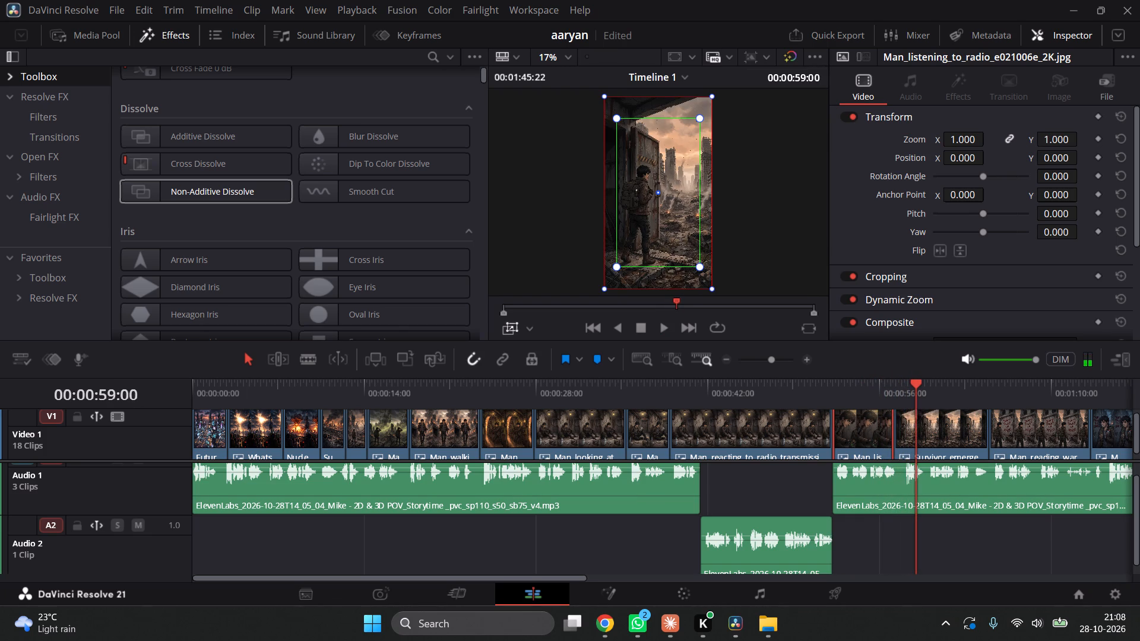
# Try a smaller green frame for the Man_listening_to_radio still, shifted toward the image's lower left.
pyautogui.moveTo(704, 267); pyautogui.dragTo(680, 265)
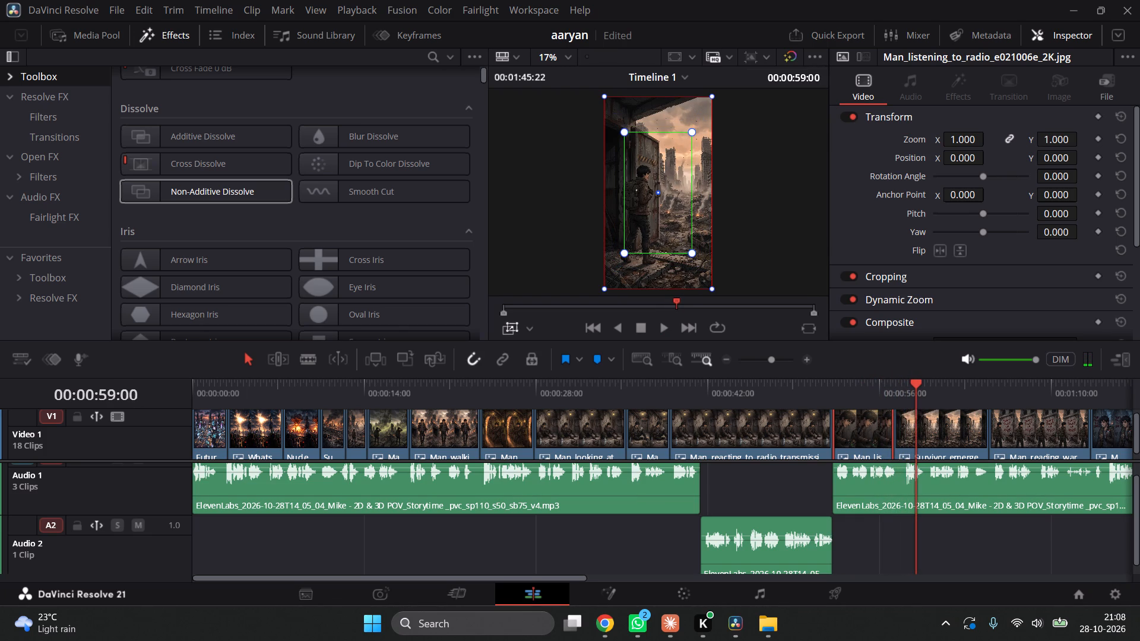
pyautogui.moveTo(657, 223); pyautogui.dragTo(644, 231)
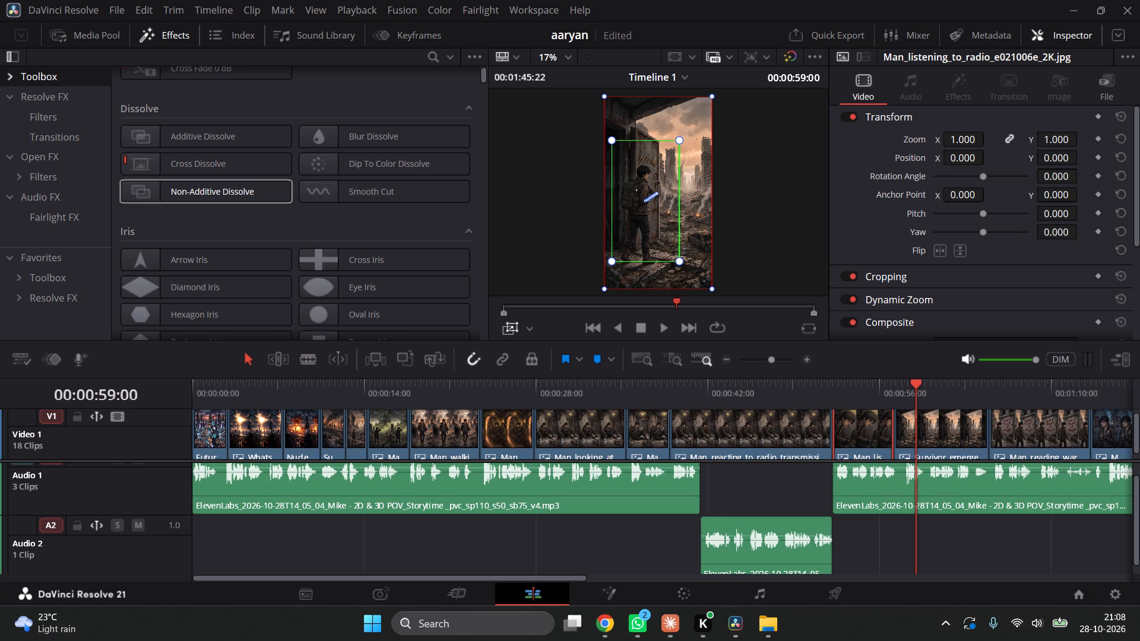
# Recentre the Man_listening_to_radio still's green frame on its own image, enlarge it to just inside the edges, and preview the zoom.
pyautogui.click(847, 376)
pyautogui.click(856, 381)
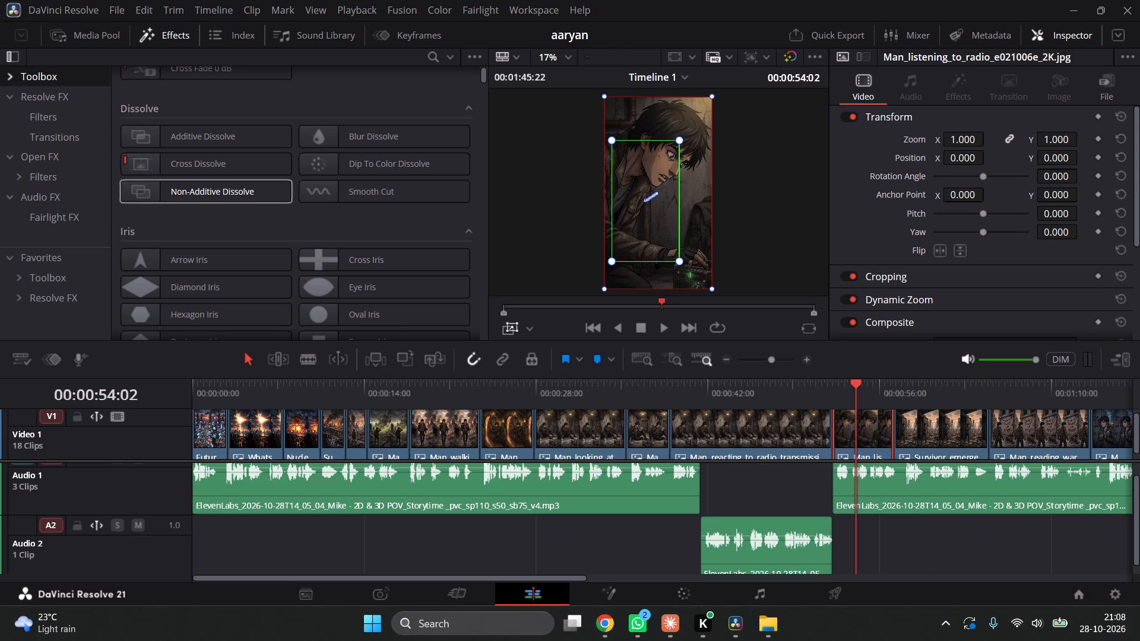
pyautogui.moveTo(655, 223); pyautogui.dragTo(664, 215)
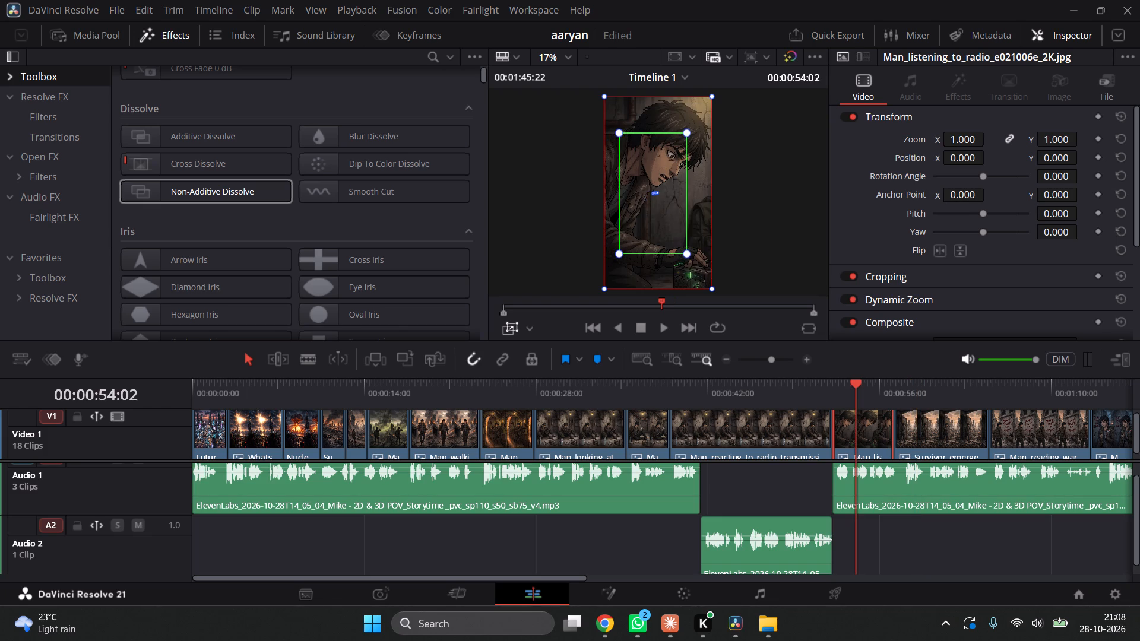
pyautogui.moveTo(664, 215); pyautogui.dragTo(670, 215)
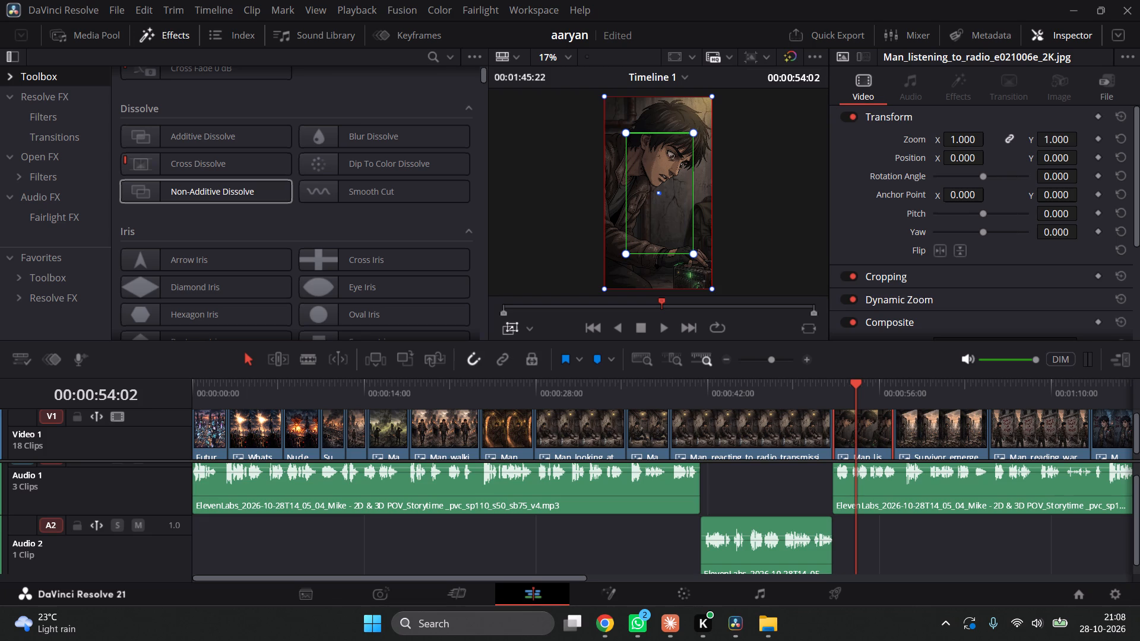
pyautogui.moveTo(691, 250); pyautogui.dragTo(700, 273)
pyautogui.click(825, 382)
pyautogui.press('space')
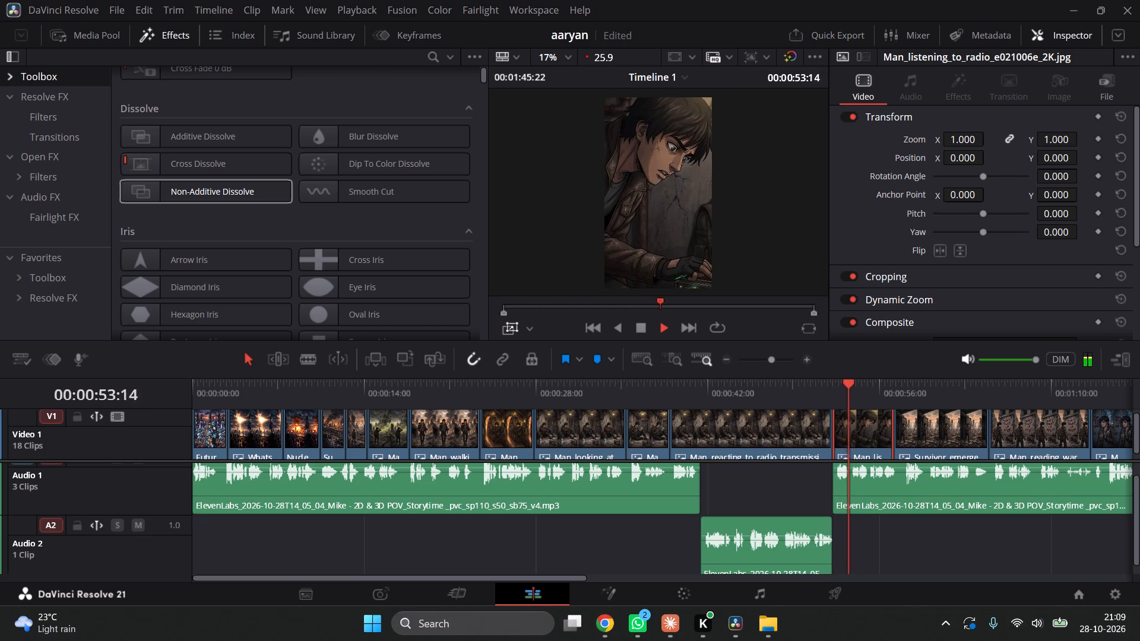
# Add a dynamic zoom to the Survivor_emerges still, with a reduced green frame around the standing man in the image's lower left, and play it.
pyautogui.click(927, 422)
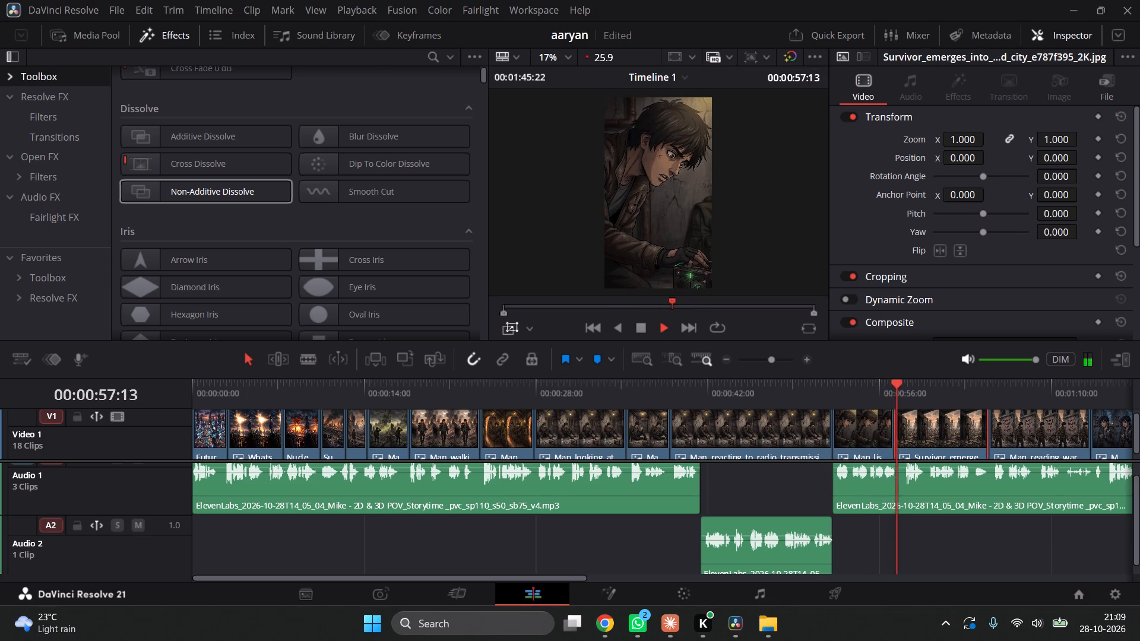
pyautogui.press('space')
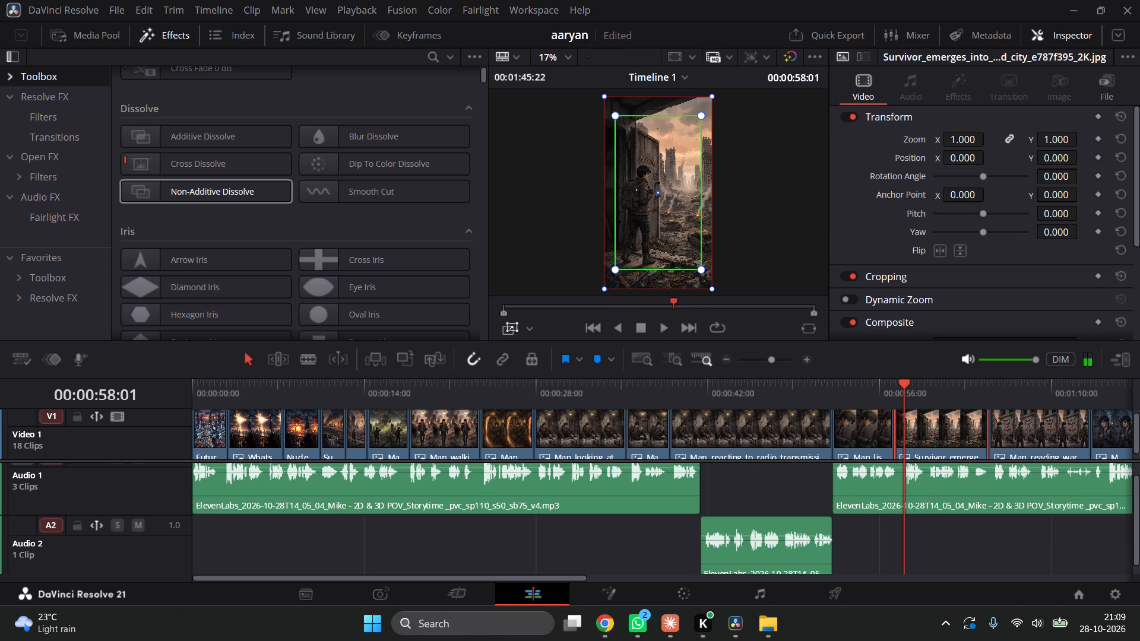
pyautogui.moveTo(681, 245); pyautogui.dragTo(668, 253)
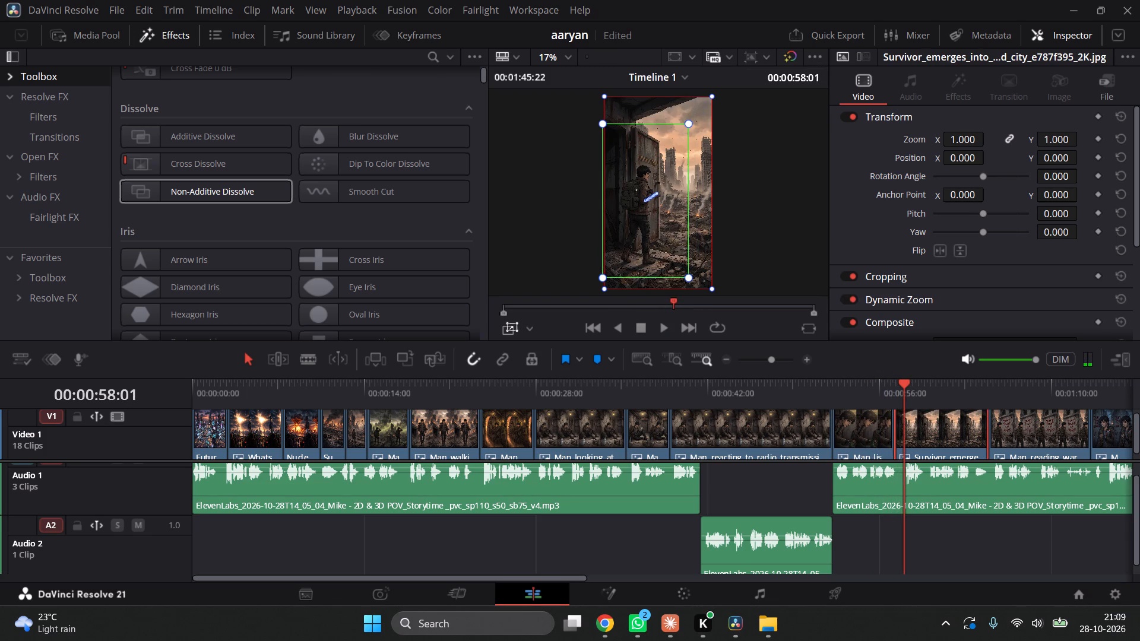
pyautogui.click(692, 271)
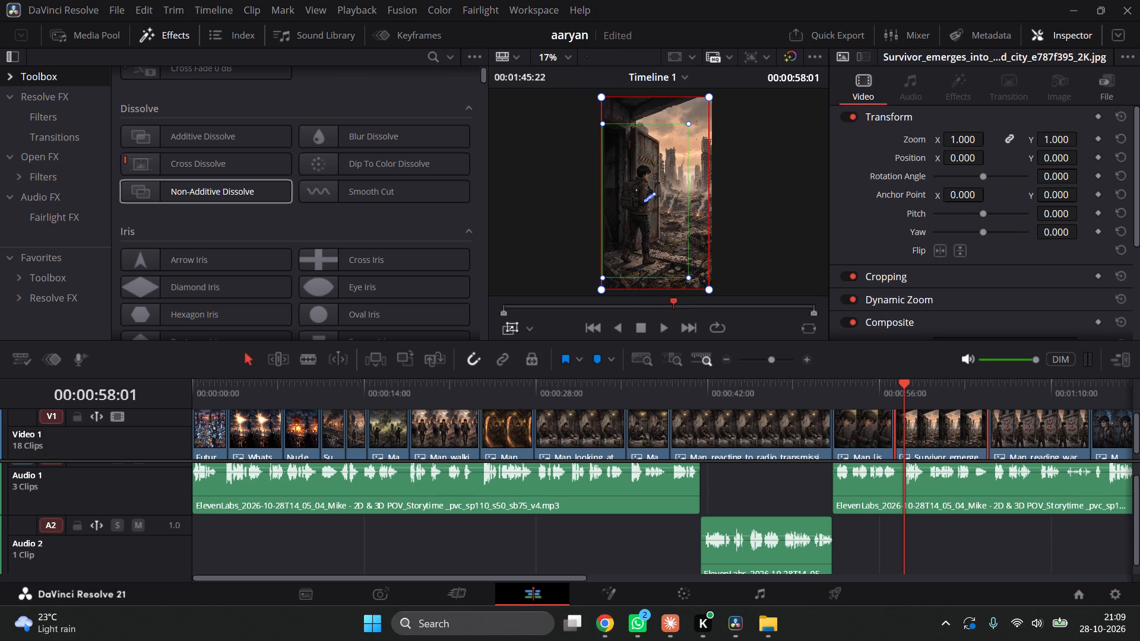
pyautogui.click(689, 272)
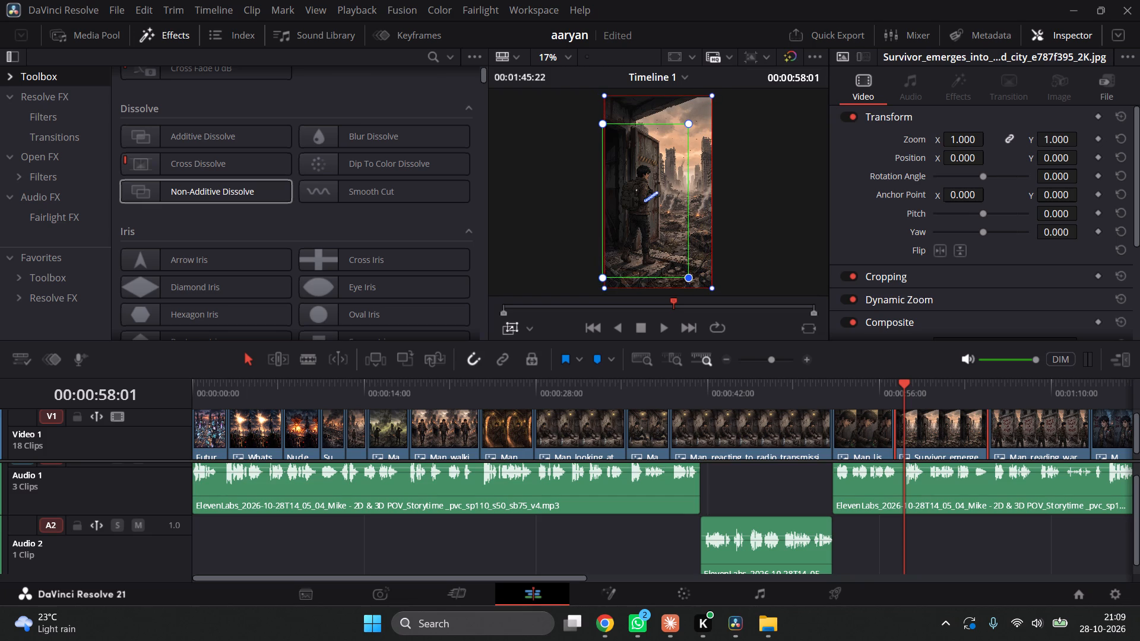
pyautogui.moveTo(689, 272); pyautogui.dragTo(694, 265)
pyautogui.moveTo(694, 268); pyautogui.dragTo(680, 252)
pyautogui.moveTo(666, 217); pyautogui.dragTo(662, 235)
pyautogui.click(662, 235)
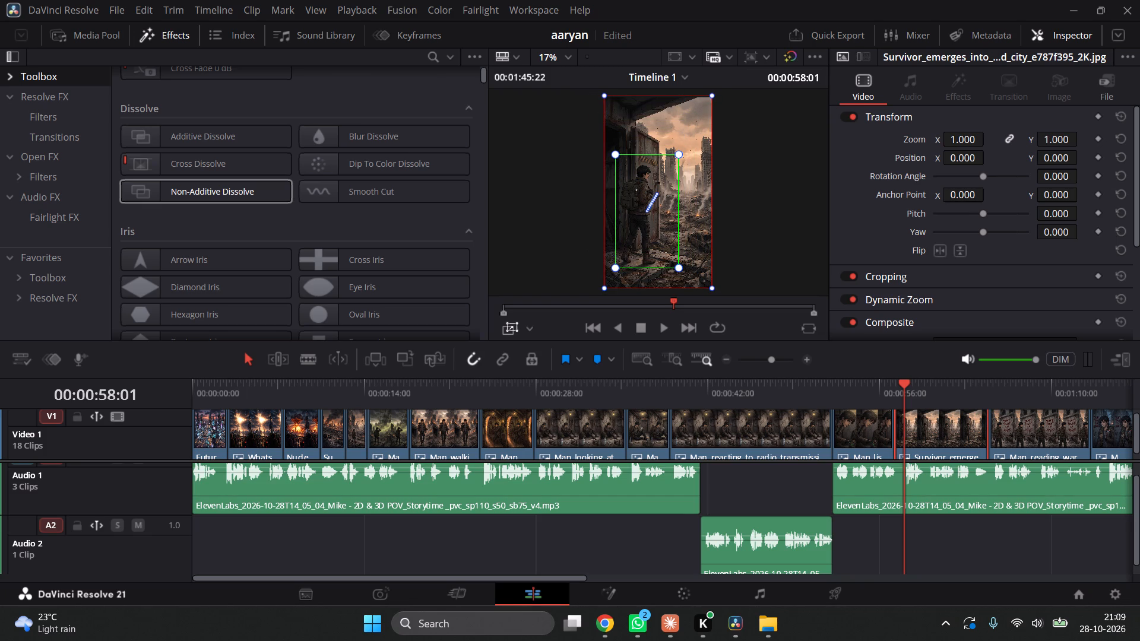
pyautogui.click(895, 380)
pyautogui.press('space')
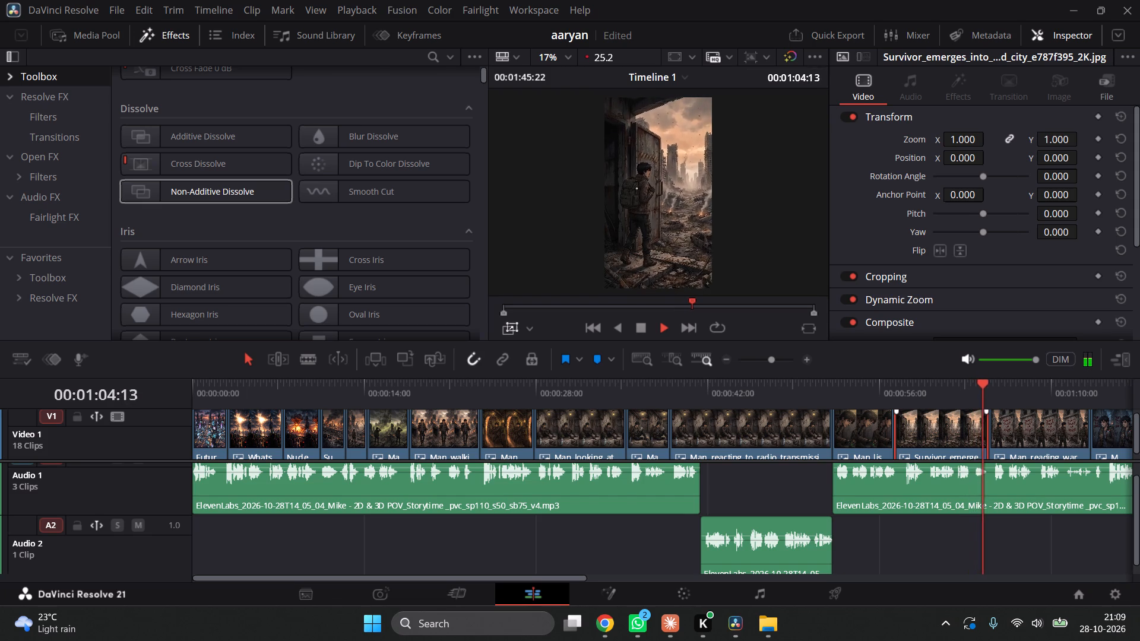
# Add a strong dynamic zoom to the Man_reading_warning_on_wall still, with a small green frame over the wall writing, and play it through.
pyautogui.click(1024, 441)
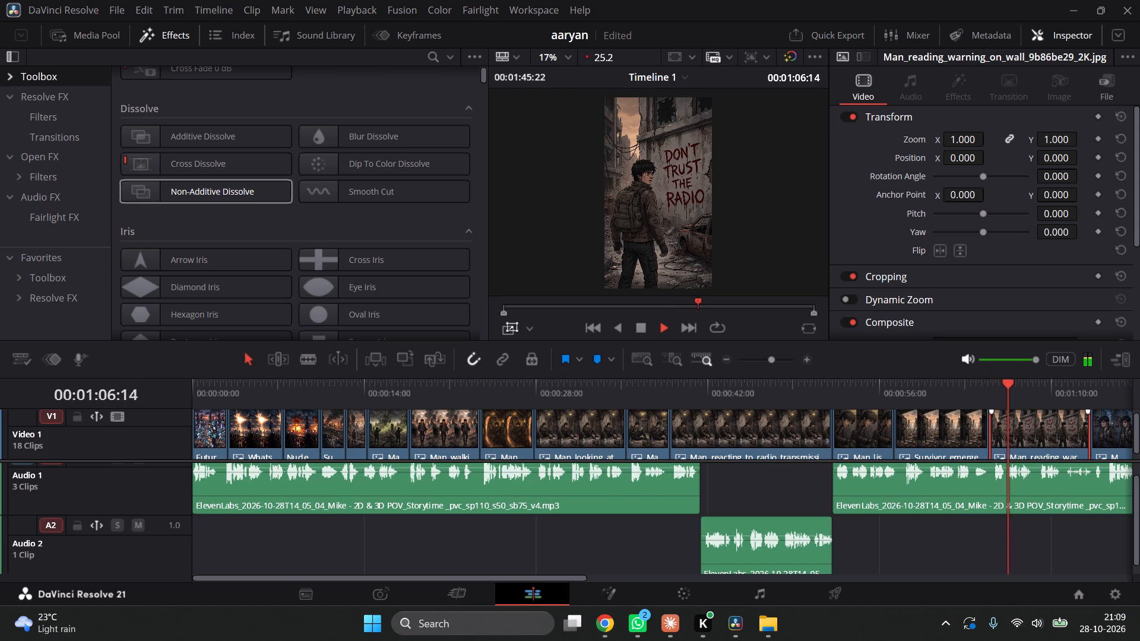
pyautogui.press('space')
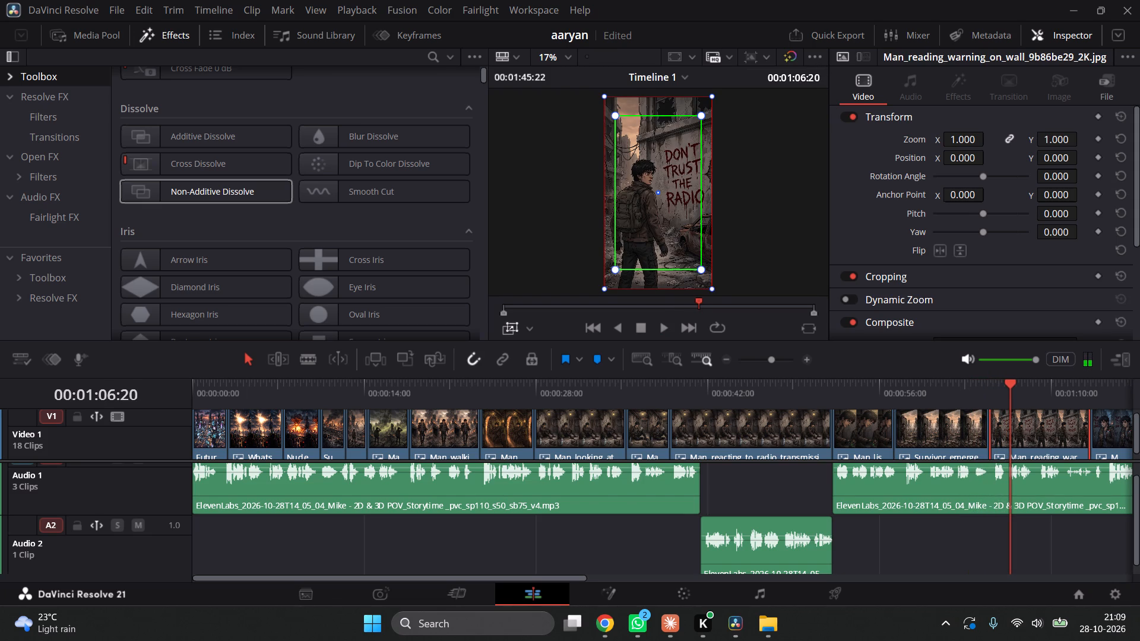
pyautogui.moveTo(701, 266); pyautogui.dragTo(687, 231)
pyautogui.moveTo(657, 201); pyautogui.dragTo(660, 199)
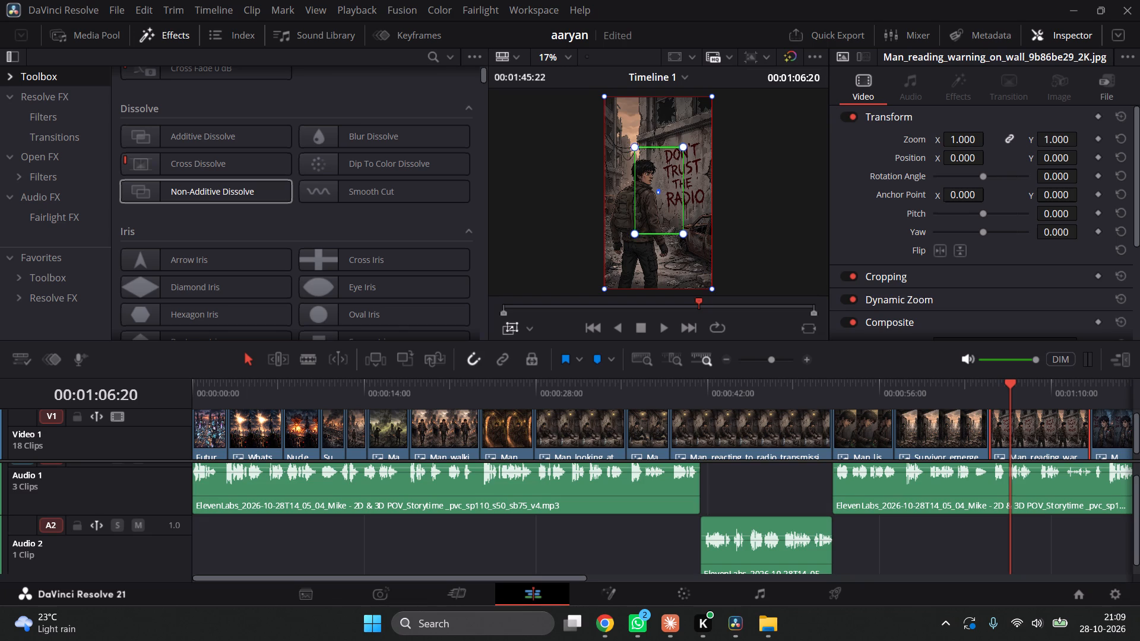
pyautogui.moveTo(660, 199); pyautogui.dragTo(683, 189)
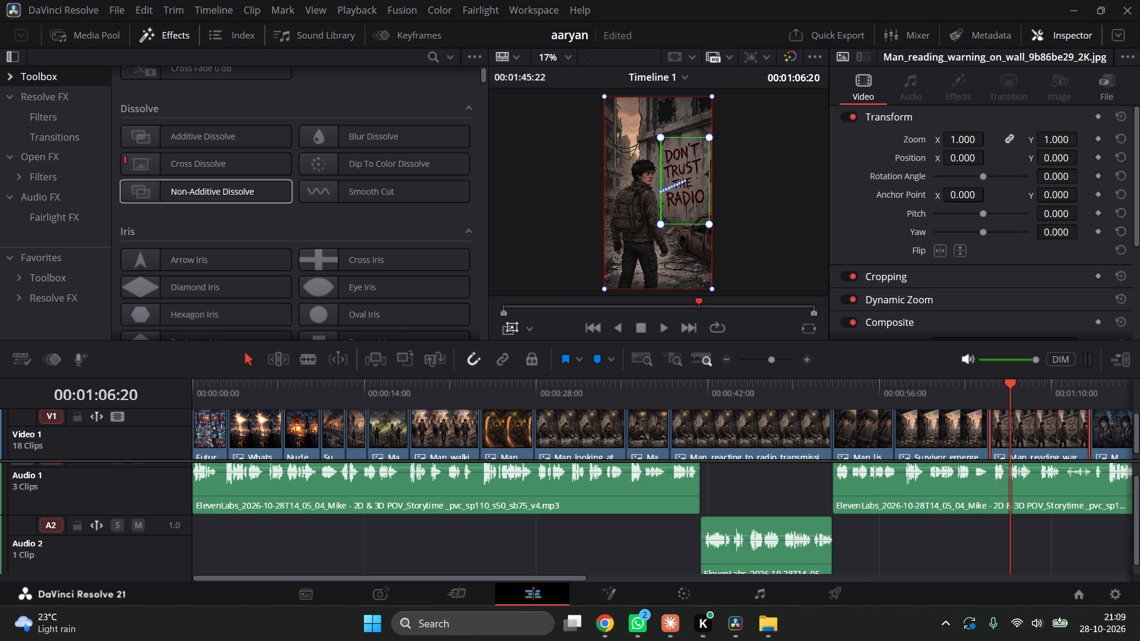
pyautogui.click(978, 382)
pyautogui.press('space')
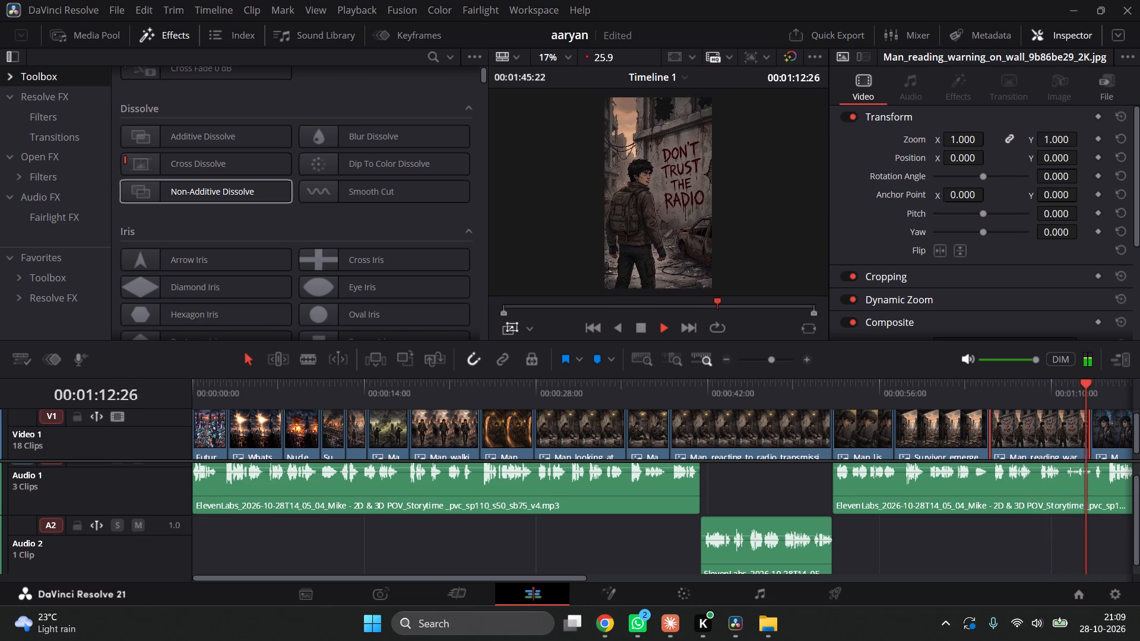
pyautogui.press('space')
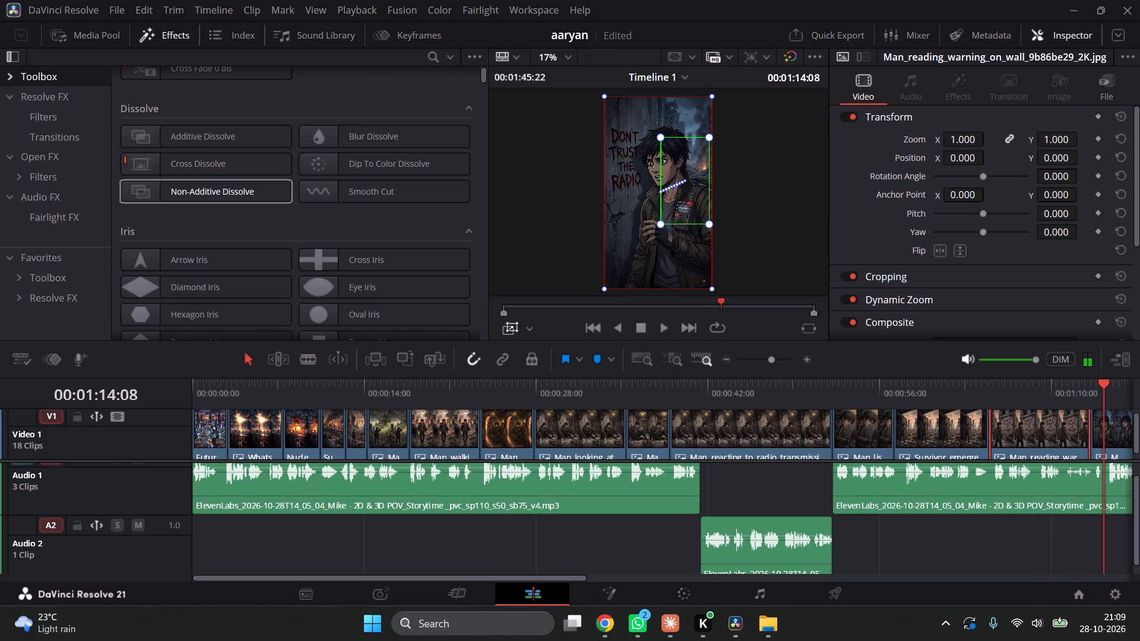
# Add a dynamic zoom to the Man_reacting_to_radio_static still, with a green frame about half the image's size around the man's head and chest, and play it.
pyautogui.moveTo(996, 533); pyautogui.dragTo(552, 543, button='middle')
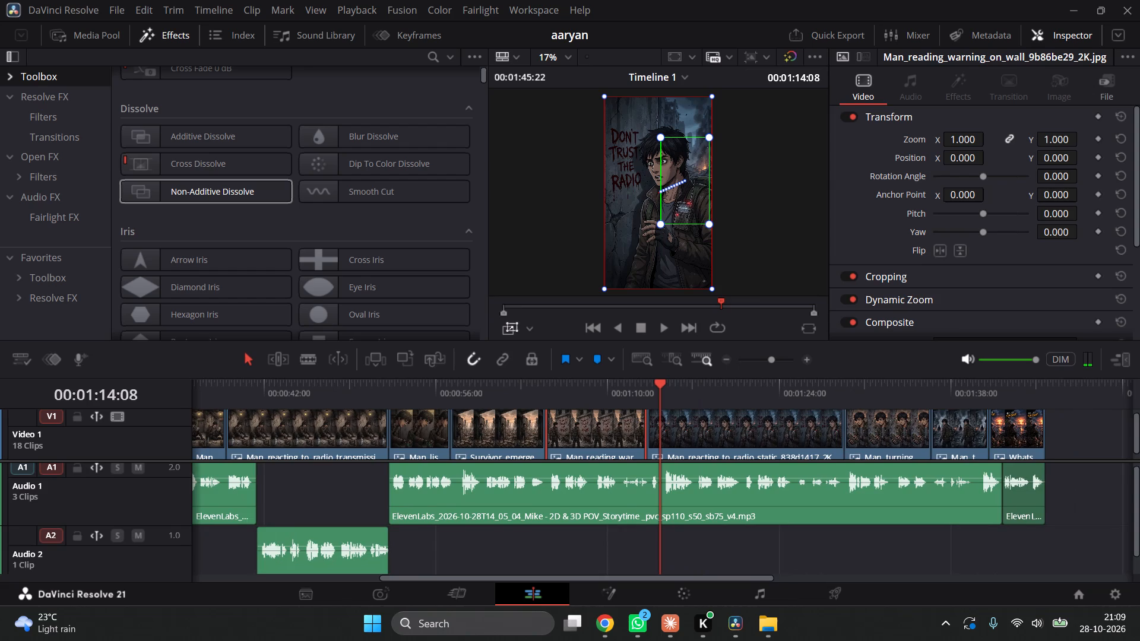
pyautogui.moveTo(552, 543); pyautogui.dragTo(553, 543, button='middle')
pyautogui.click(750, 437)
pyautogui.press('space')
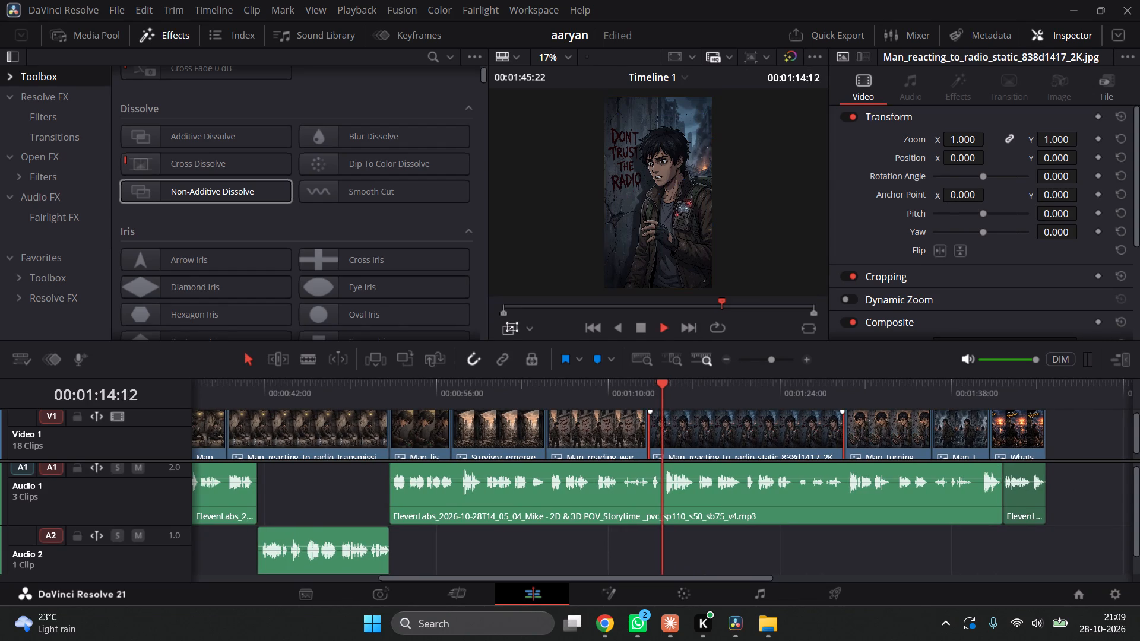
pyautogui.press('space')
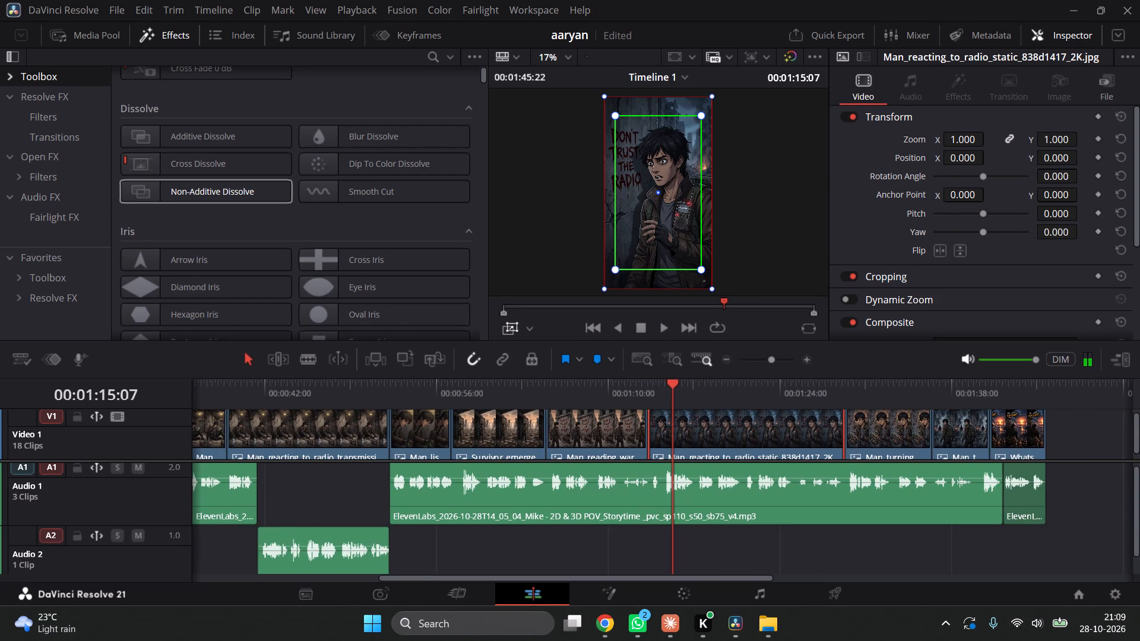
pyautogui.moveTo(699, 269); pyautogui.dragTo(673, 236)
pyautogui.moveTo(654, 195); pyautogui.dragTo(657, 177)
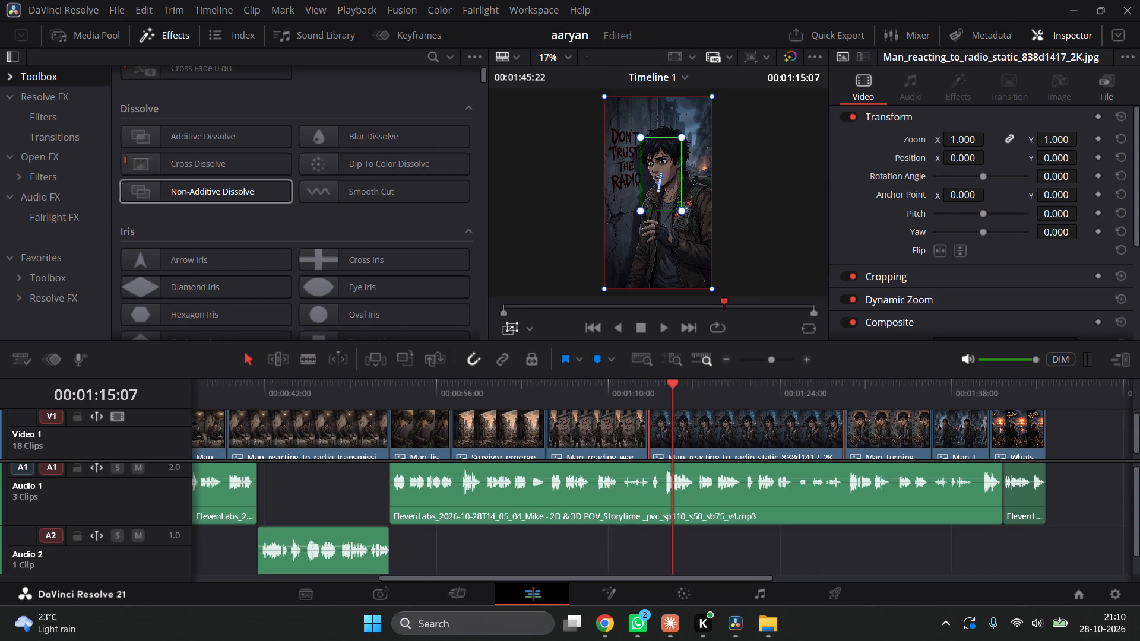
pyautogui.moveTo(682, 210); pyautogui.dragTo(692, 217)
pyautogui.moveTo(680, 195); pyautogui.dragTo(688, 188)
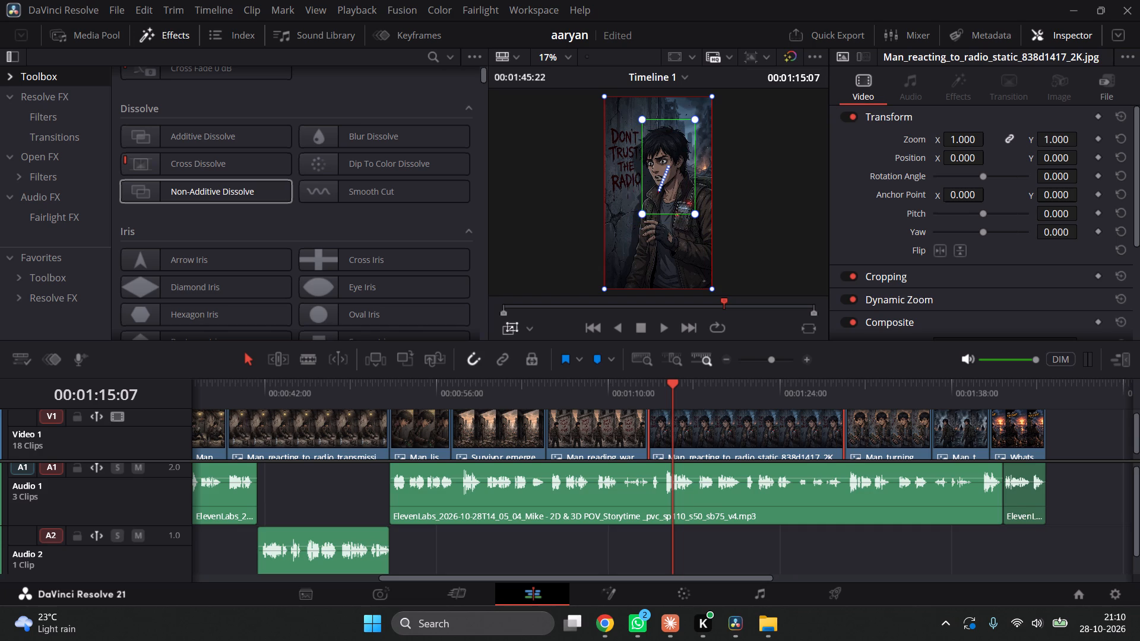
pyautogui.click(639, 393)
pyautogui.press('space')
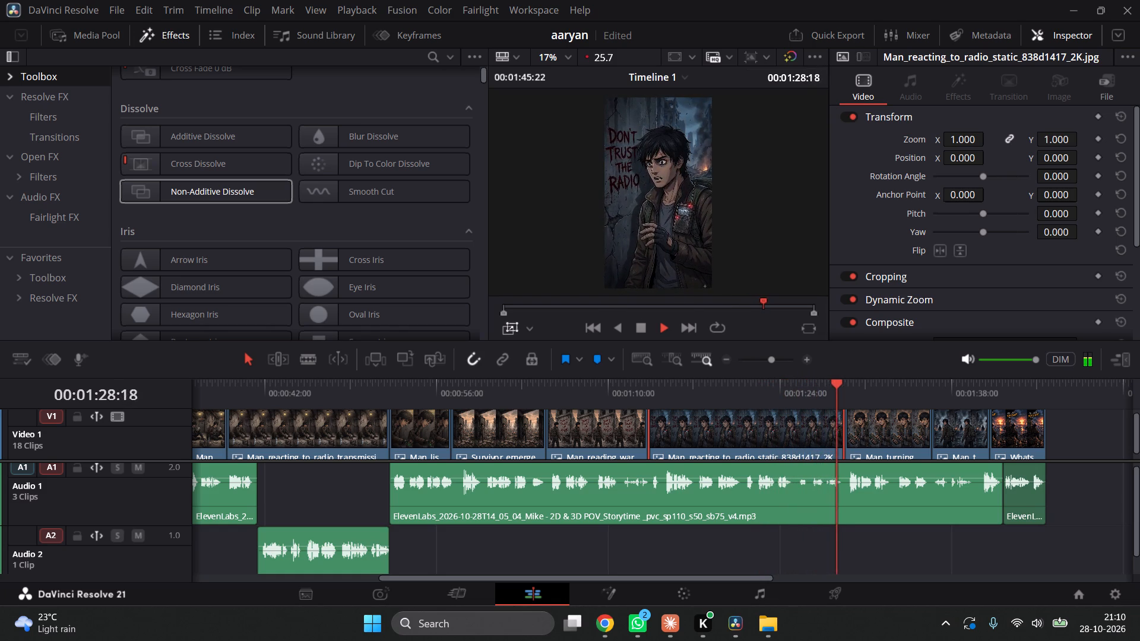
pyautogui.press('space')
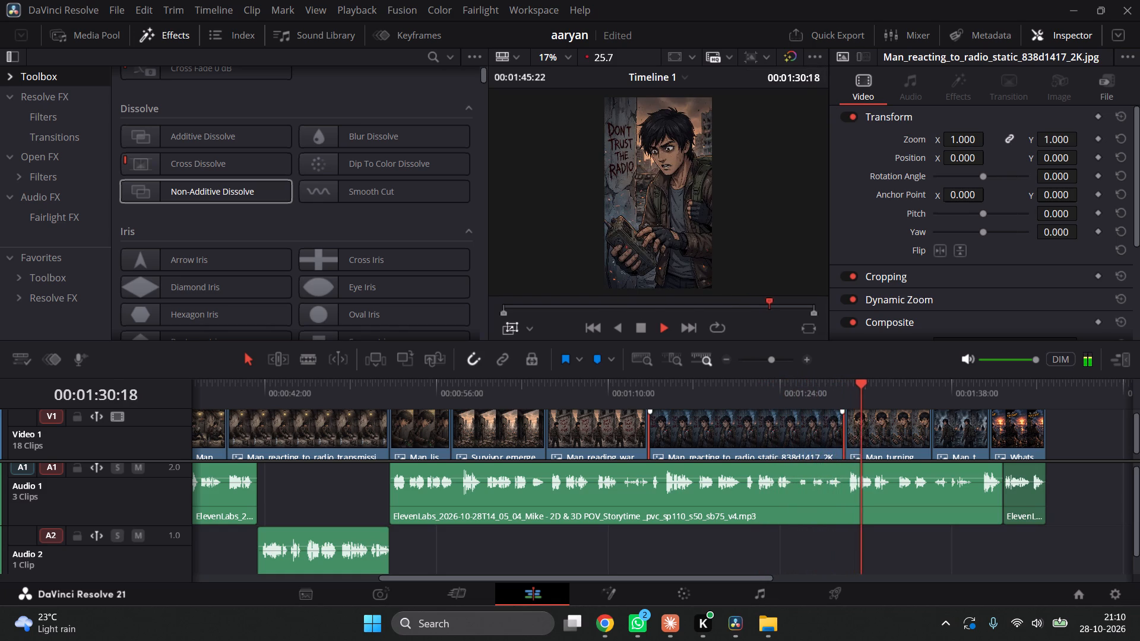
# Add a dynamic zoom to the Man_turning_off_radio still, with a half-size green frame over the radio in the image's lower left, and play it.
pyautogui.click(907, 434)
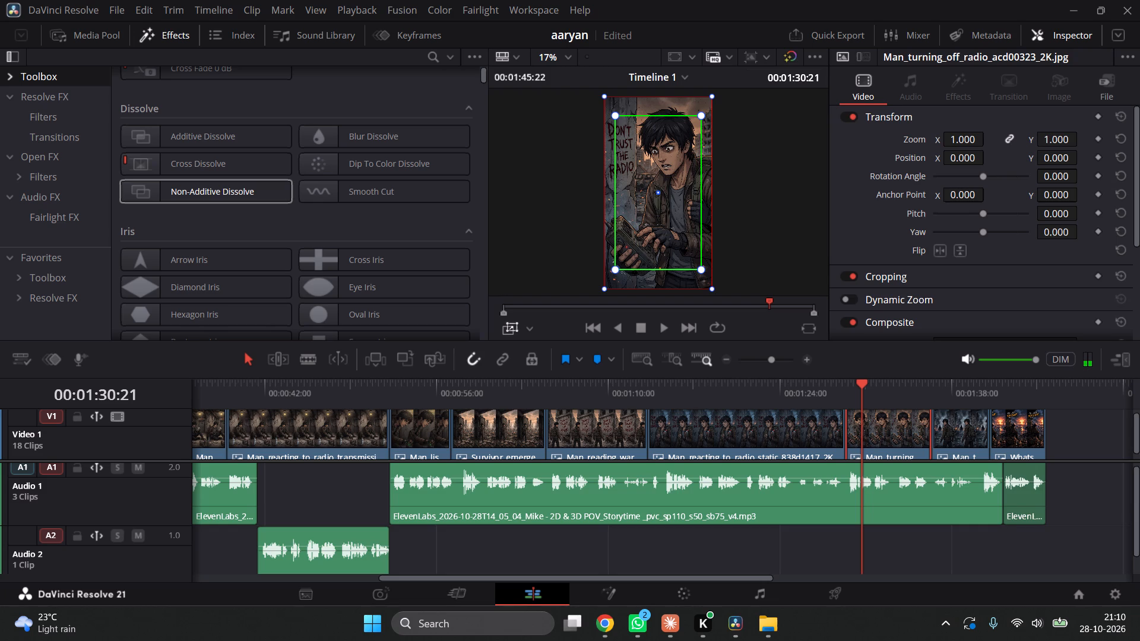
pyautogui.moveTo(654, 208); pyautogui.dragTo(633, 229)
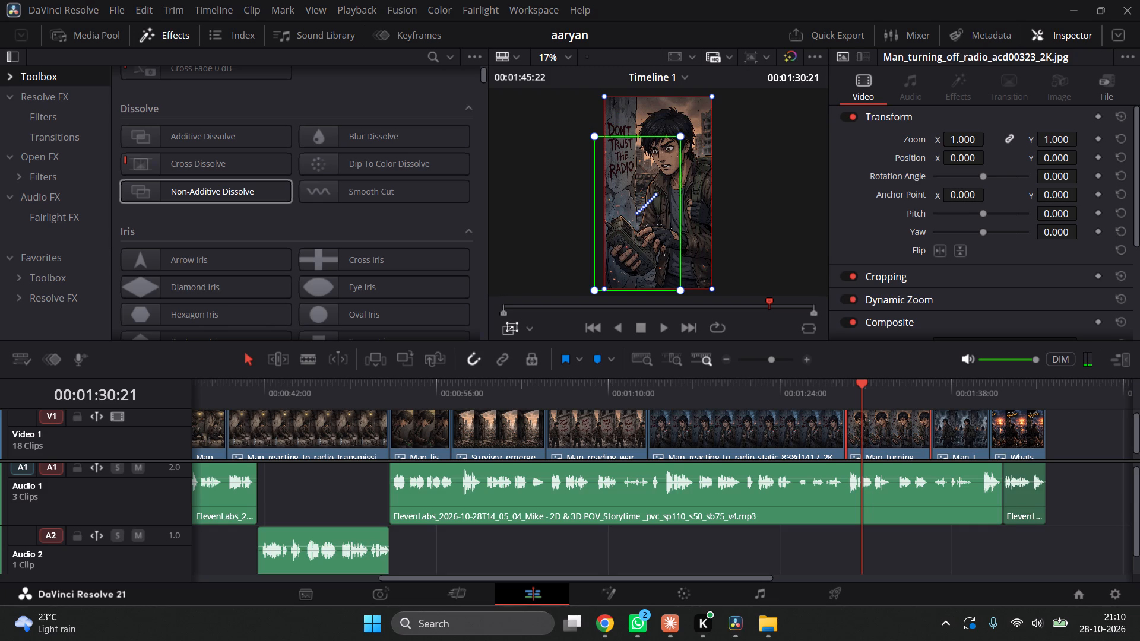
pyautogui.click(677, 285)
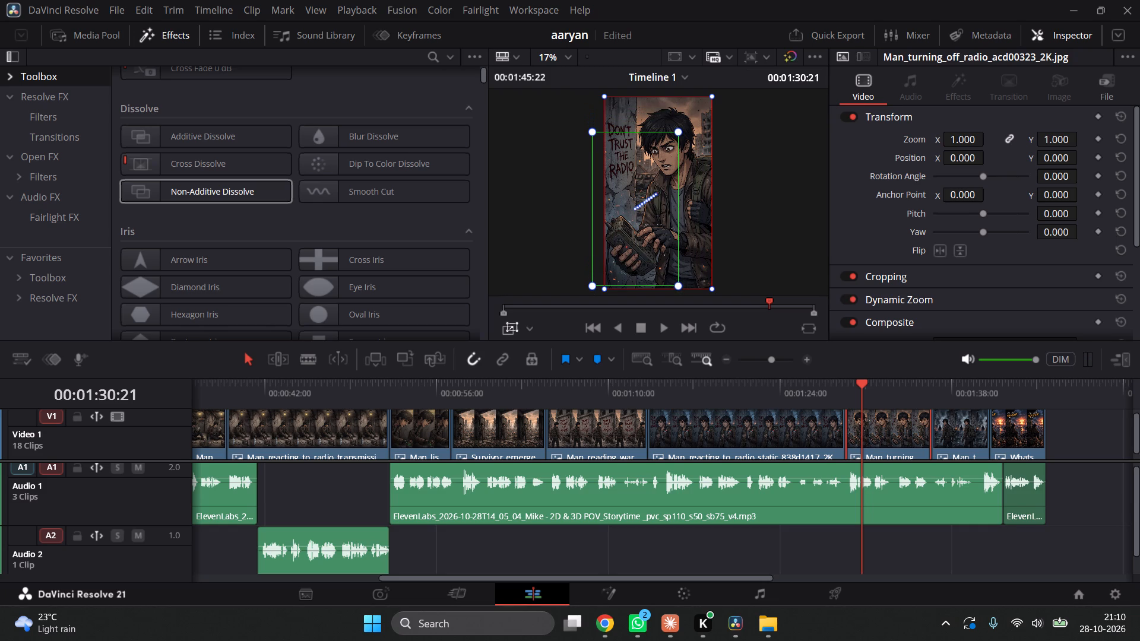
pyautogui.moveTo(679, 285); pyautogui.dragTo(660, 259)
pyautogui.moveTo(621, 231); pyautogui.dragTo(621, 256)
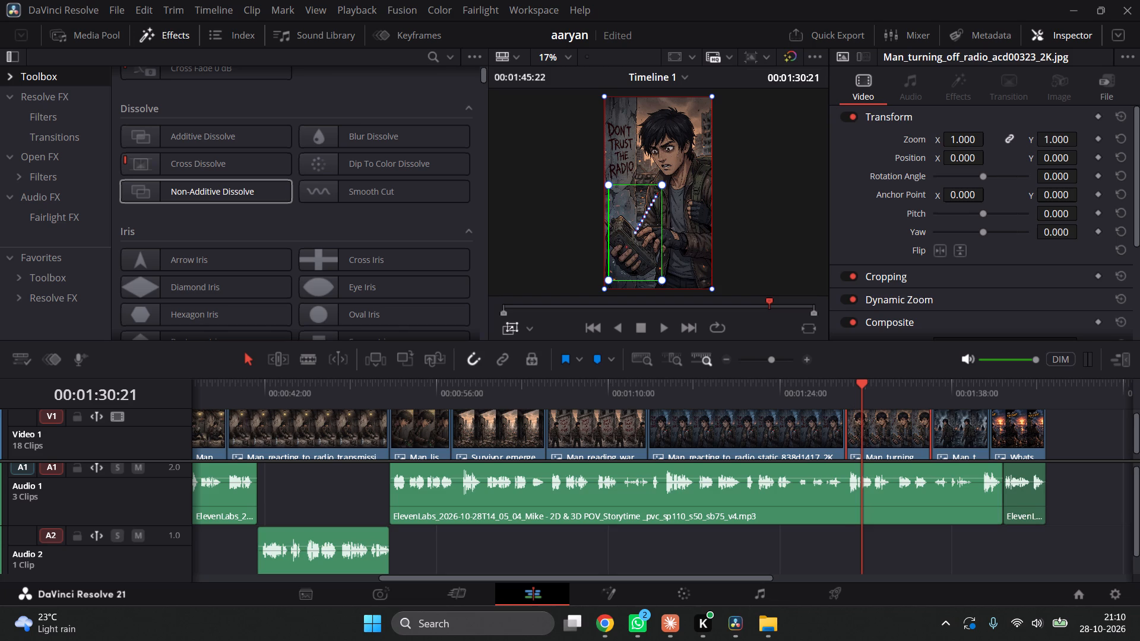
pyautogui.click(839, 388)
pyautogui.click(825, 378)
pyautogui.click(825, 382)
pyautogui.press('space')
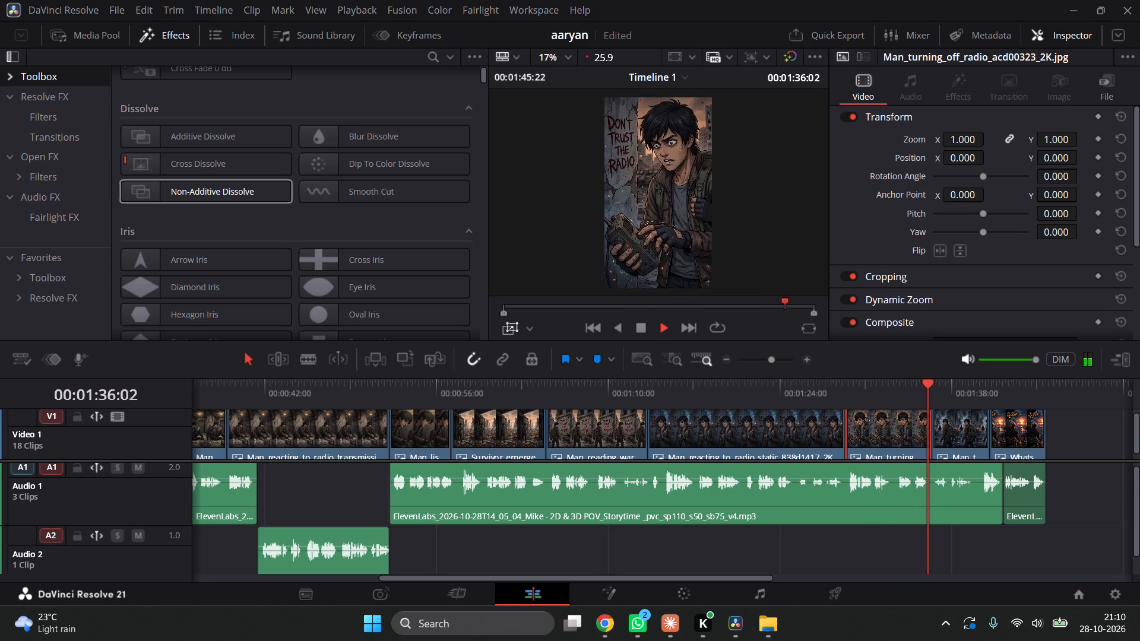
pyautogui.press('space')
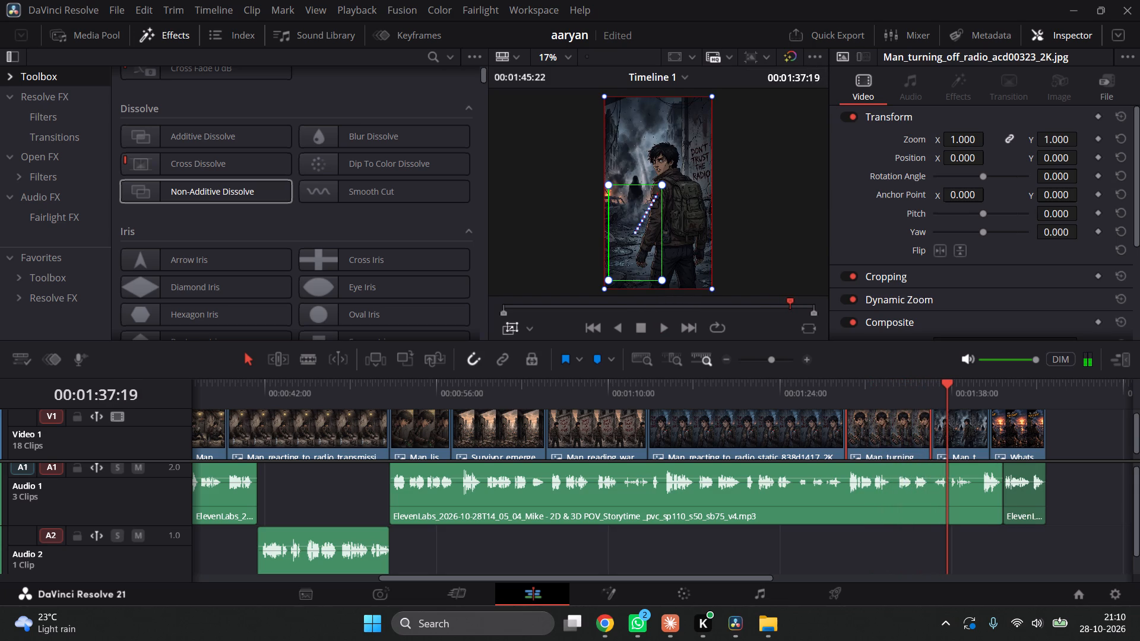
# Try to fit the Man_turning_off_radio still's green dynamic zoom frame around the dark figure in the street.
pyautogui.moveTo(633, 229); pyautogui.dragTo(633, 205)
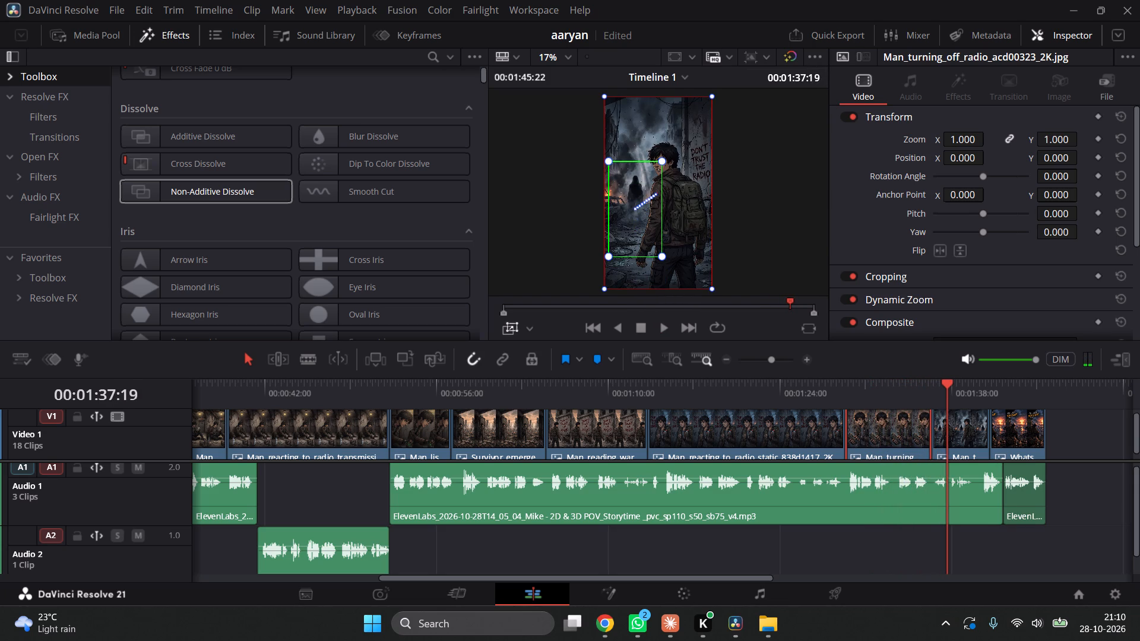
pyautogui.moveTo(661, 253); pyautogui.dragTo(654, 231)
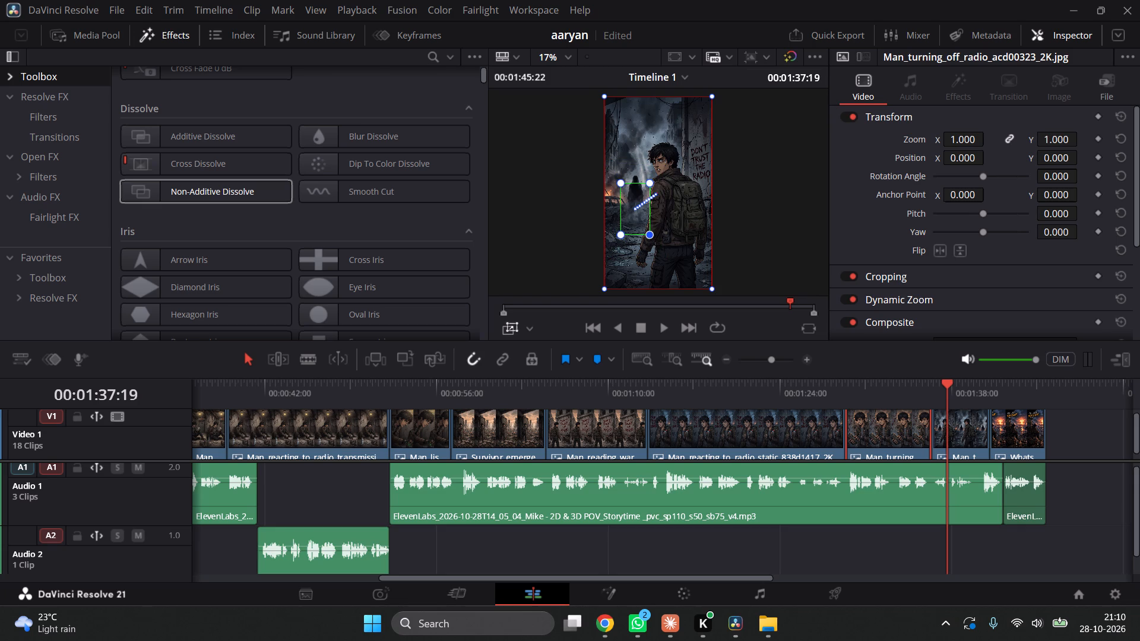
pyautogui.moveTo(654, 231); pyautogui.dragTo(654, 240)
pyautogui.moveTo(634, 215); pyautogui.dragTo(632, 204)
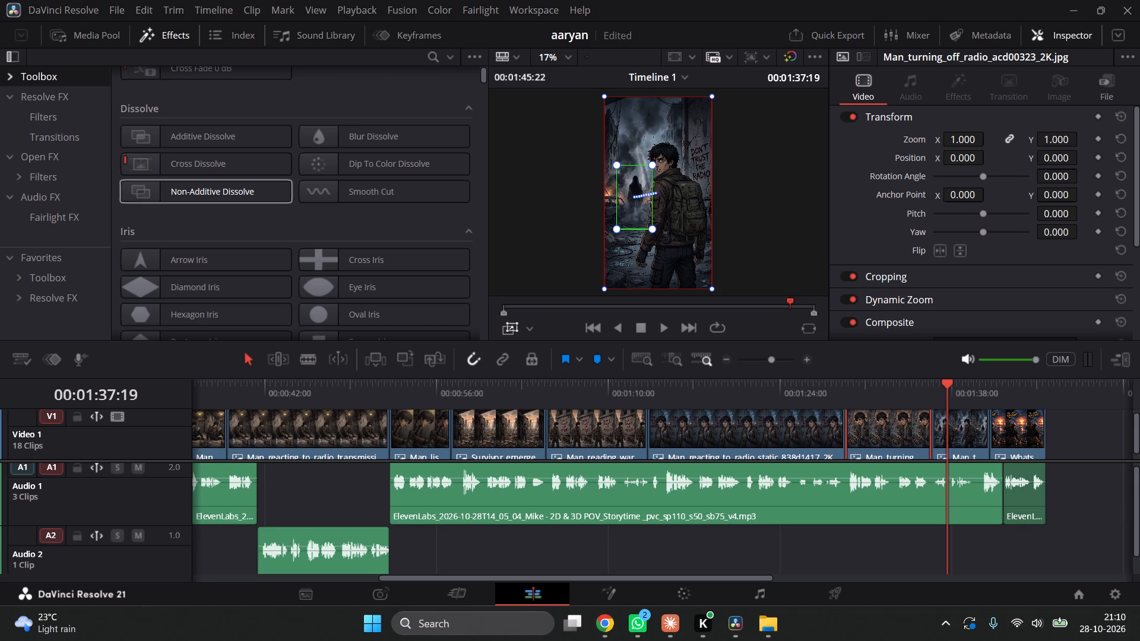
# Refit the Man_turning_off_radio still's green dynamic zoom frame over the radio in his hands, about two-fifths of the image's size, and play it.
pyautogui.click(887, 421)
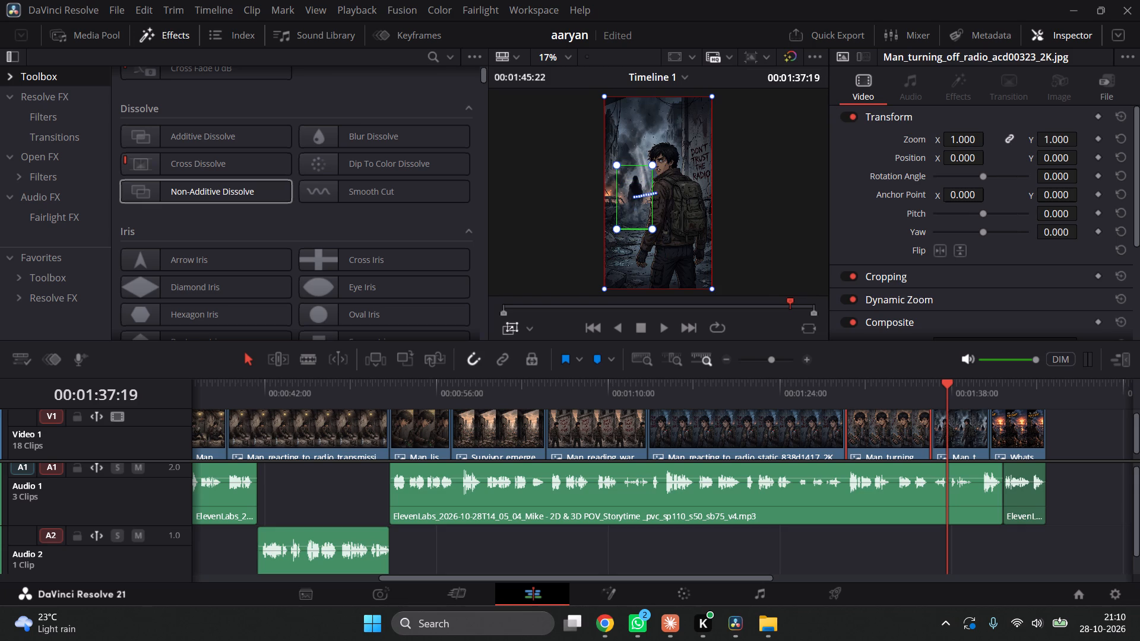
pyautogui.click(886, 392)
pyautogui.moveTo(638, 204); pyautogui.dragTo(636, 214)
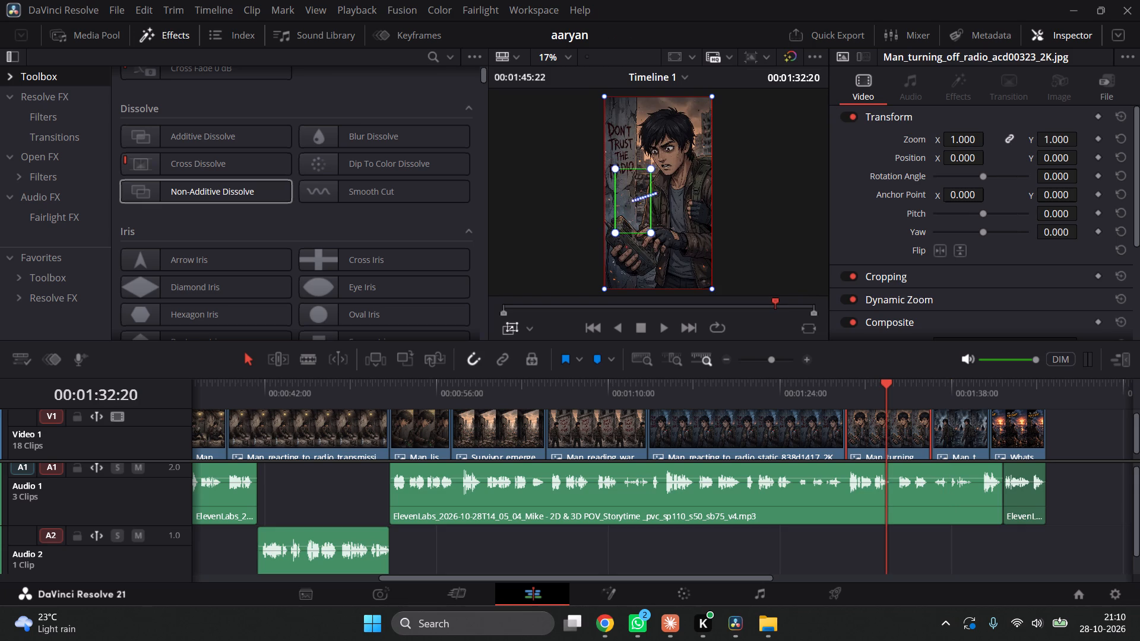
pyautogui.moveTo(636, 214); pyautogui.dragTo(641, 242)
pyautogui.moveTo(655, 263); pyautogui.dragTo(660, 266)
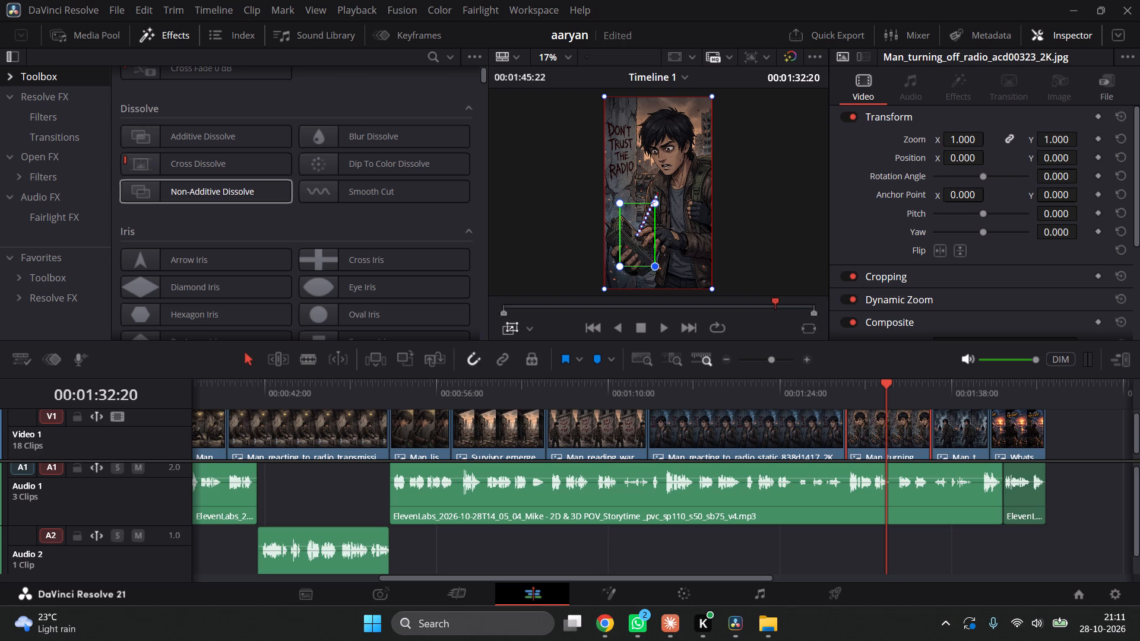
pyautogui.moveTo(660, 266); pyautogui.dragTo(666, 269)
pyautogui.moveTo(641, 250); pyautogui.dragTo(647, 259)
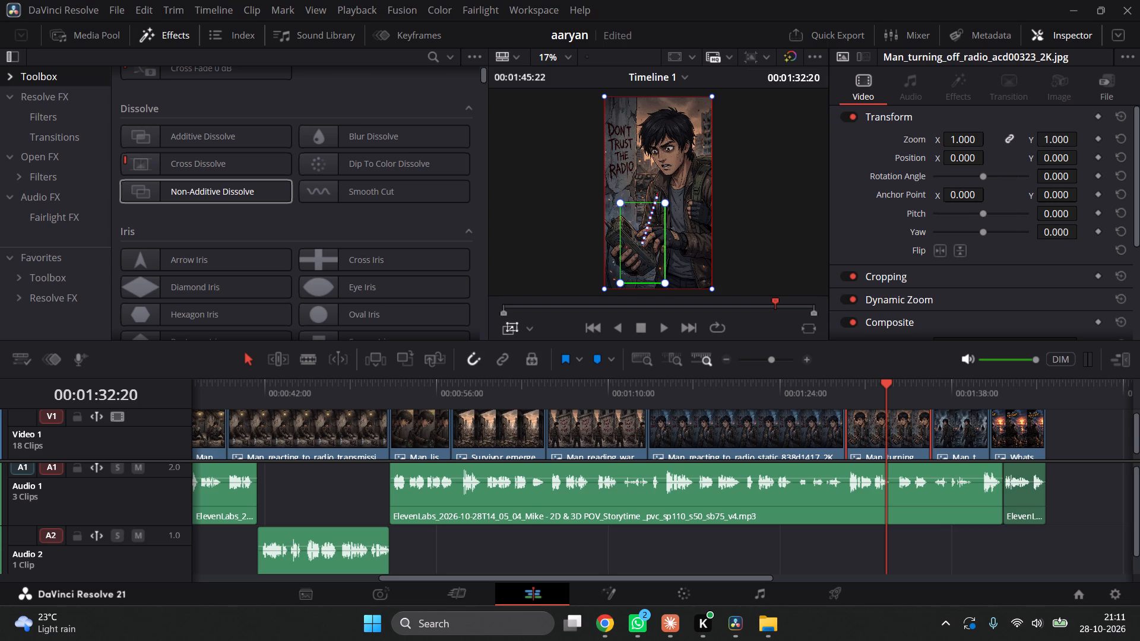
pyautogui.moveTo(647, 259); pyautogui.dragTo(634, 255)
pyautogui.click(834, 399)
pyautogui.press('space')
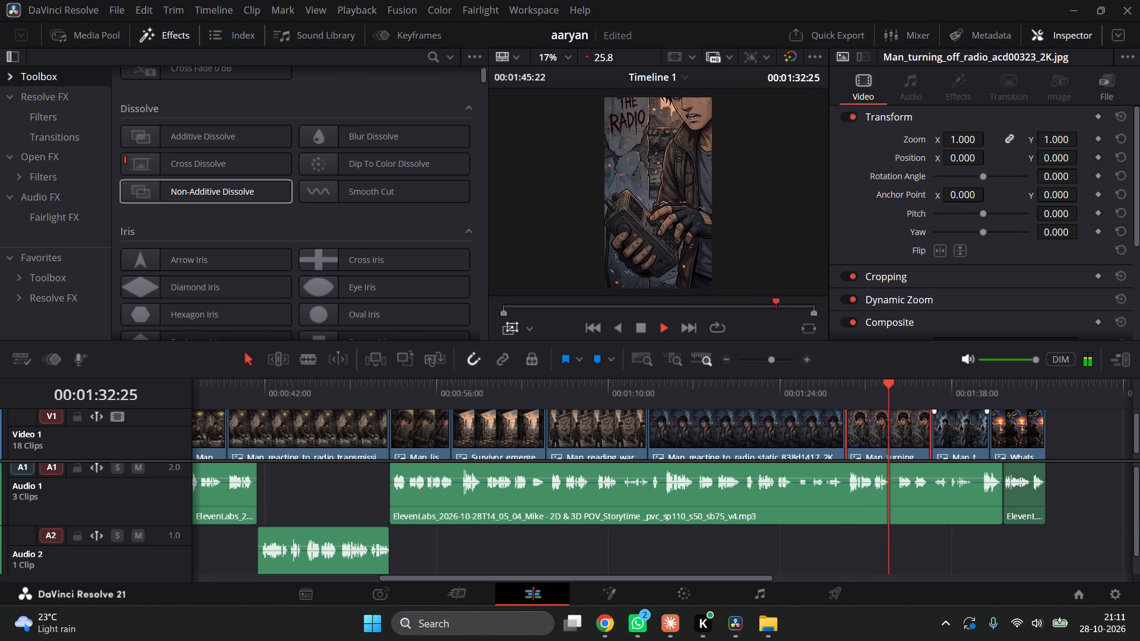
# Add a dynamic zoom to the Man_turning_around_in_street still, with a green frame about a third of the image's size around the dark figure, and play it.
pyautogui.click(964, 429)
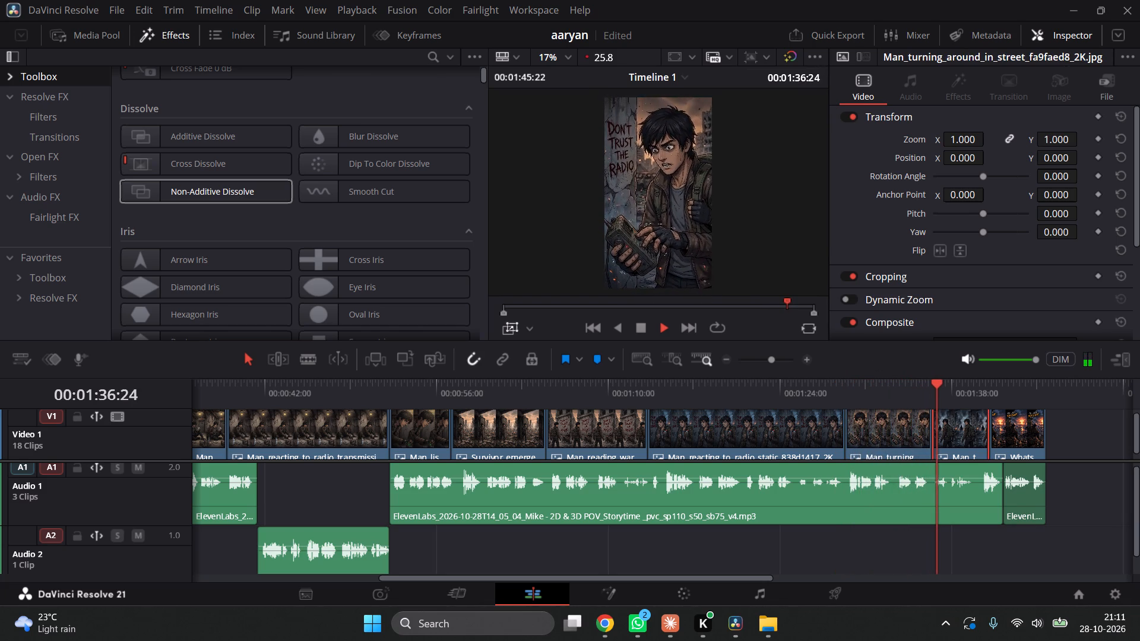
pyautogui.press('space')
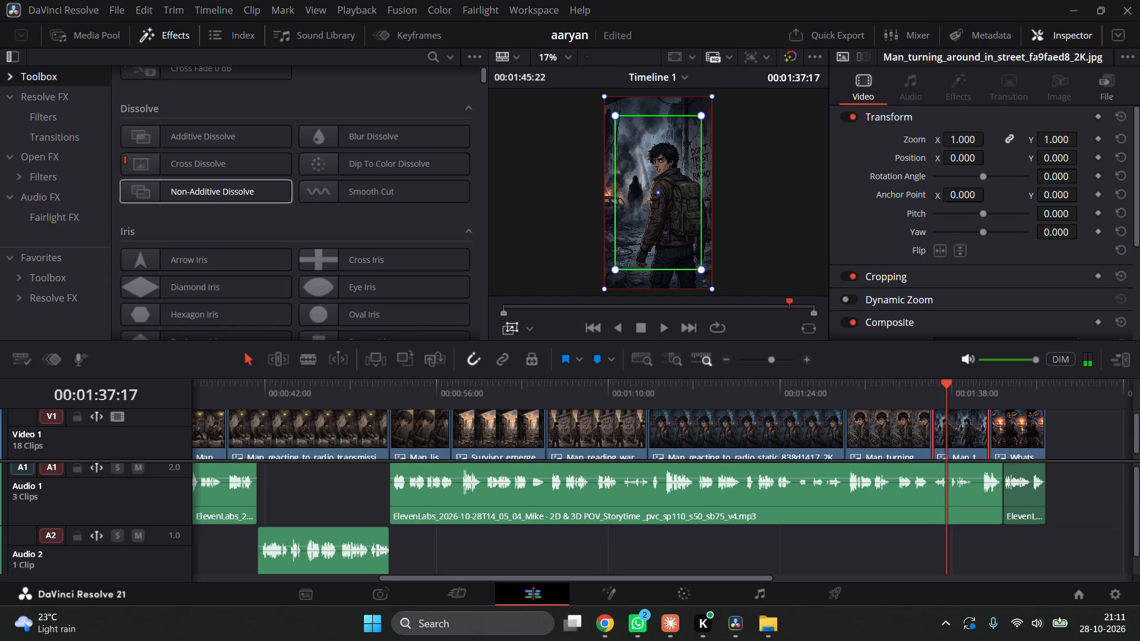
pyautogui.moveTo(702, 270); pyautogui.dragTo(666, 249)
pyautogui.moveTo(658, 211); pyautogui.dragTo(647, 209)
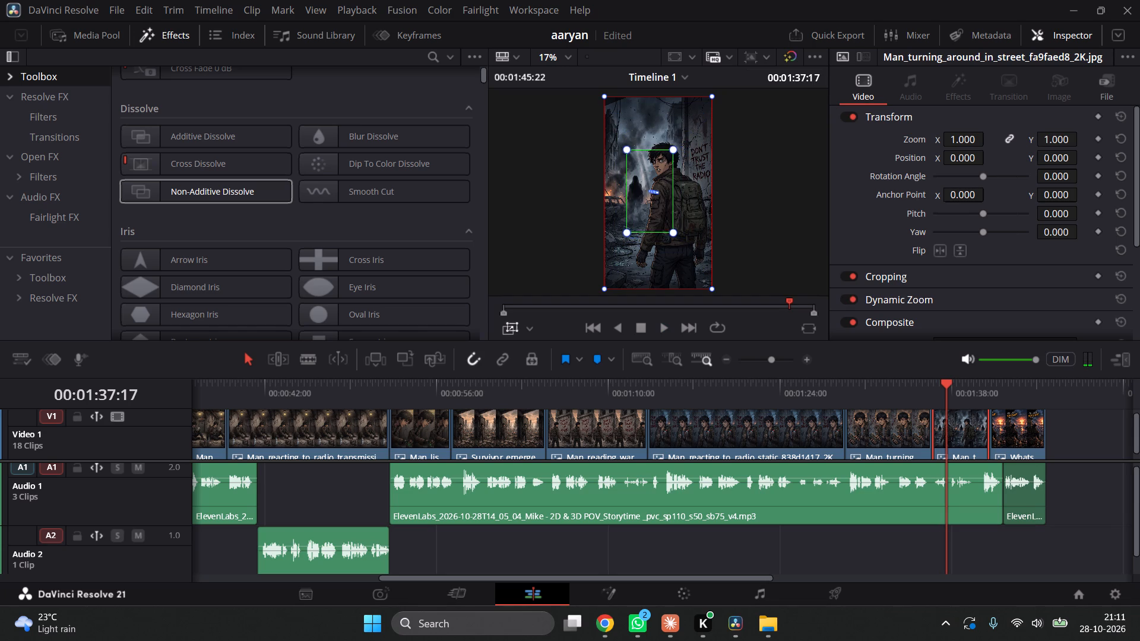
pyautogui.moveTo(647, 209); pyautogui.dragTo(636, 208)
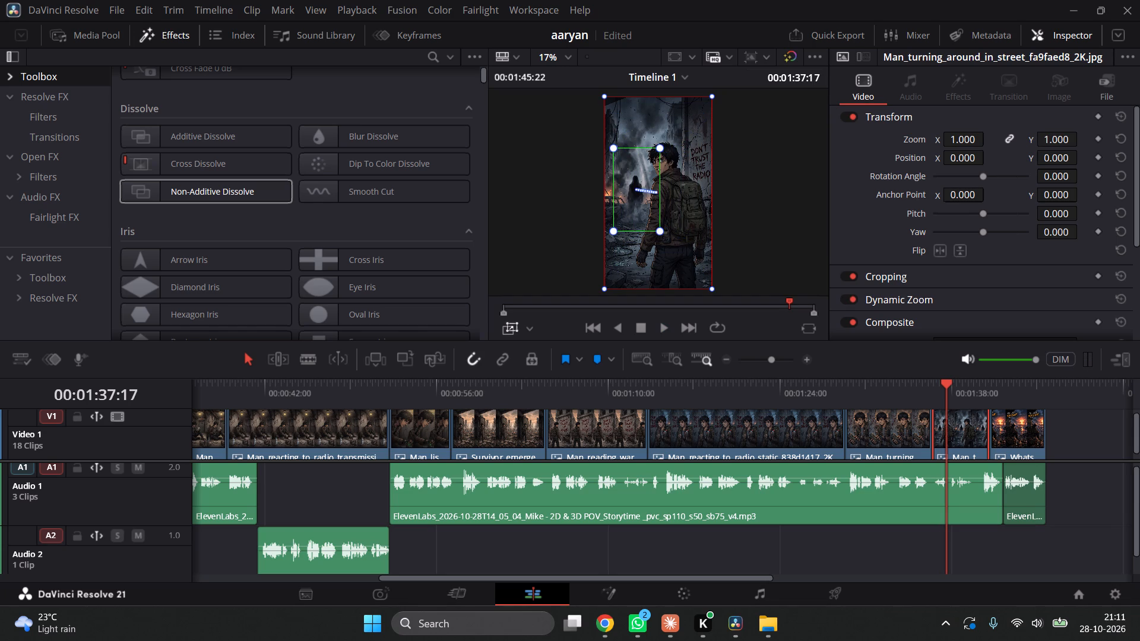
pyautogui.moveTo(657, 228); pyautogui.dragTo(653, 221)
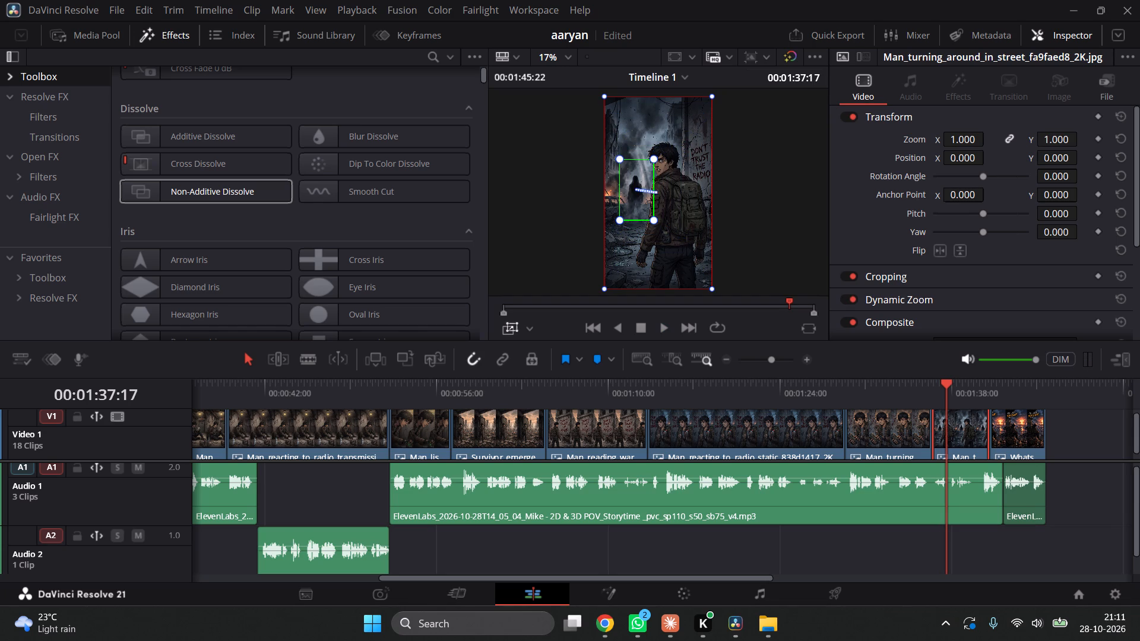
pyautogui.moveTo(639, 207); pyautogui.dragTo(639, 212)
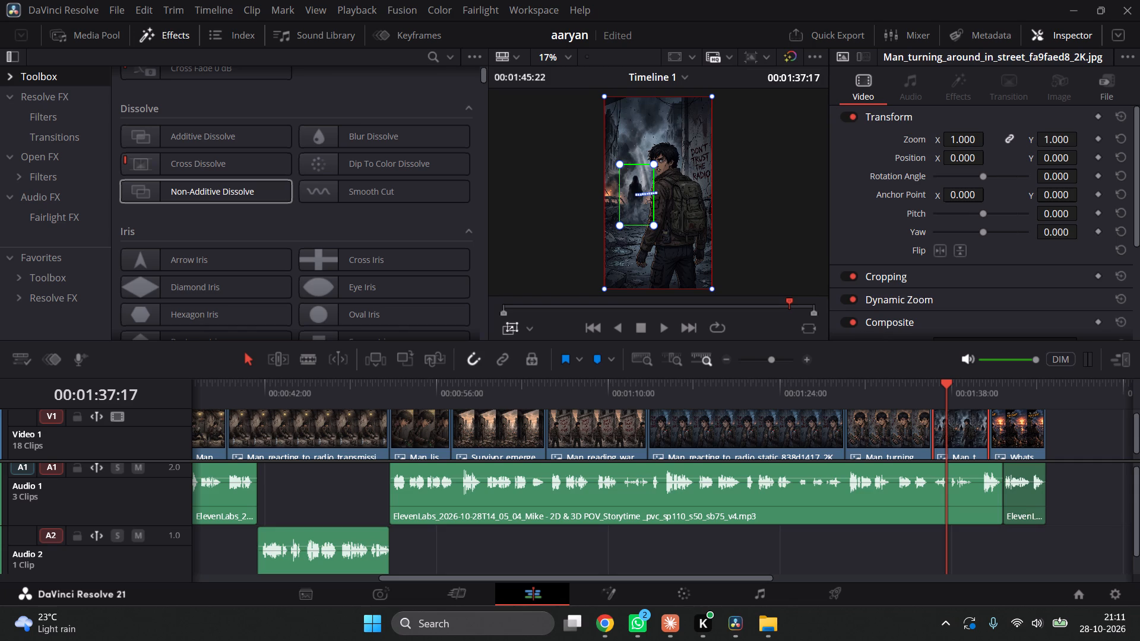
pyautogui.click(919, 380)
pyautogui.press('space')
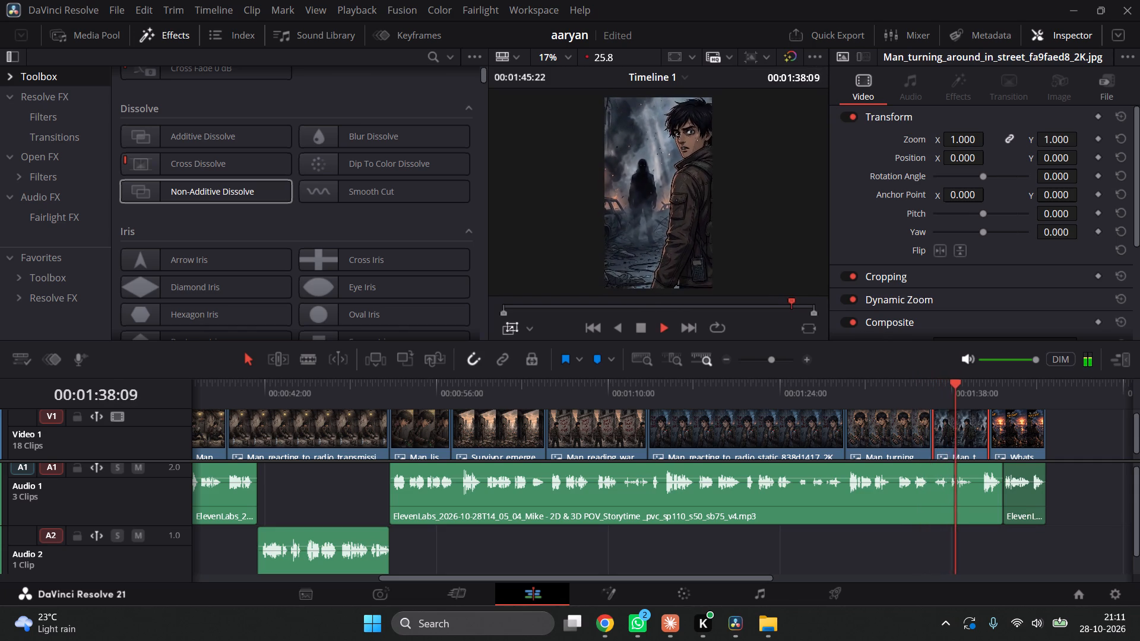
pyautogui.press('space')
# Enable dynamic zoom on the closing The Last Survivor still, with its red frame shifted slightly down, and play it to the end.
pyautogui.click(997, 437)
pyautogui.click(1009, 437)
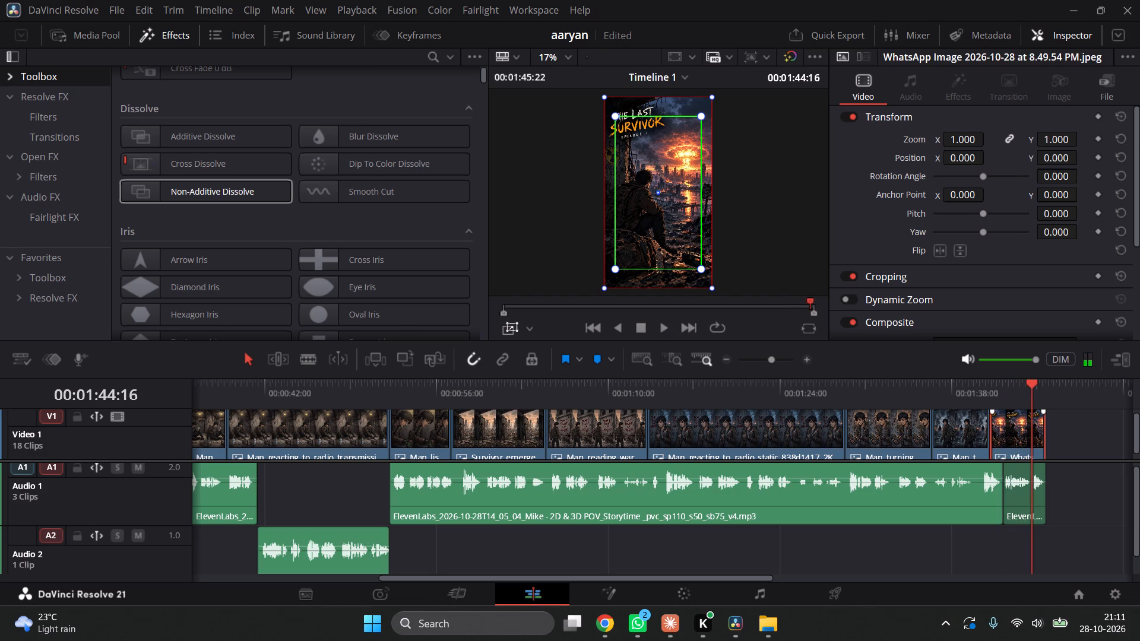
pyautogui.click(705, 276)
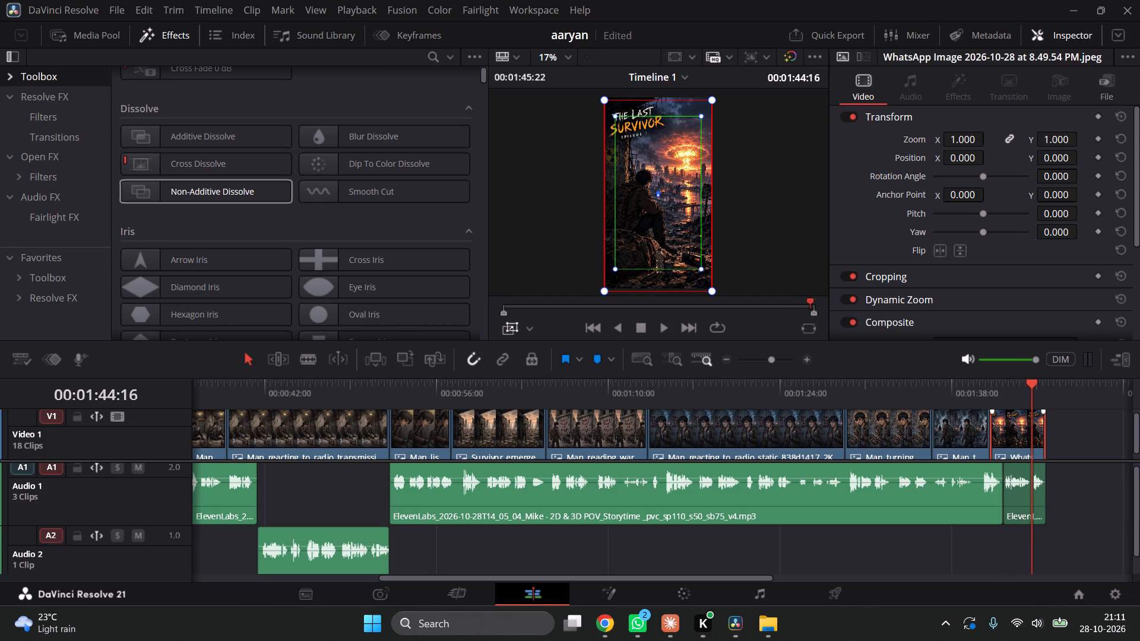
pyautogui.click(979, 392)
pyautogui.press('space')
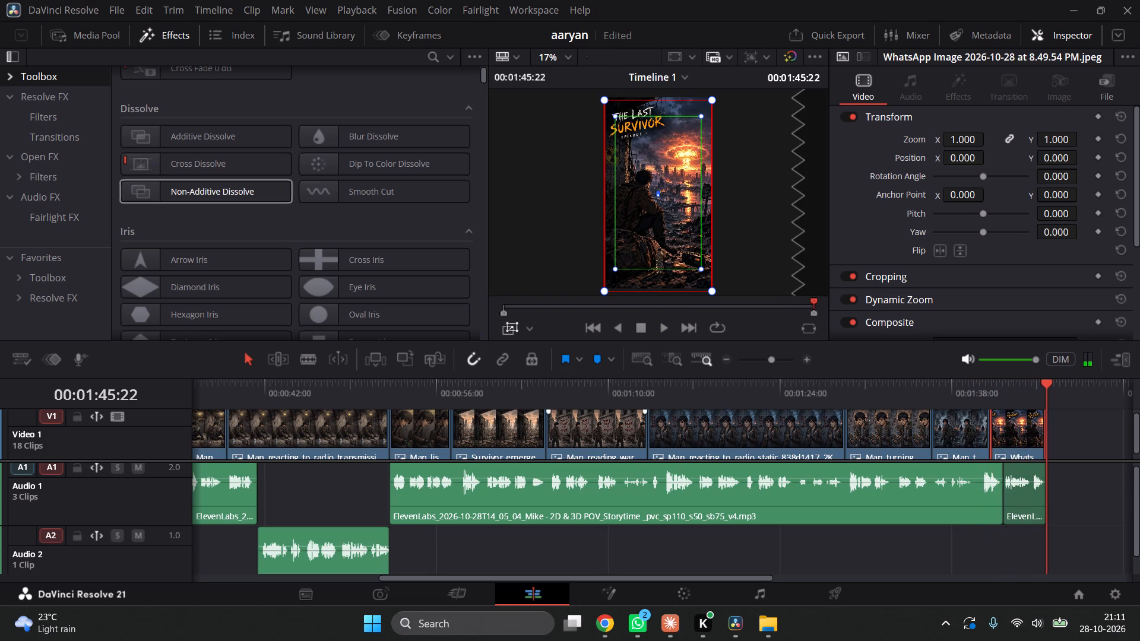
# Go back to the very start of the timeline and play the finished video full screen.
pyautogui.click(591, 328)
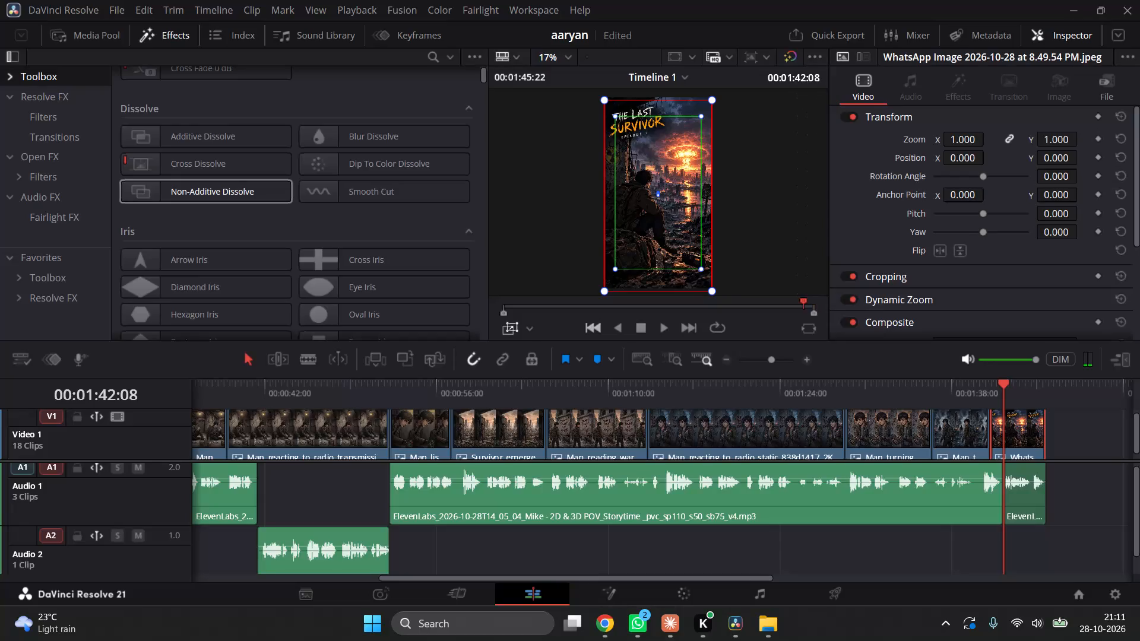
pyautogui.click(591, 328)
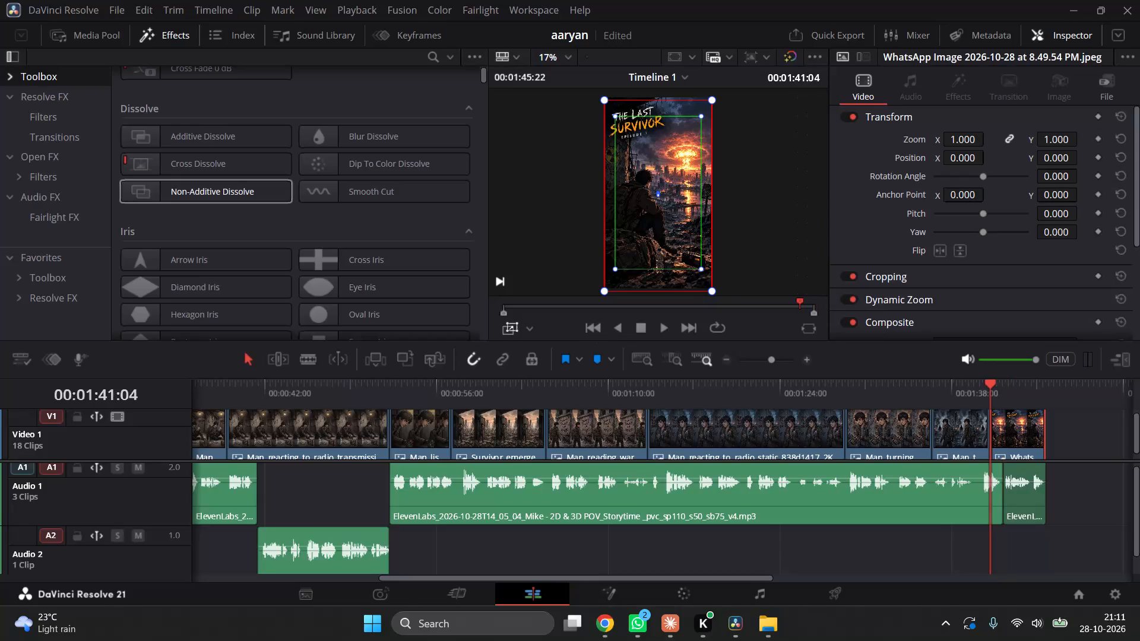
pyautogui.click(615, 326)
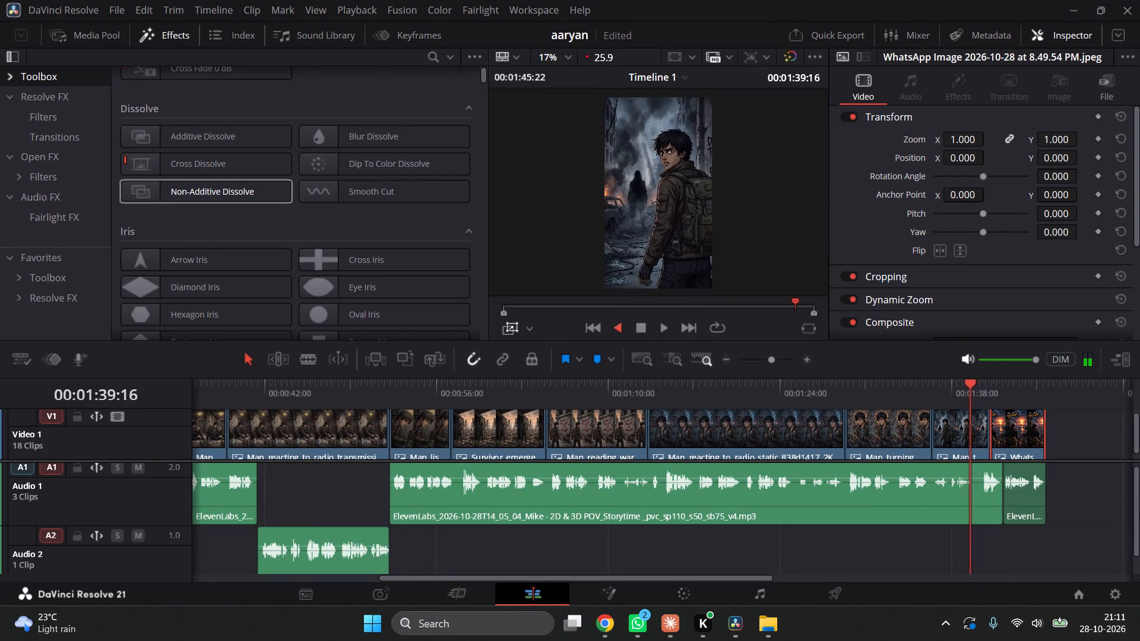
pyautogui.press('space')
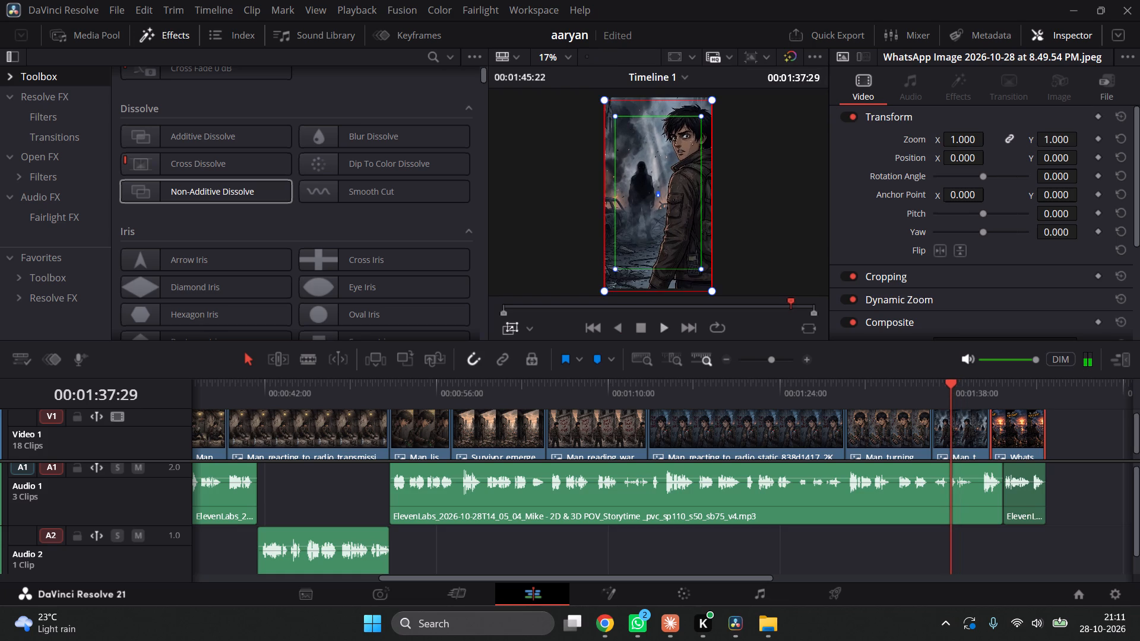
pyautogui.press('space')
pyautogui.press('space')
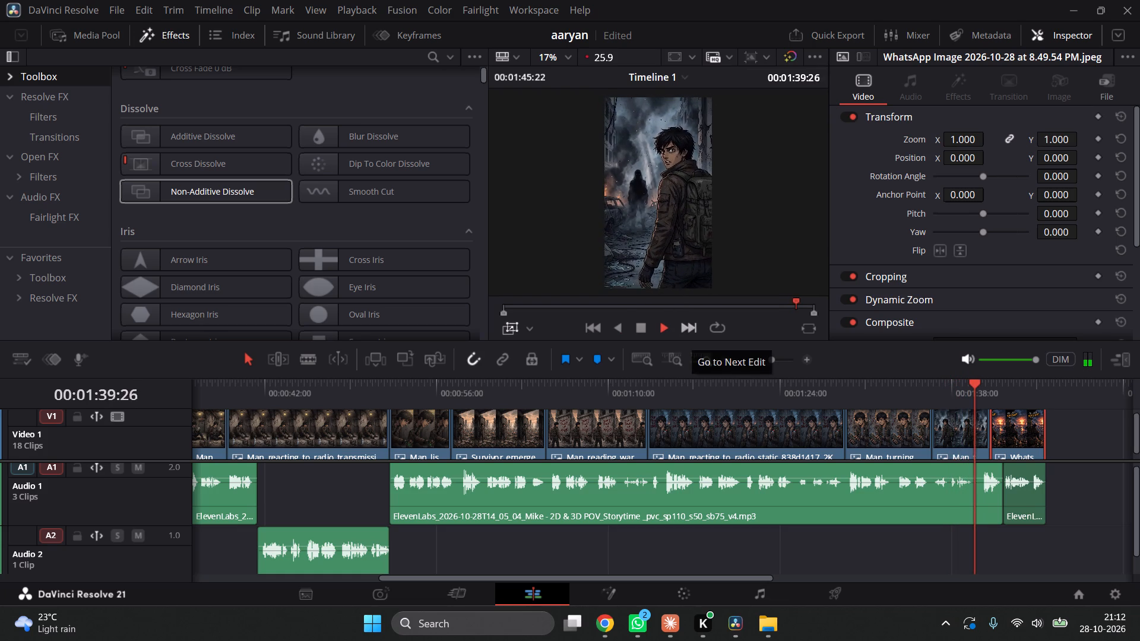
pyautogui.click(598, 330)
pyautogui.tripleClick(598, 330)
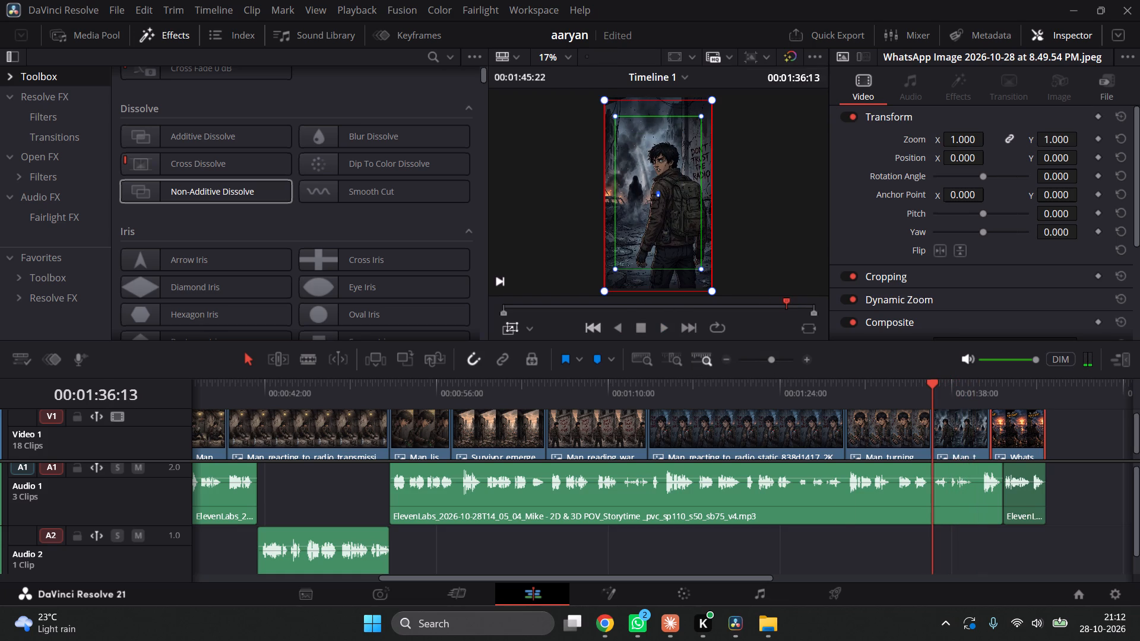
pyautogui.click(598, 330)
pyautogui.tripleClick(598, 330)
pyautogui.tripleClick(598, 330)
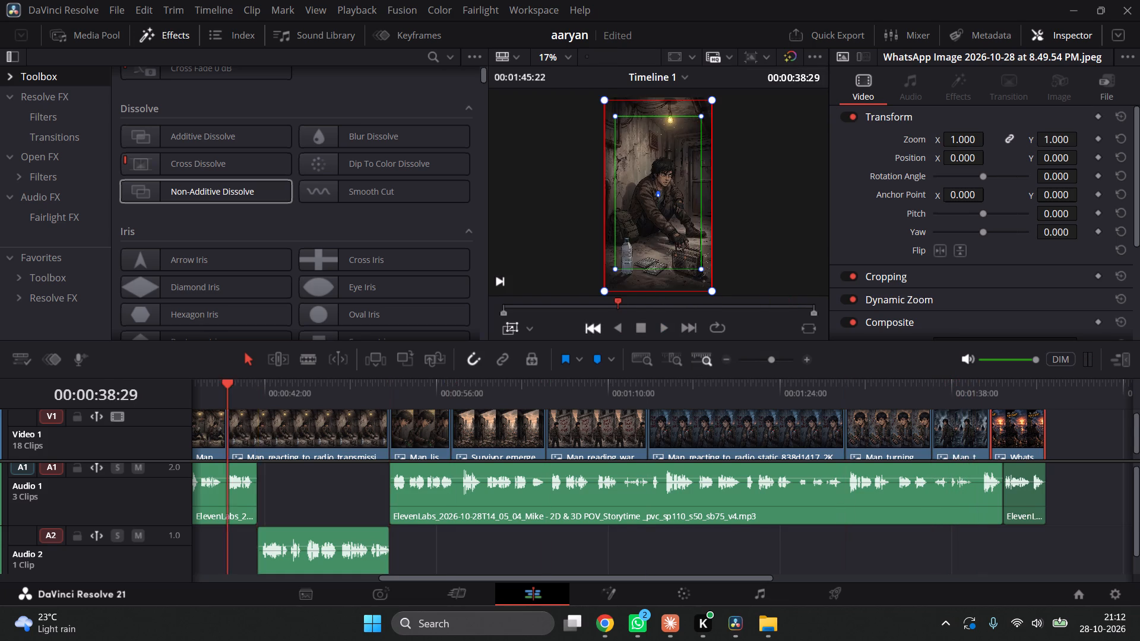
pyautogui.tripleClick(598, 330)
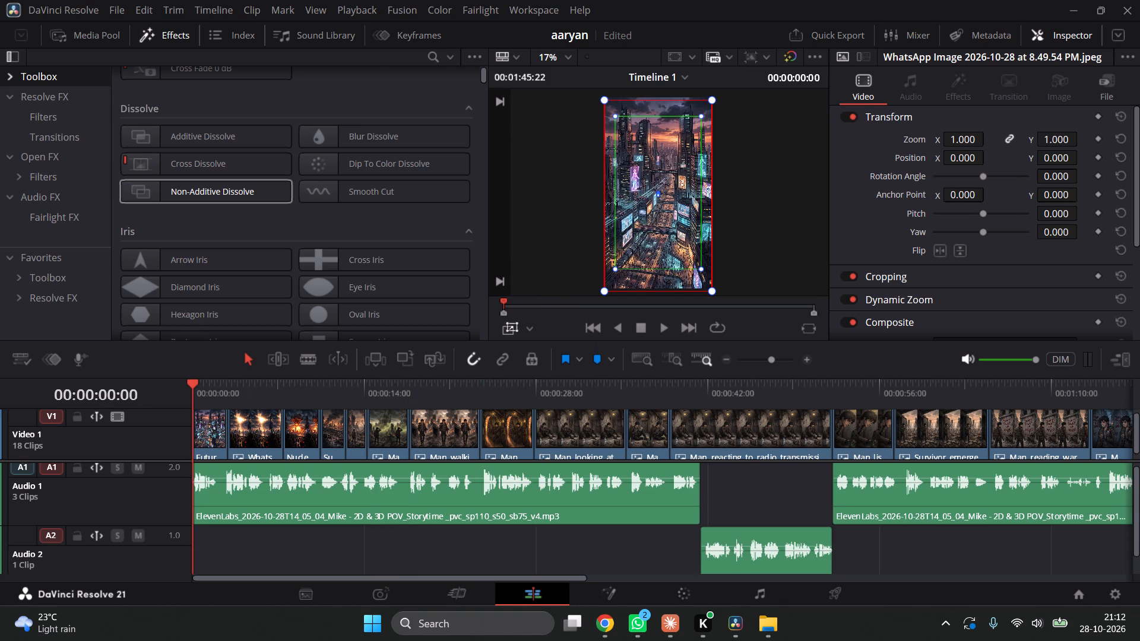
pyautogui.hotkey('ctrl', 'f')
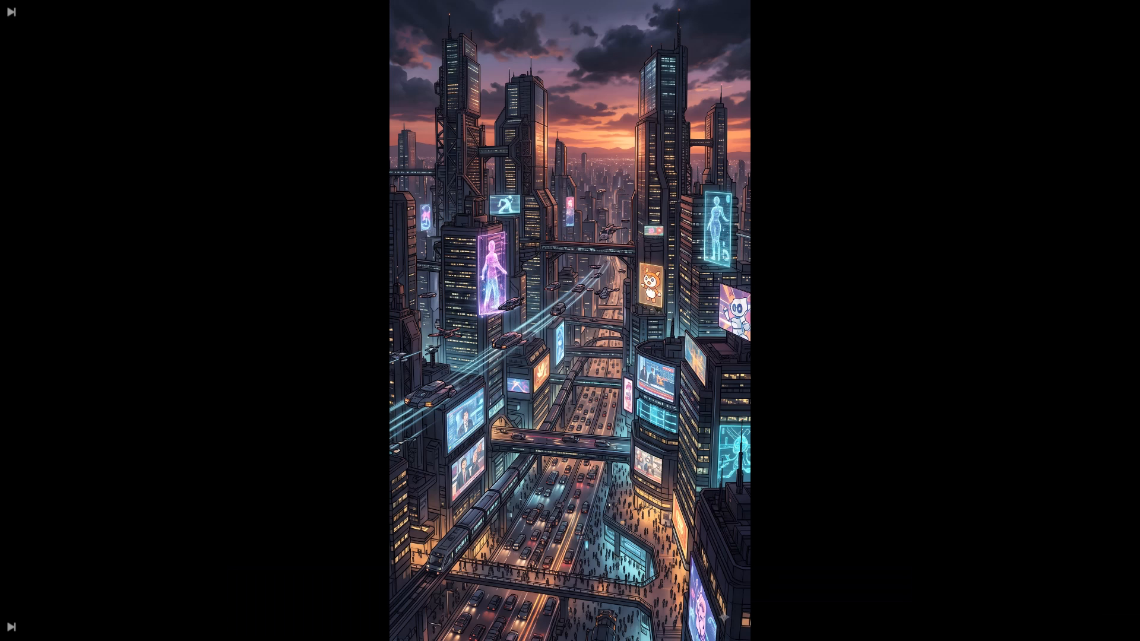
pyautogui.press('space')
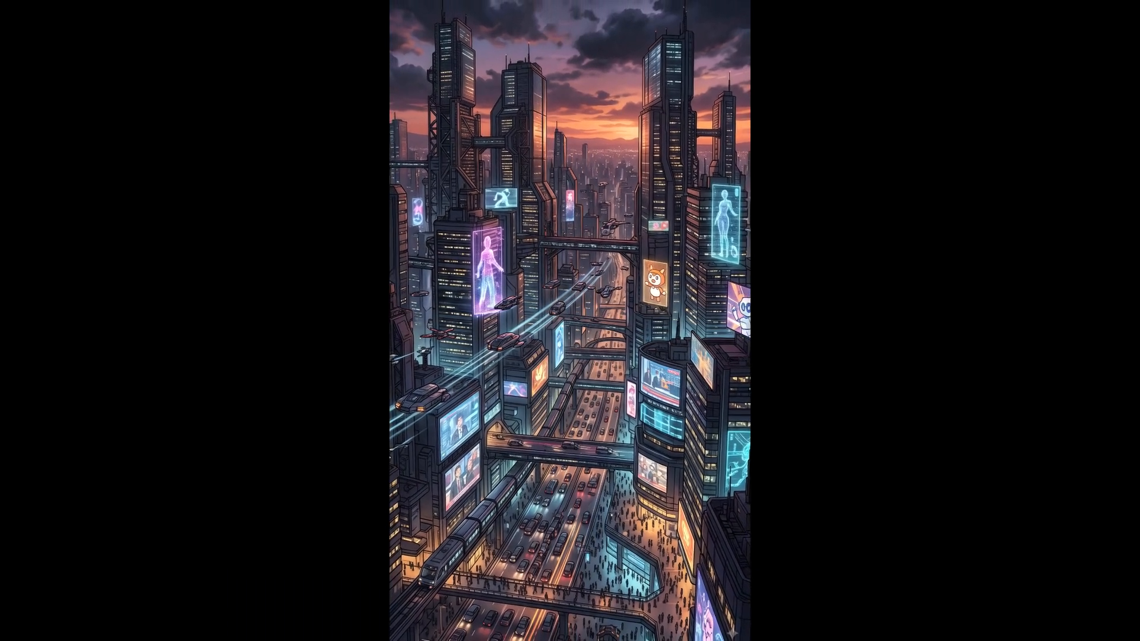
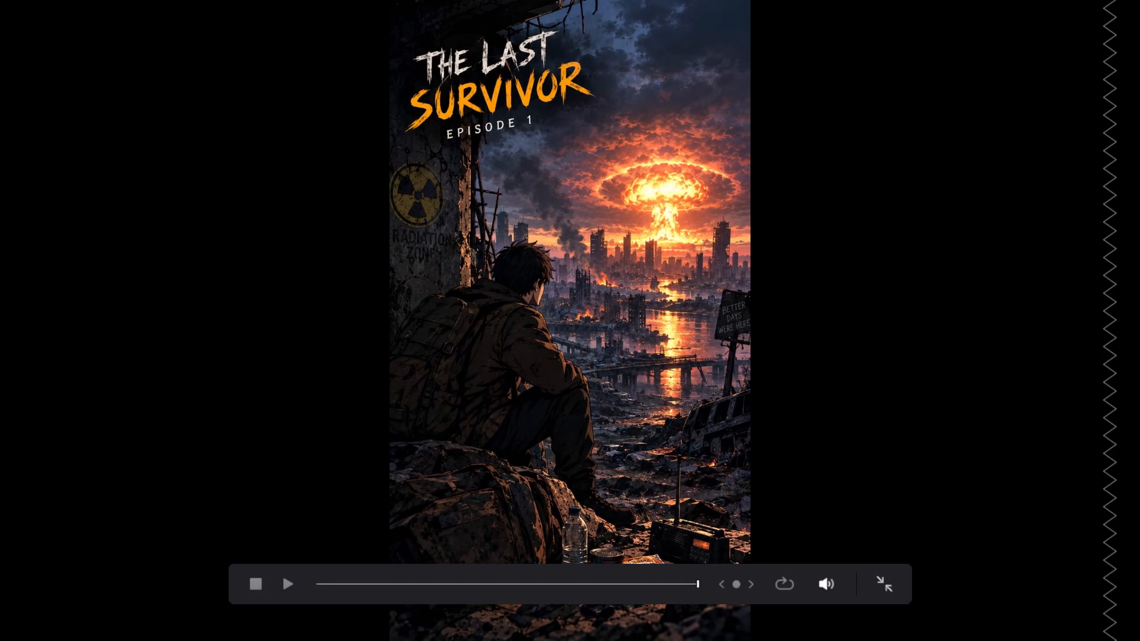
# Leave full-screen playback and return the playhead to the very start of the timeline.
pyautogui.click(897, 592)
pyautogui.click(885, 588)
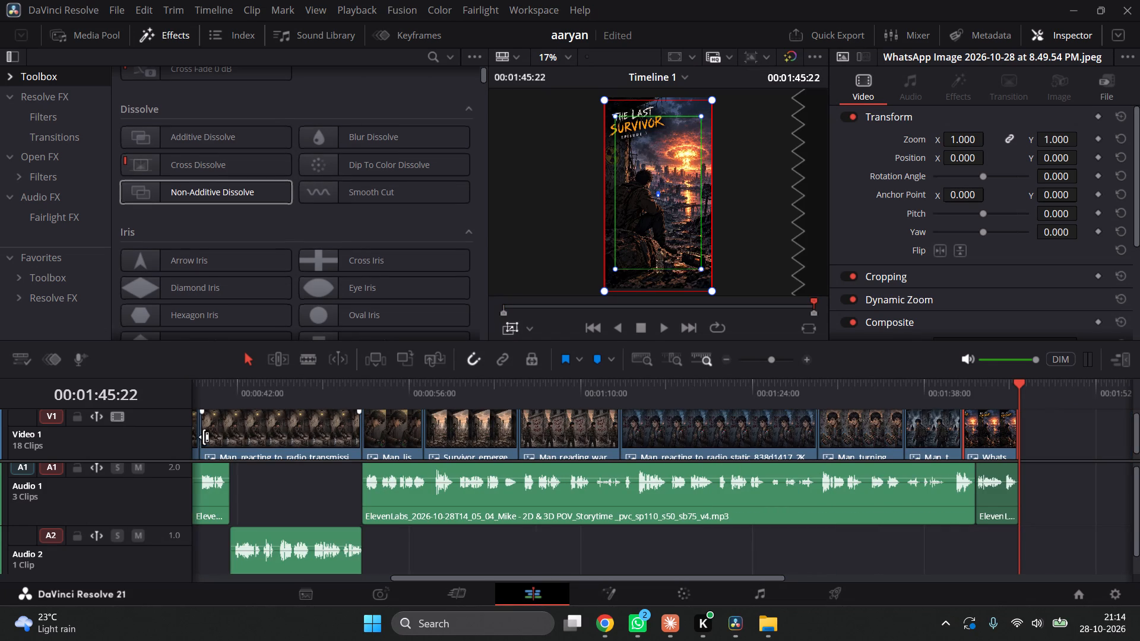
pyautogui.moveTo(228, 388); pyautogui.dragTo(125, 396)
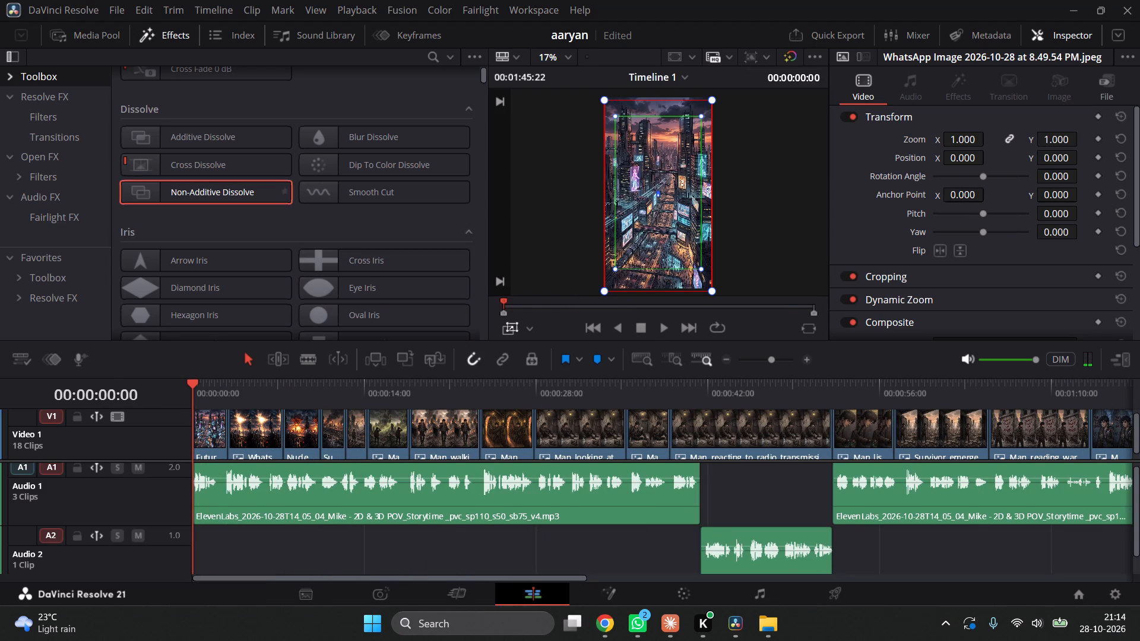
# Add a Text+ title at the start of the timeline on a new video track above the stills.
pyautogui.scroll(3, 196, 180)
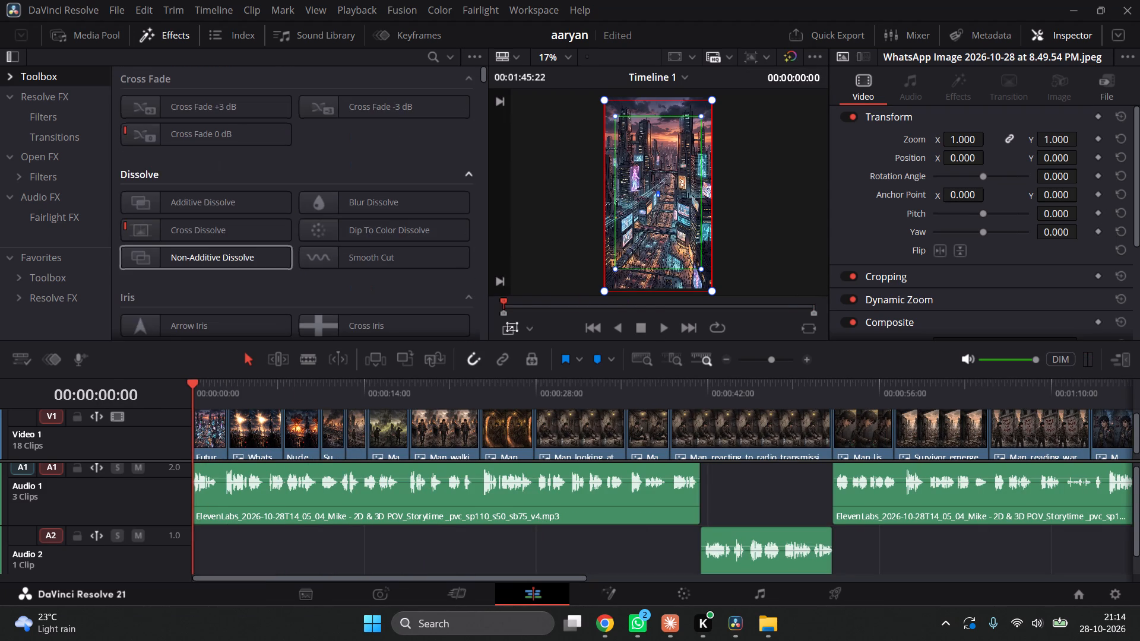
pyautogui.scroll(3, 196, 180)
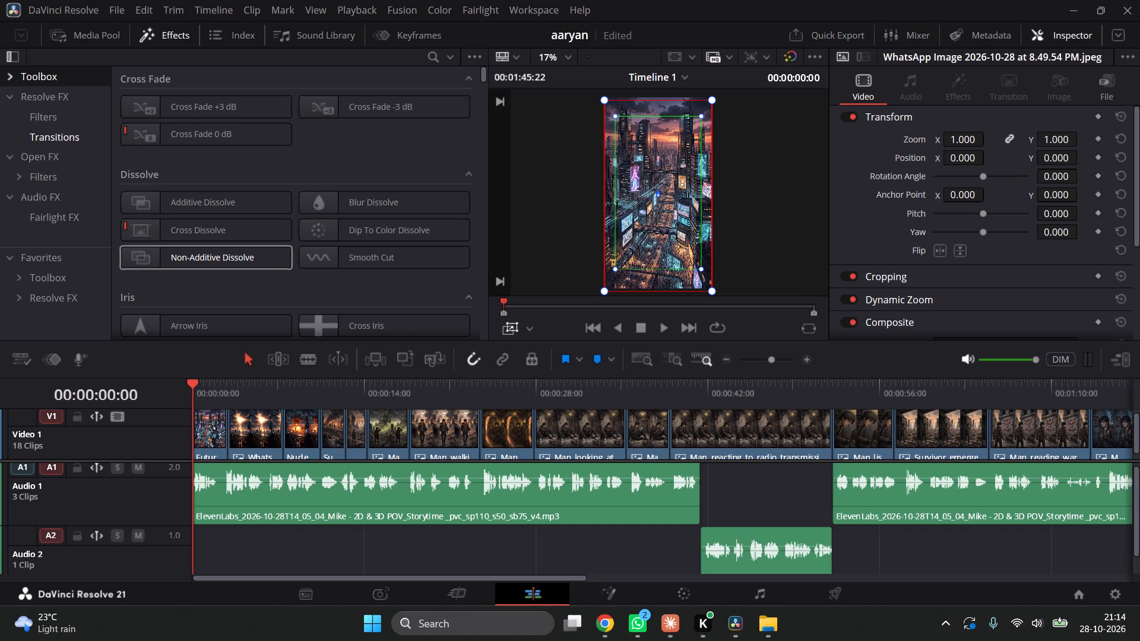
pyautogui.scroll(5, 65, 104)
pyautogui.click(8, 67)
pyautogui.click(8, 77)
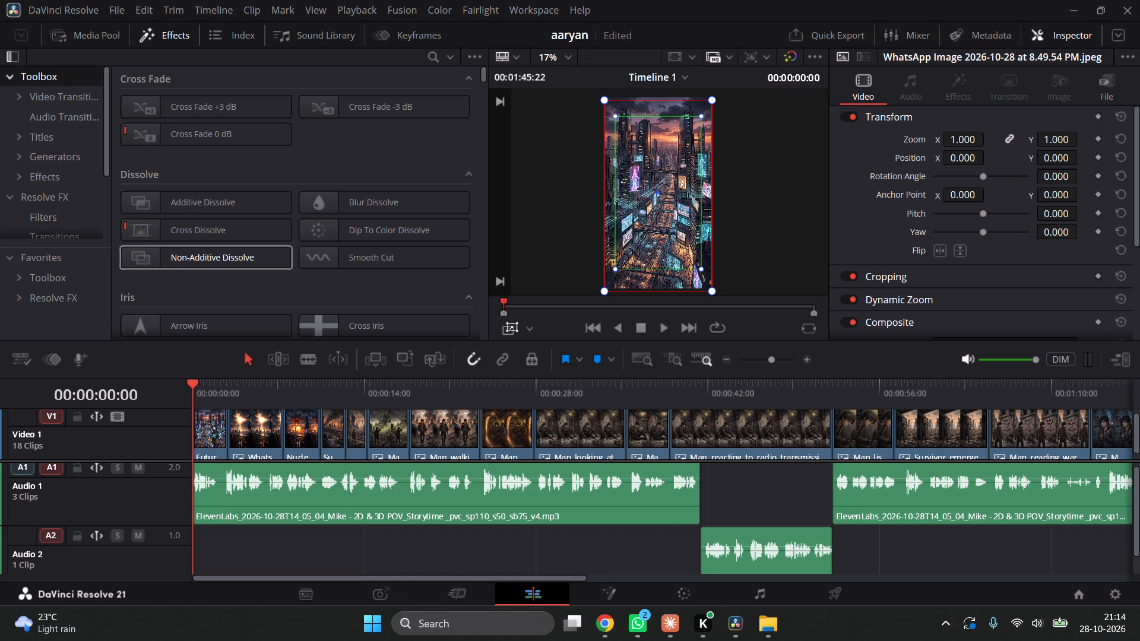
pyautogui.click(53, 139)
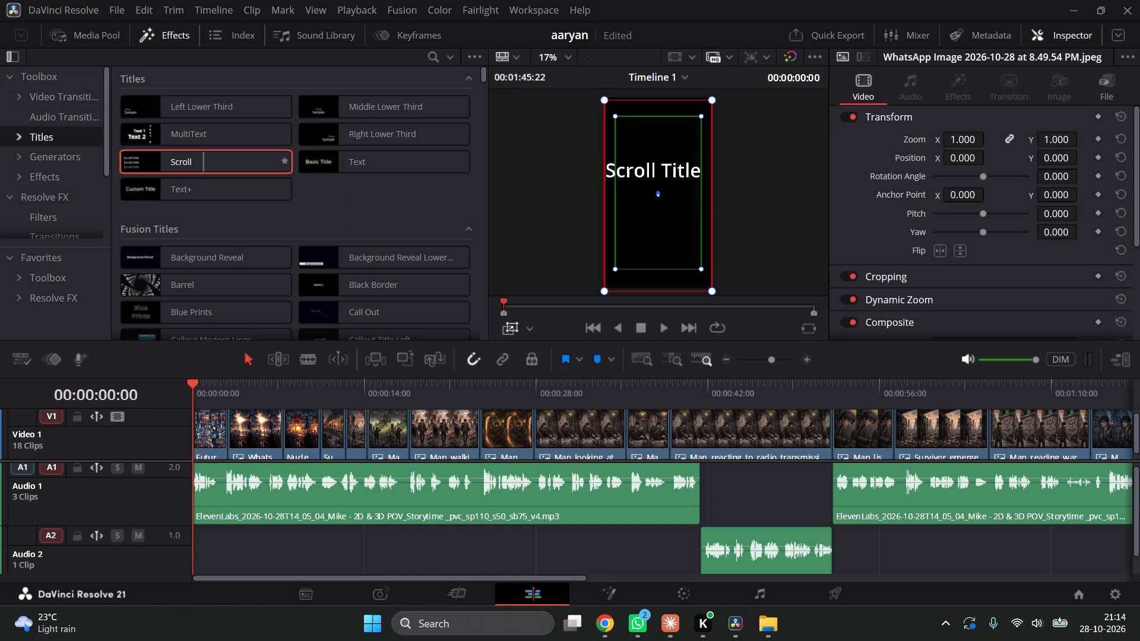
pyautogui.moveTo(208, 190); pyautogui.dragTo(208, 215)
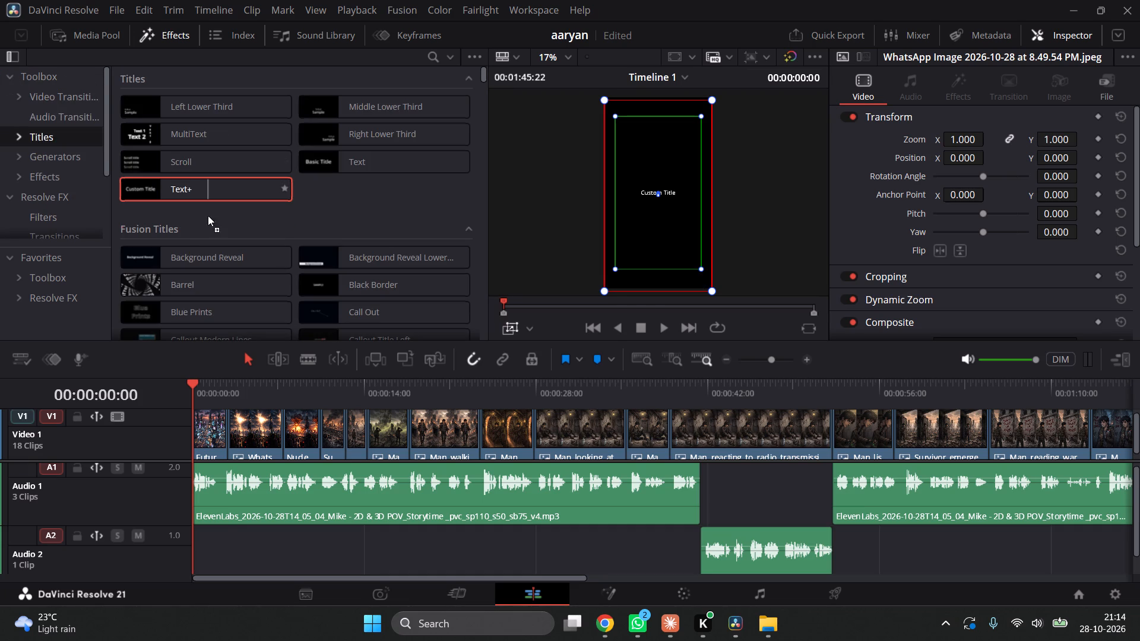
pyautogui.moveTo(208, 215); pyautogui.dragTo(223, 418)
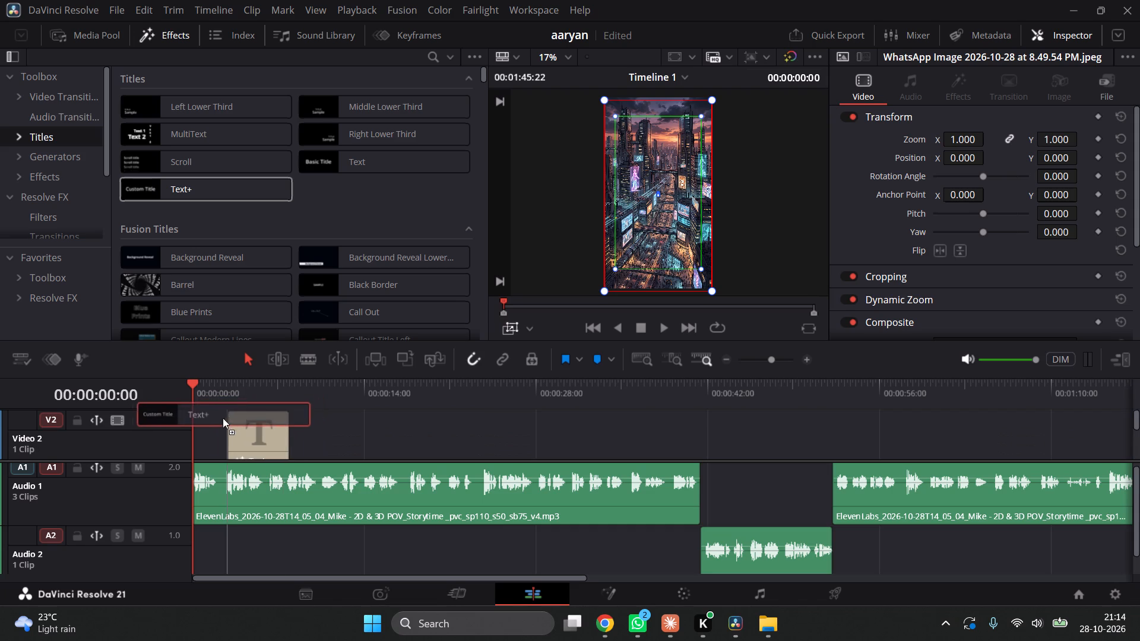
pyautogui.moveTo(223, 418); pyautogui.dragTo(194, 424)
# Shorten the Text+ title to end with the first still, and enlarge the timeline's video area so both video tracks show.
pyautogui.scroll(-1, 223, 431)
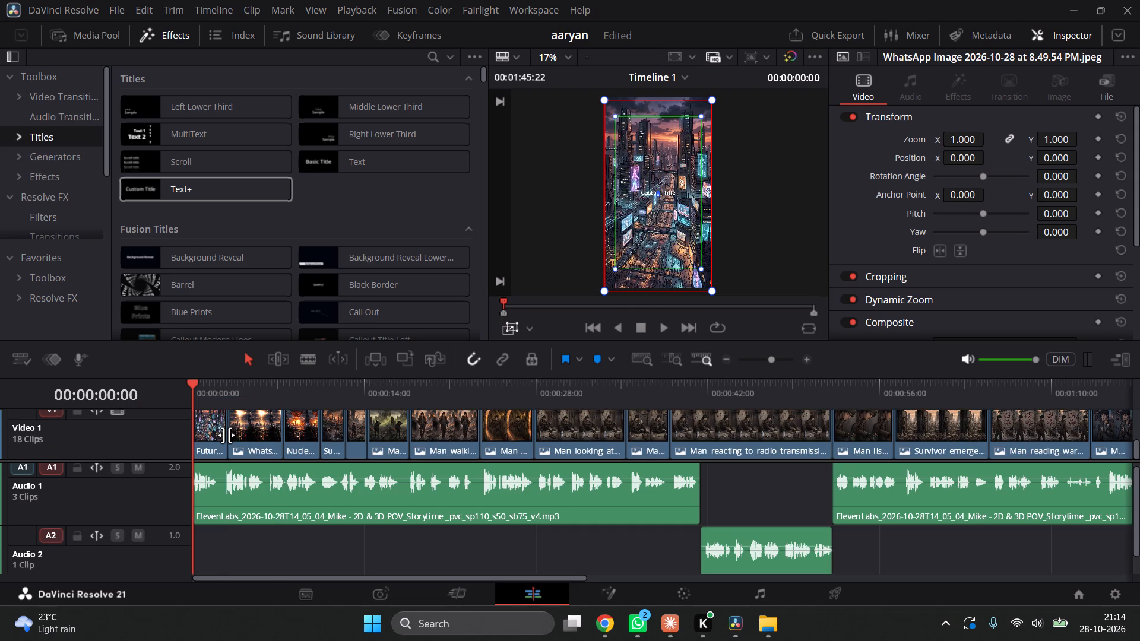
pyautogui.scroll(1, 226, 435)
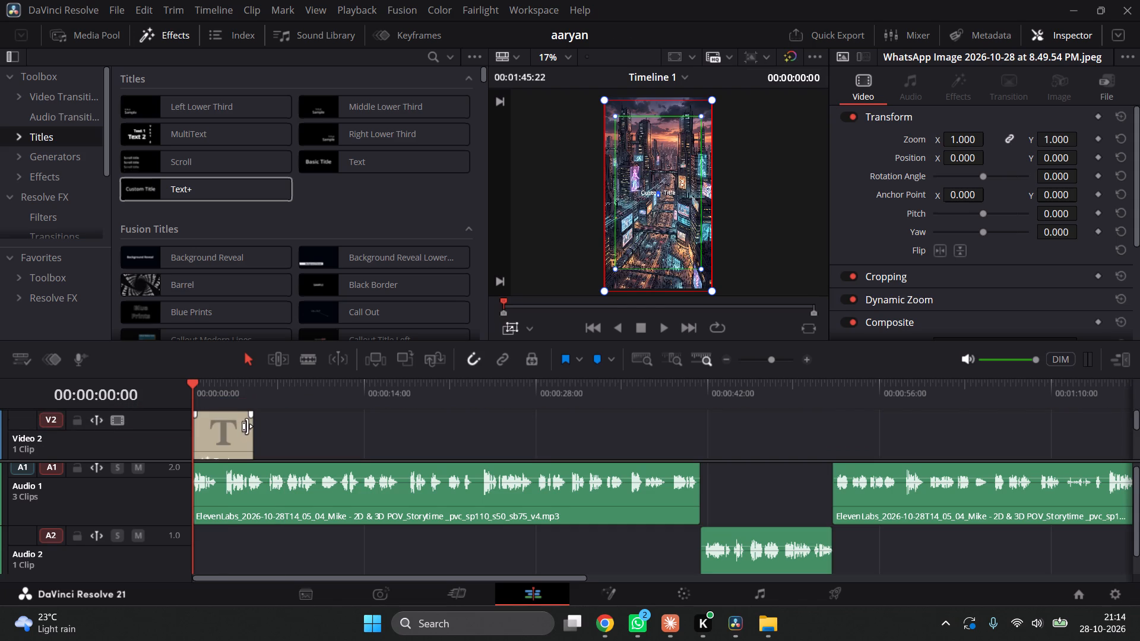
pyautogui.moveTo(248, 421); pyautogui.dragTo(229, 424)
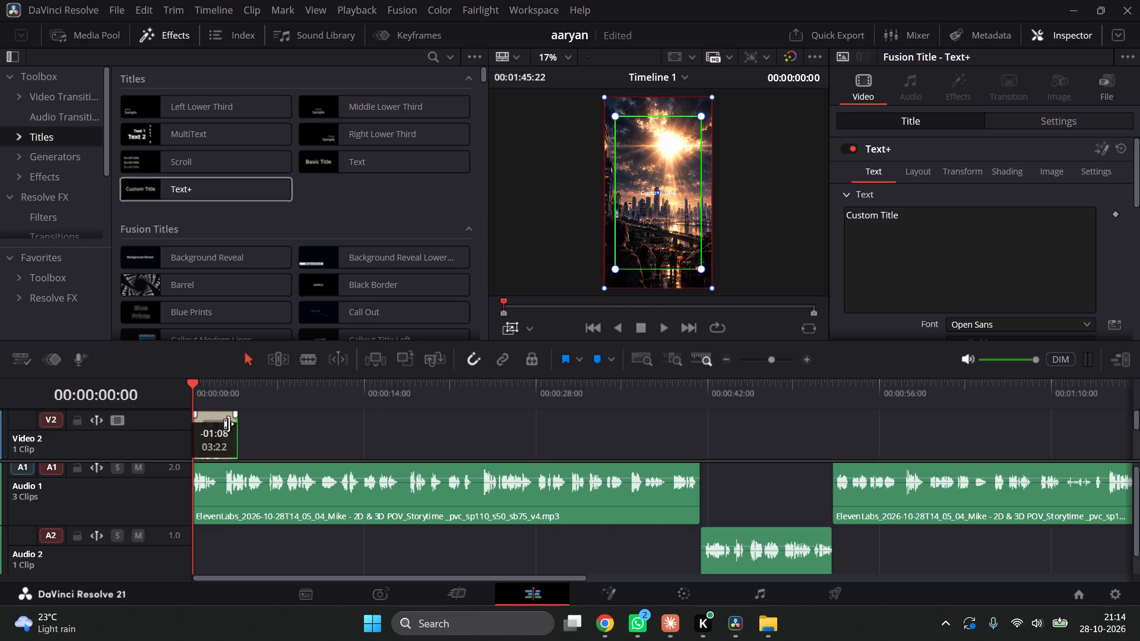
pyautogui.moveTo(229, 424); pyautogui.dragTo(218, 426)
pyautogui.moveTo(313, 460); pyautogui.dragTo(314, 461)
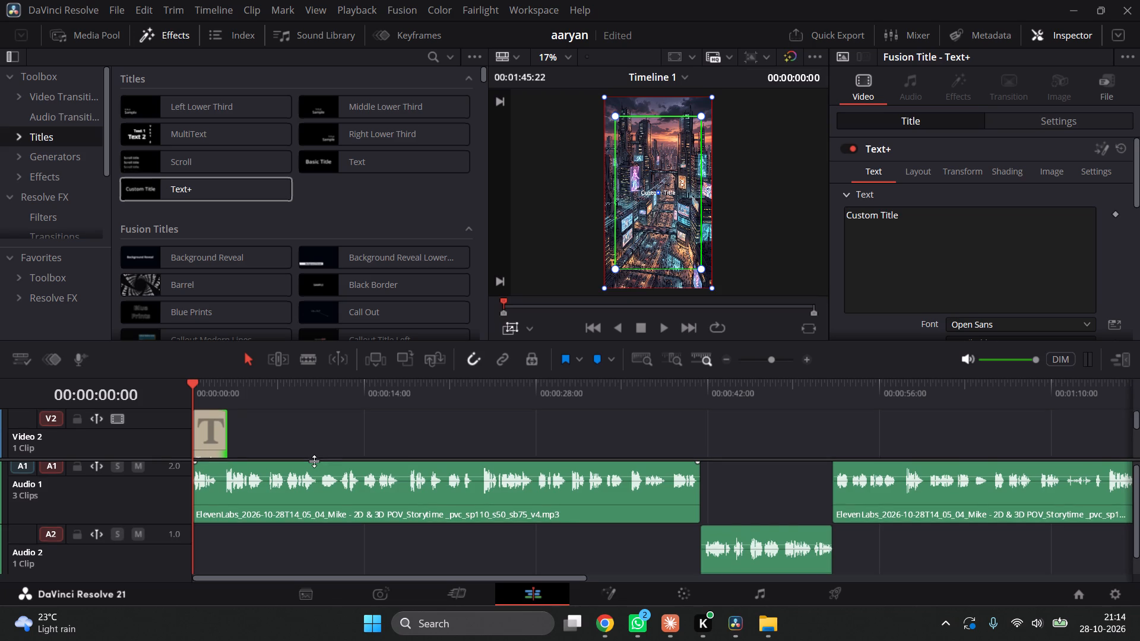
pyautogui.moveTo(314, 461); pyautogui.dragTo(297, 593)
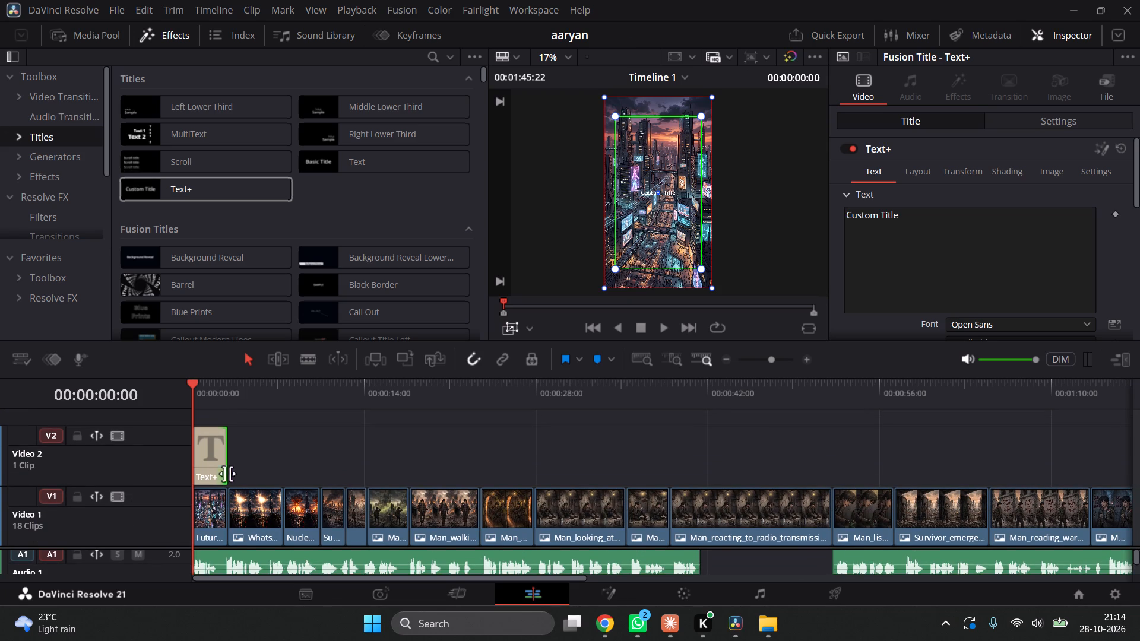
# Replace the Text+ title's placeholder text with 2045.
pyautogui.click(209, 455)
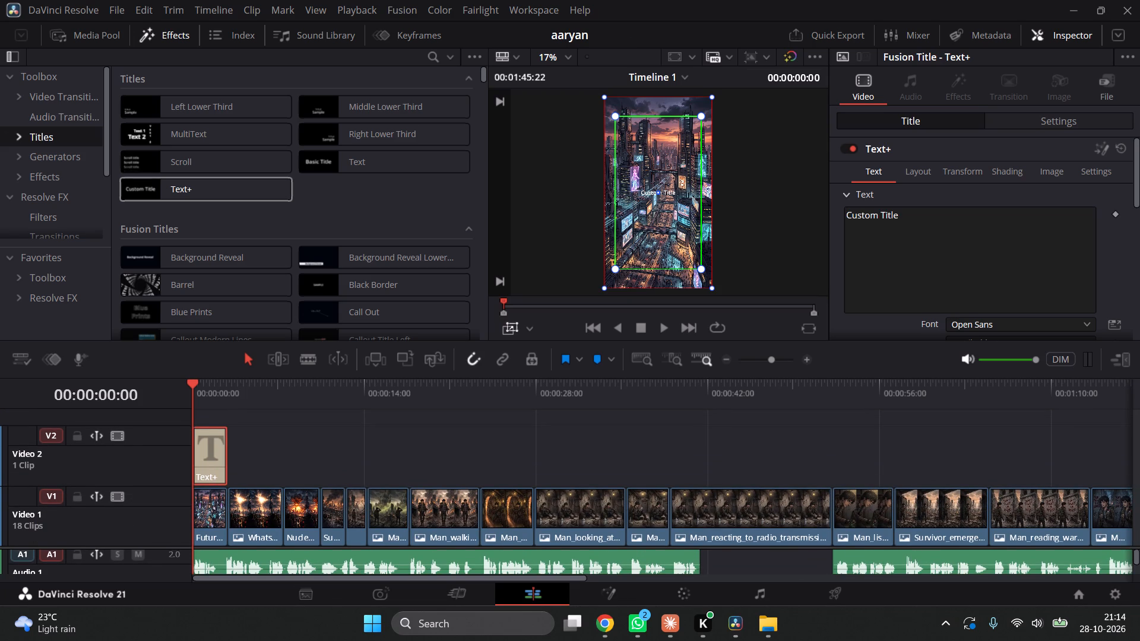
pyautogui.click(863, 247)
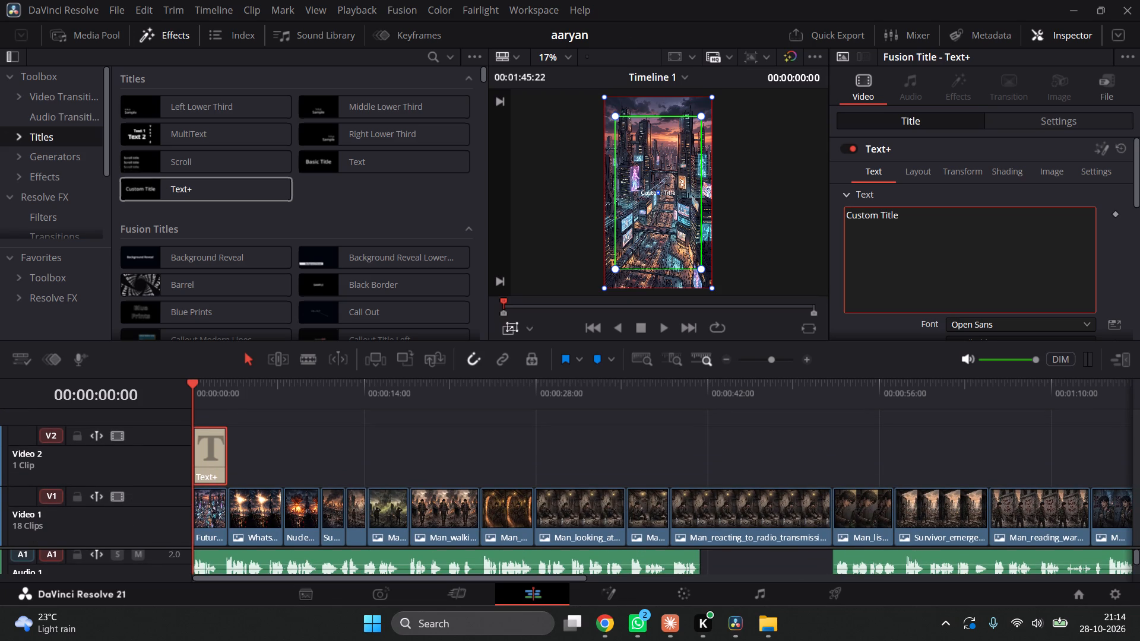
pyautogui.hotkey('ctrl', 'BackSpace')
pyautogui.hotkey('ctrl', 'BackSpace')
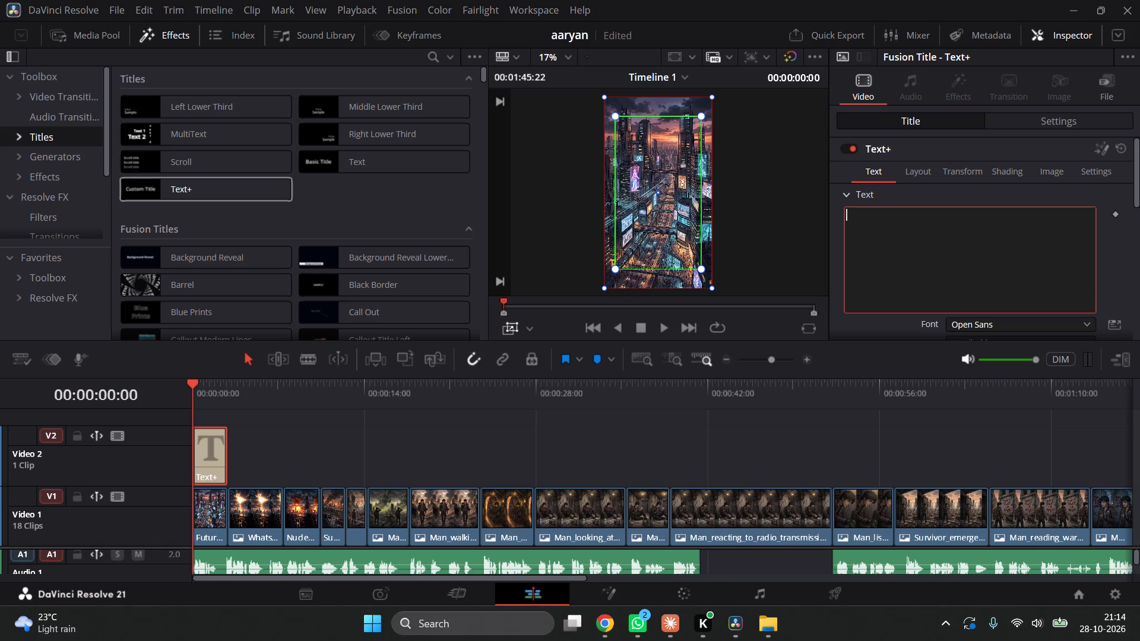
pyautogui.press('2')
pyautogui.write('045')
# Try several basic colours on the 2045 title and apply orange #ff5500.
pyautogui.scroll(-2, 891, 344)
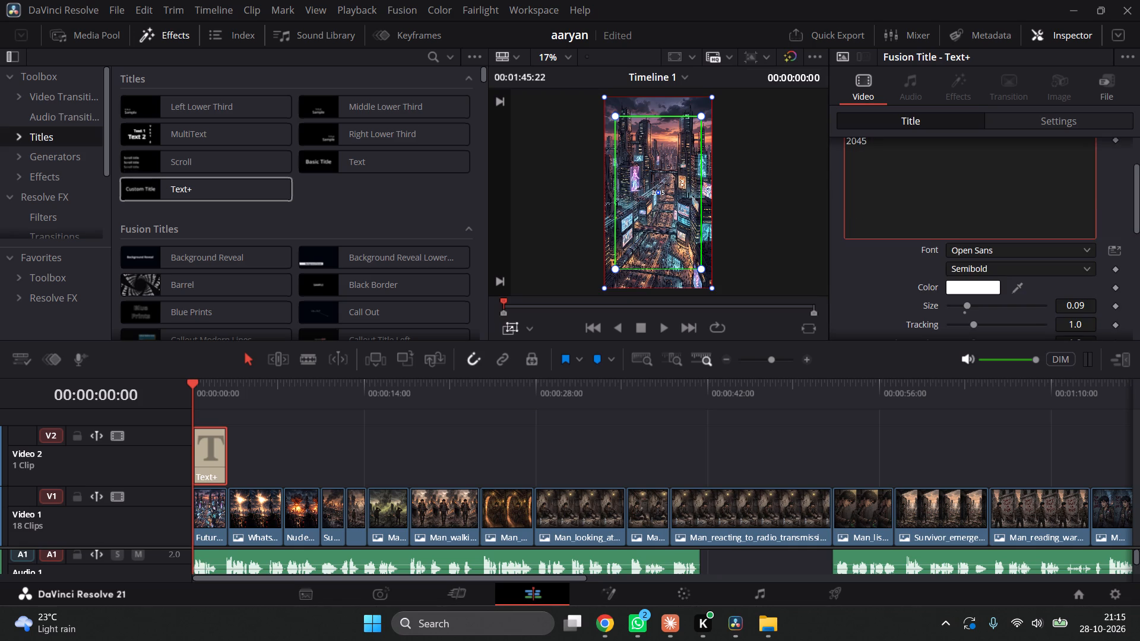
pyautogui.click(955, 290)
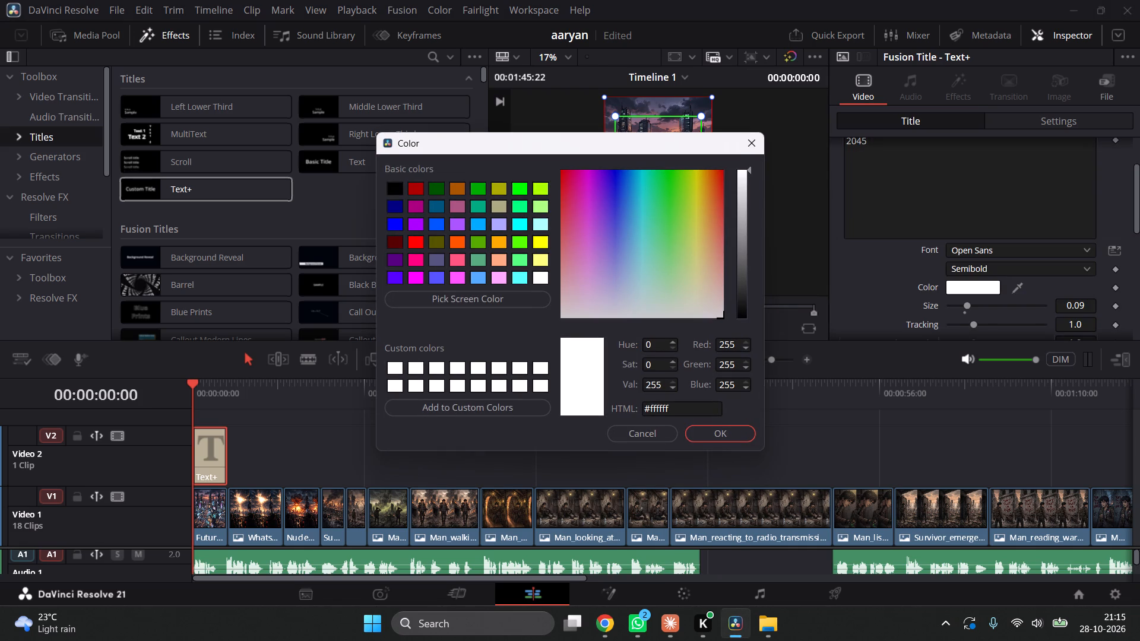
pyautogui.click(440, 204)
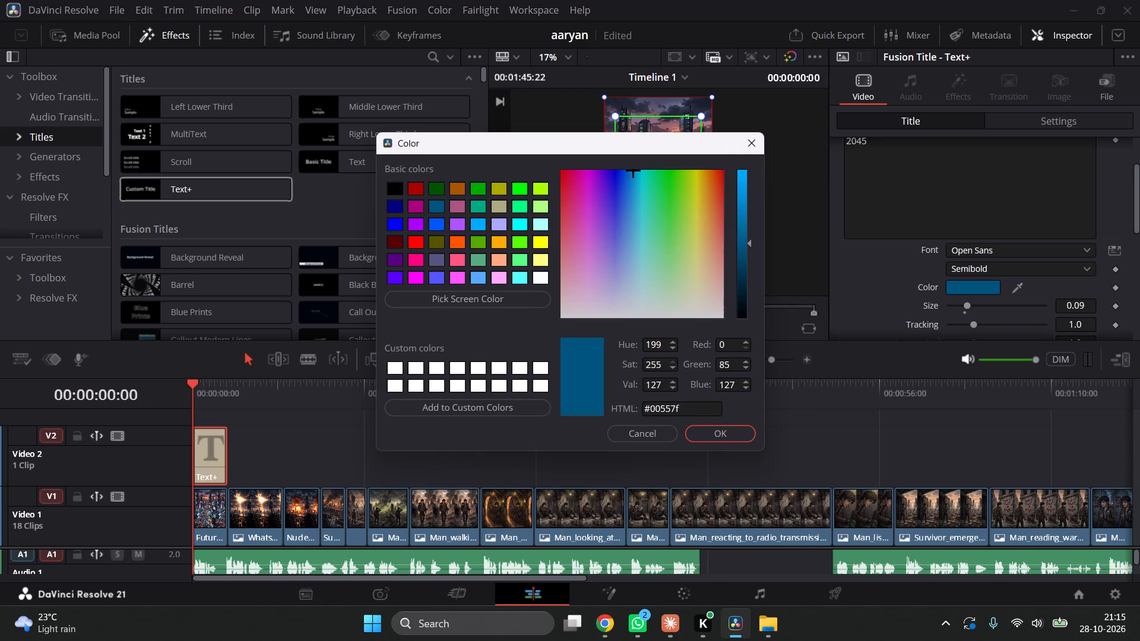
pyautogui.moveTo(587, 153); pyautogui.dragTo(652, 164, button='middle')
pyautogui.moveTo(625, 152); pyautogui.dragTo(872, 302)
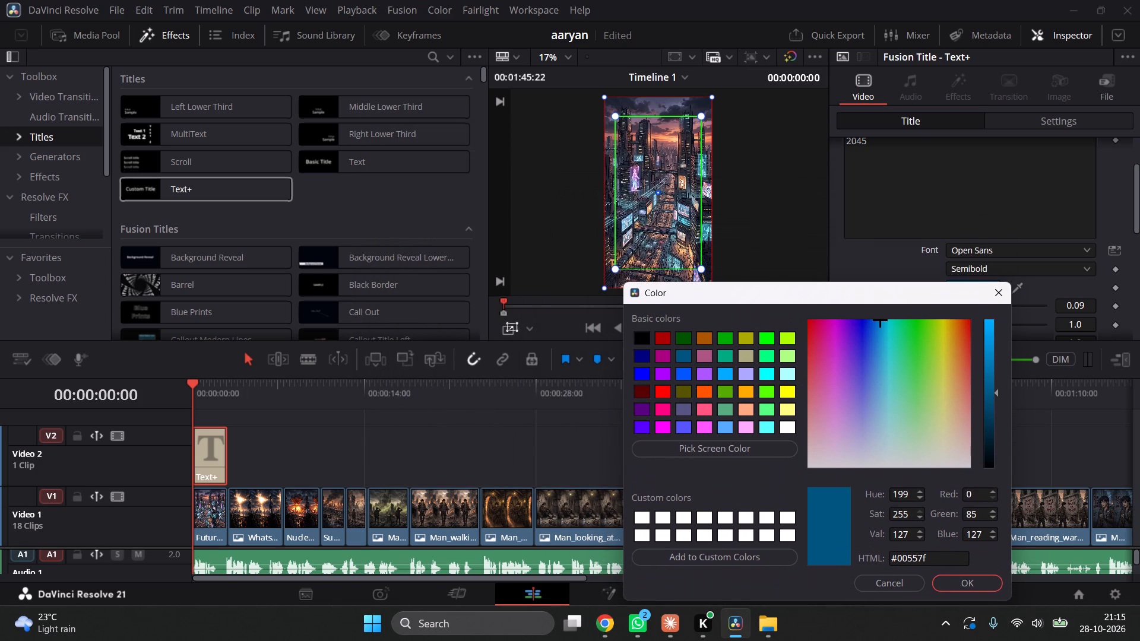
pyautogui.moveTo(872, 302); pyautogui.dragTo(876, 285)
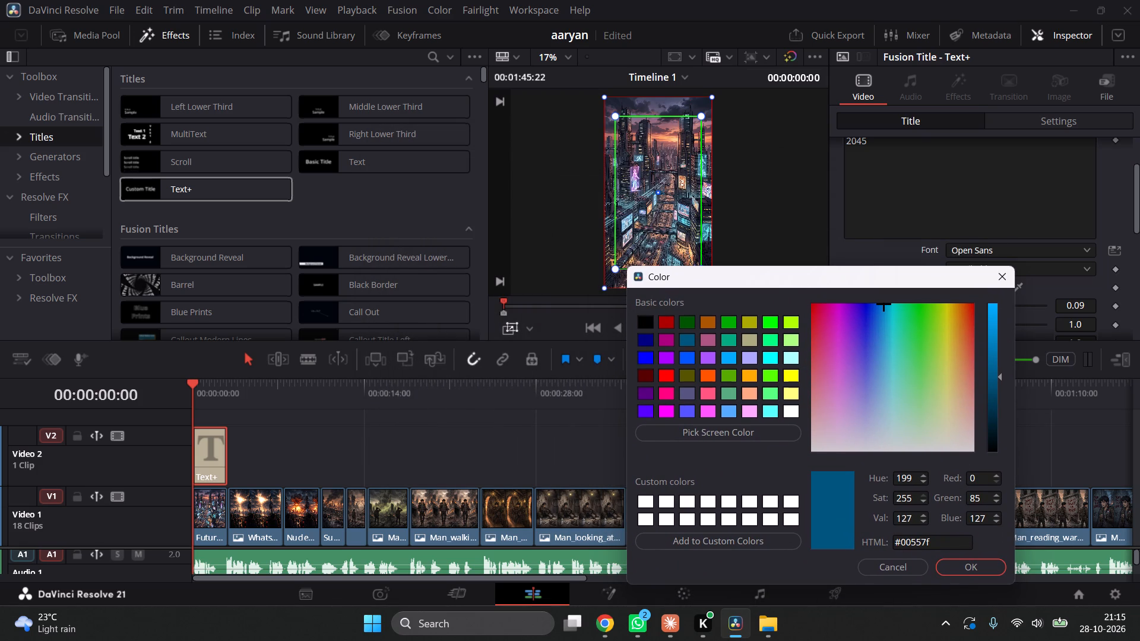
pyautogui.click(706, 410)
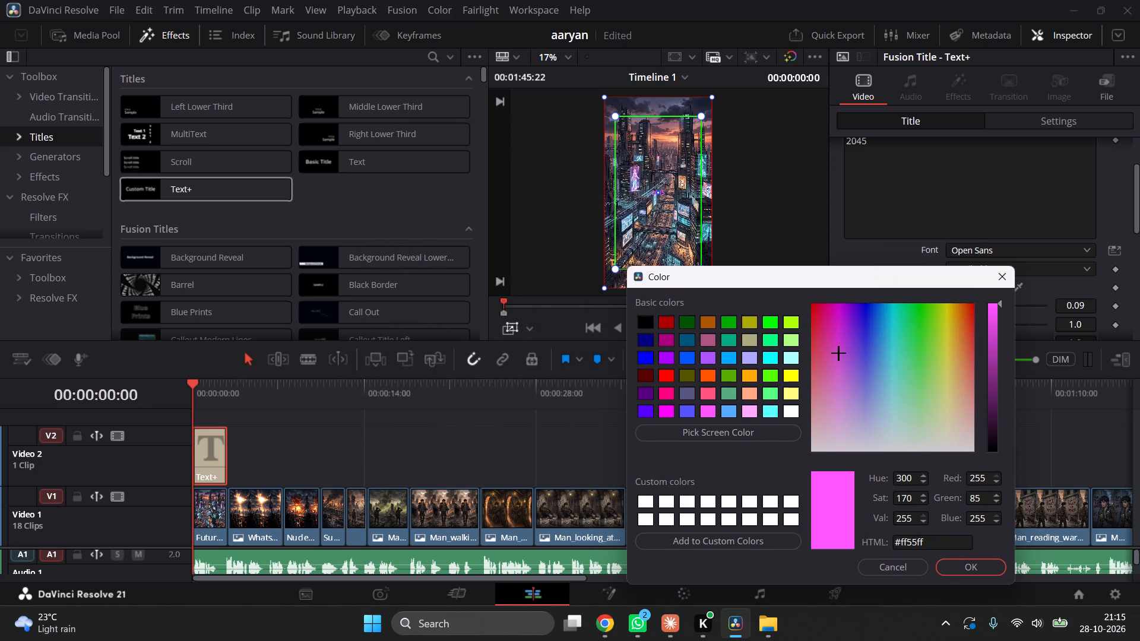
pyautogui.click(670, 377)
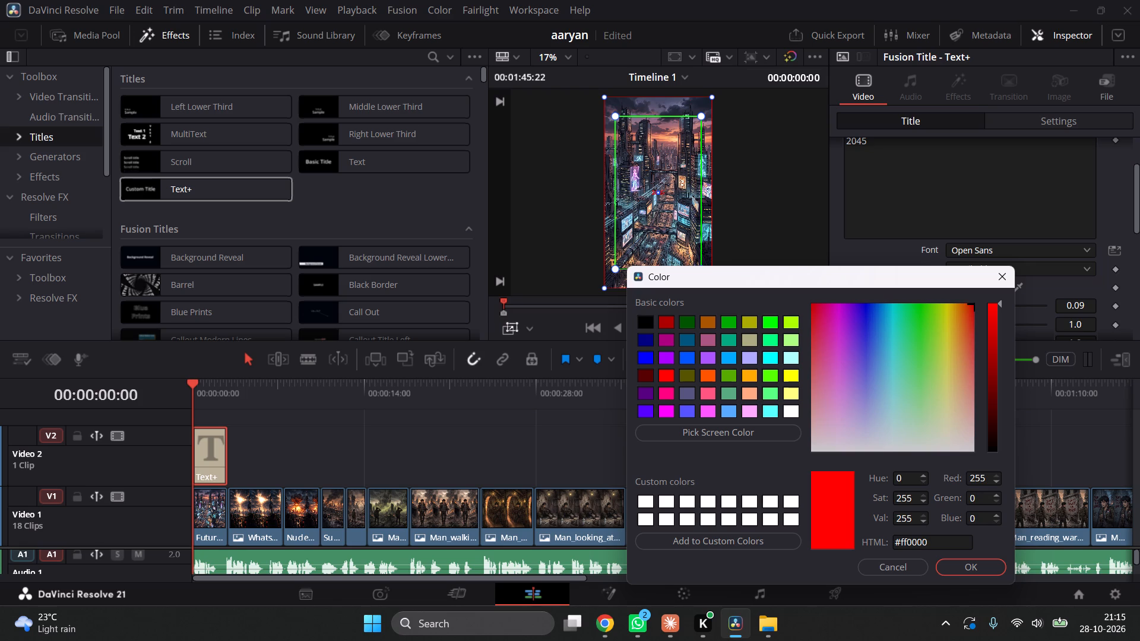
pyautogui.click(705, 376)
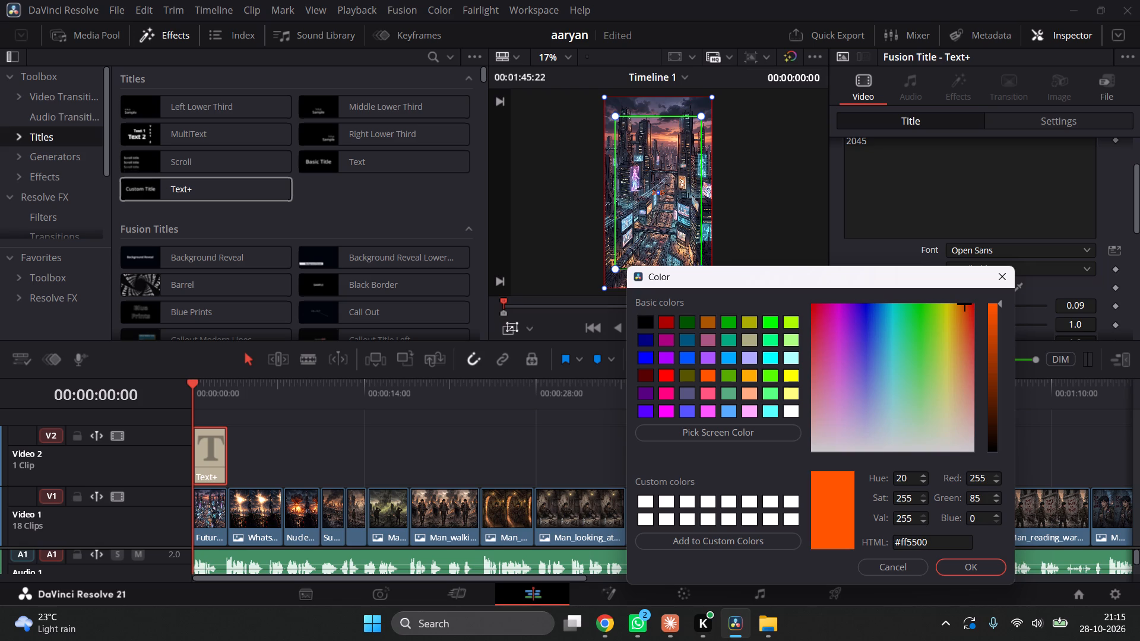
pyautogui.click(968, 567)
# Enlarge the 2045 title, trying different sizes and settling on about 0.30.
pyautogui.moveTo(970, 303); pyautogui.dragTo(972, 303)
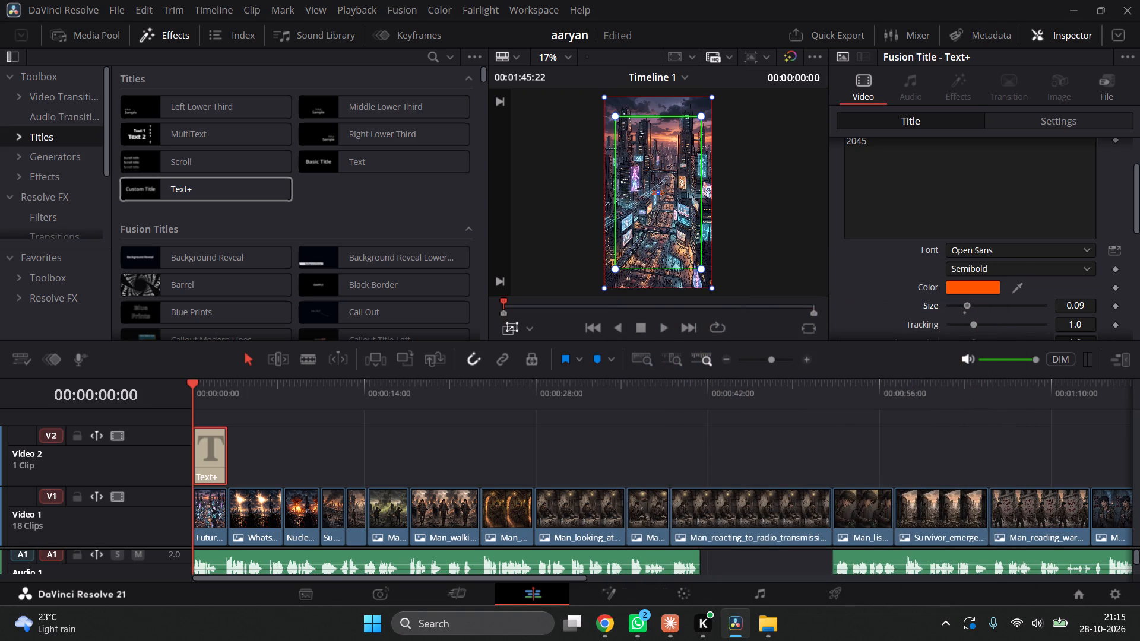
pyautogui.moveTo(972, 303); pyautogui.dragTo(1039, 344)
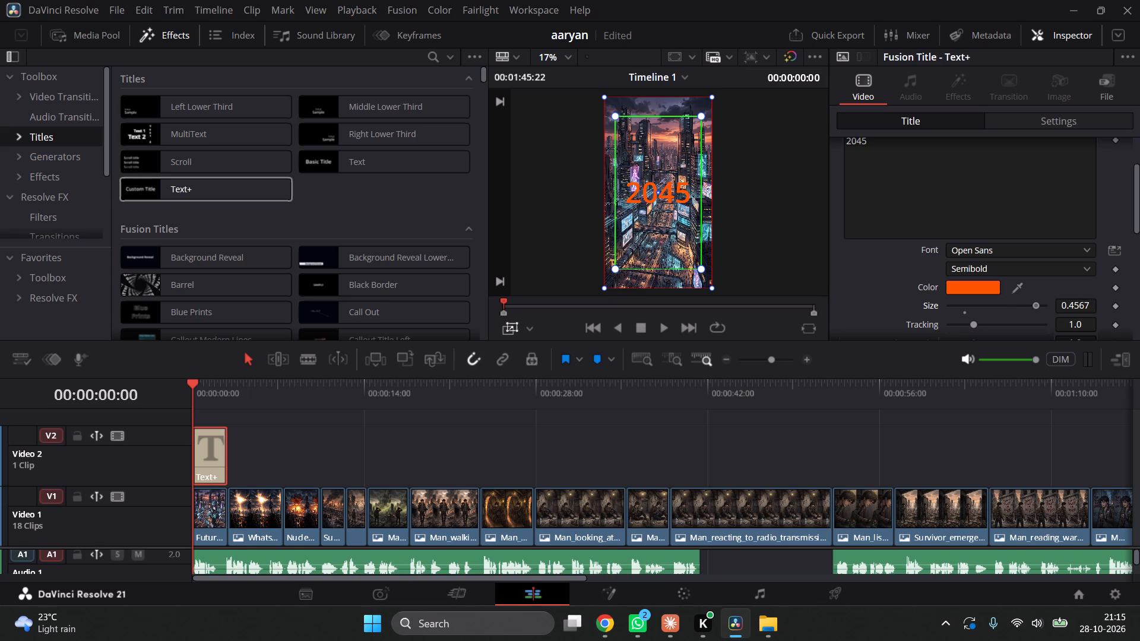
pyautogui.moveTo(1039, 344); pyautogui.dragTo(987, 334)
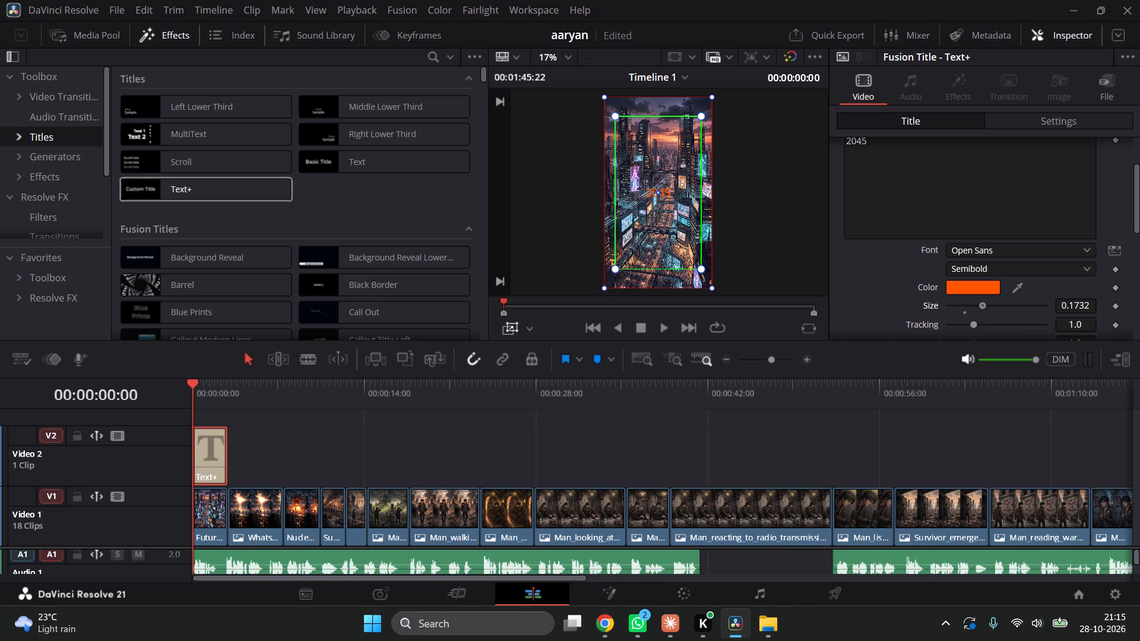
pyautogui.moveTo(987, 334); pyautogui.dragTo(973, 337)
pyautogui.moveTo(973, 337); pyautogui.dragTo(1041, 375)
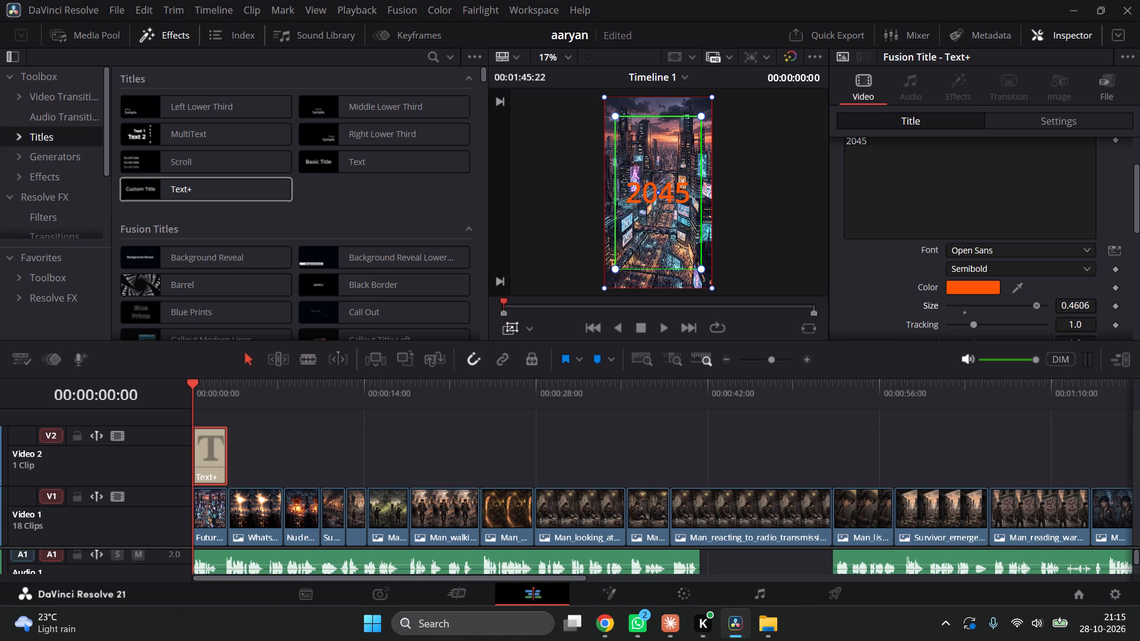
pyautogui.moveTo(1041, 375); pyautogui.dragTo(1011, 379)
# Change the 2045 title's colour to black #000000.
pyautogui.click(978, 288)
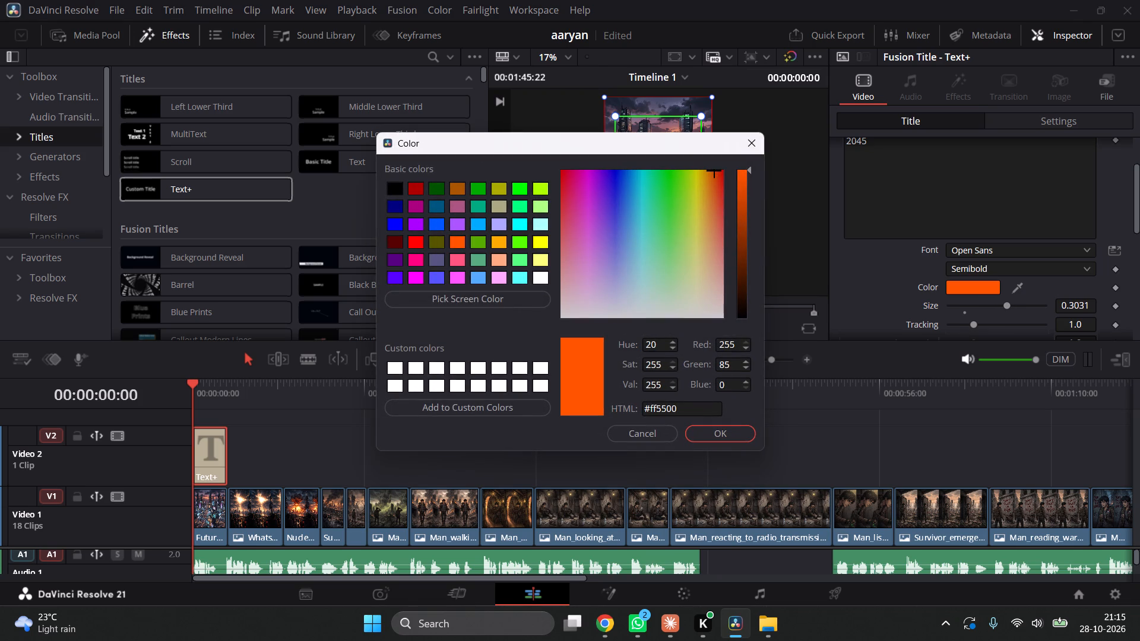
pyautogui.click(394, 187)
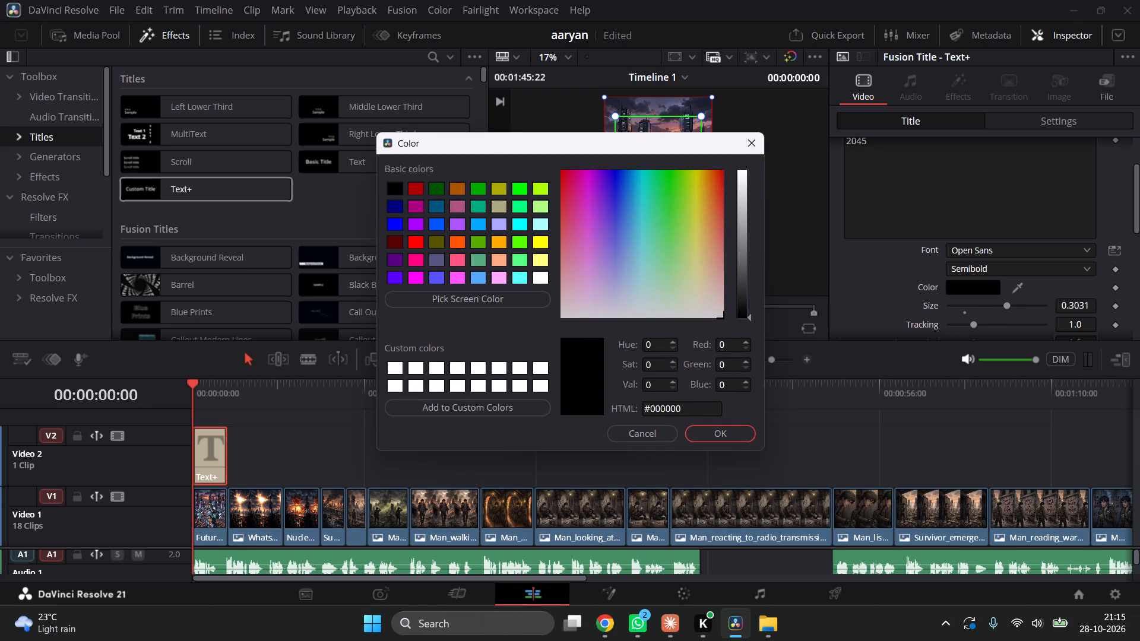
pyautogui.click(696, 432)
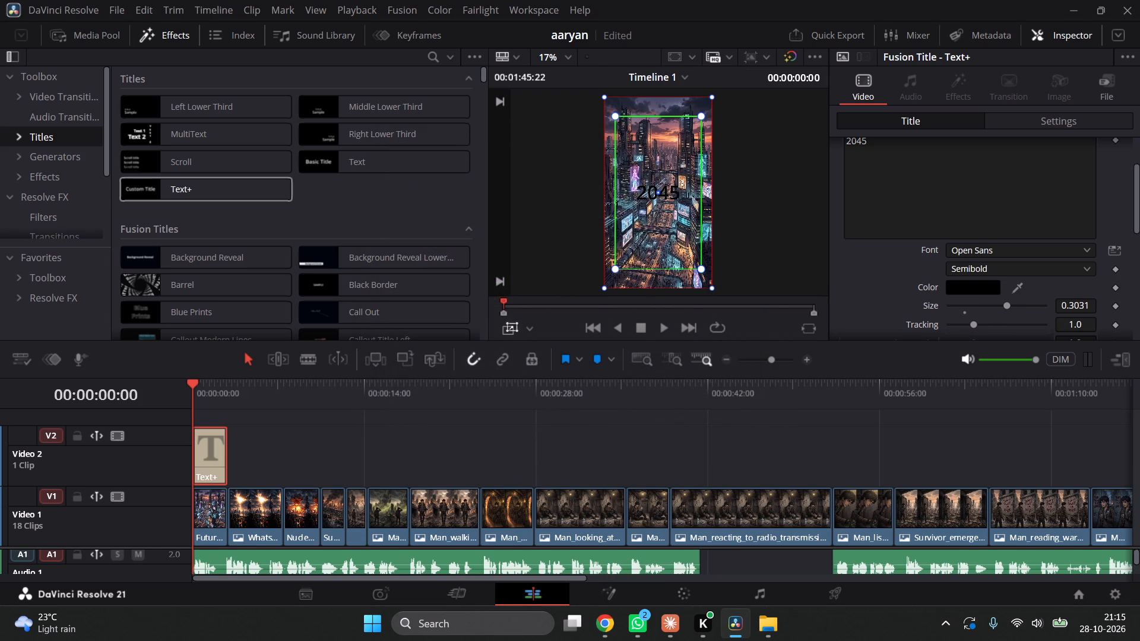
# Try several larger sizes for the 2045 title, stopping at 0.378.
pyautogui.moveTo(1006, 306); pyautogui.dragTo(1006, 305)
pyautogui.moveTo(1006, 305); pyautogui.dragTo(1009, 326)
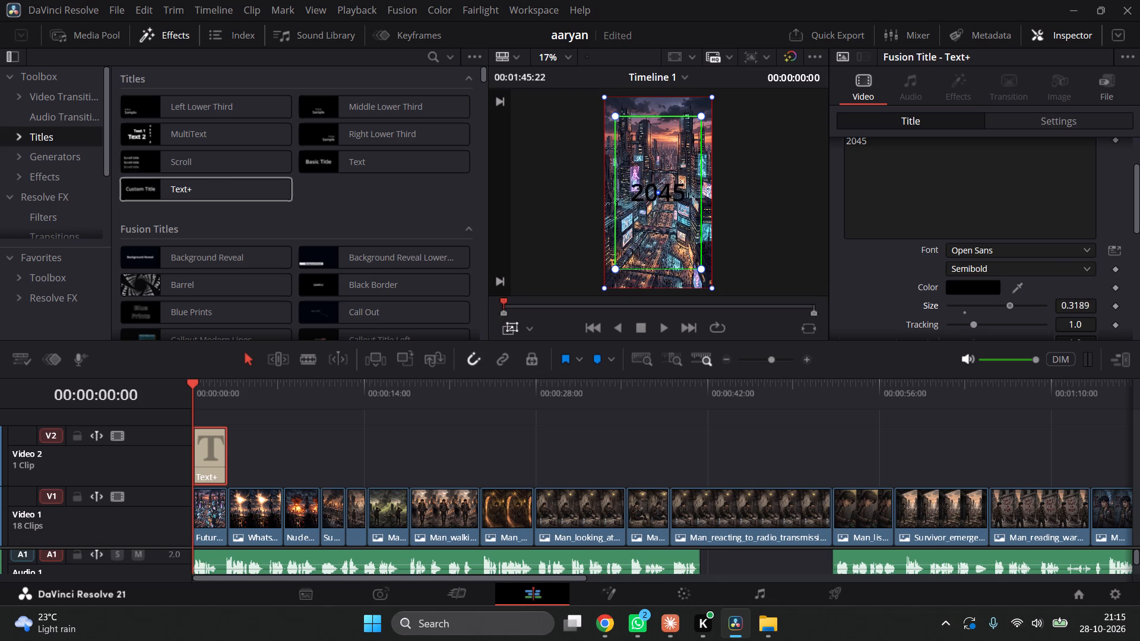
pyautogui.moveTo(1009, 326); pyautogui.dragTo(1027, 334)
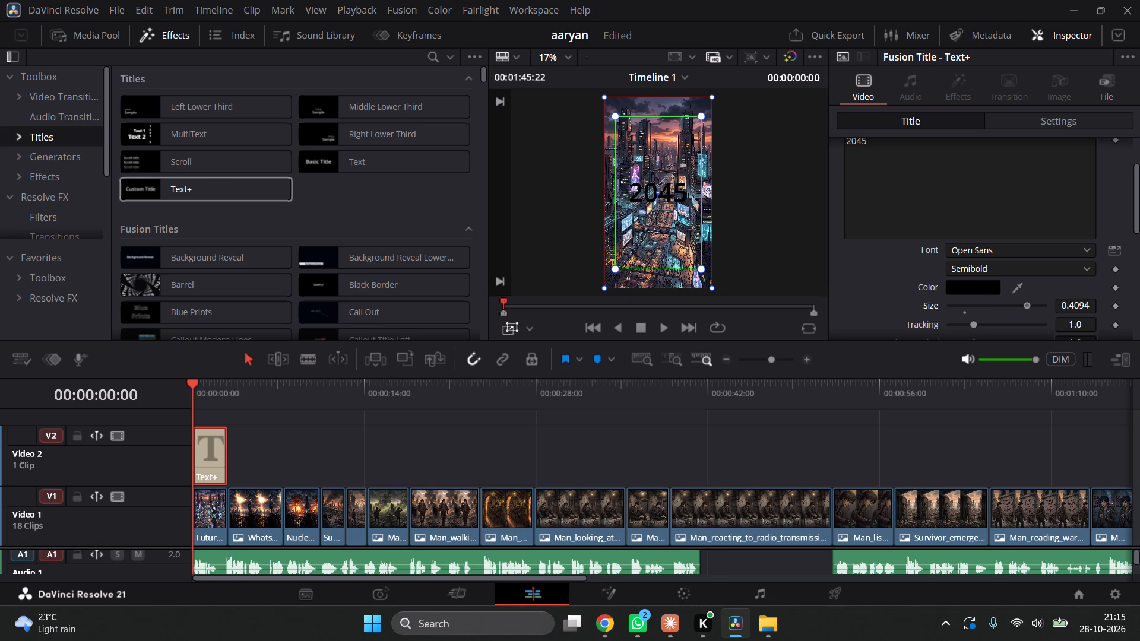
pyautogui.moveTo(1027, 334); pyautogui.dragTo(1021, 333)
# Try the 2045 title's vertical anchor at both extremes, then set it to 0.06.
pyautogui.scroll(-1, 1011, 323)
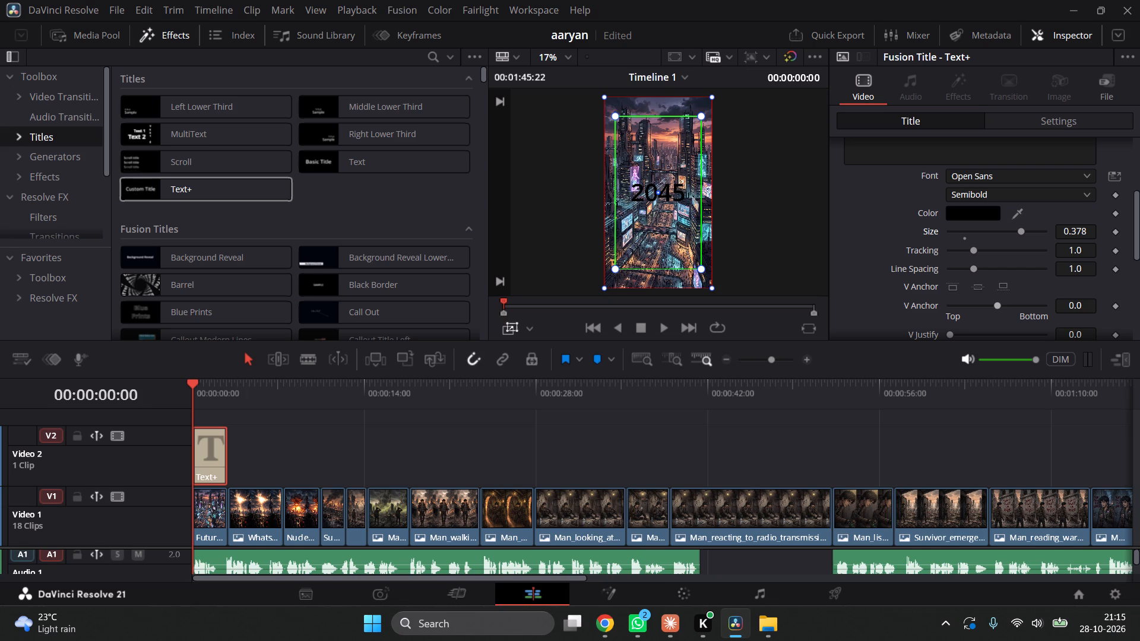
pyautogui.moveTo(996, 303); pyautogui.dragTo(1055, 300)
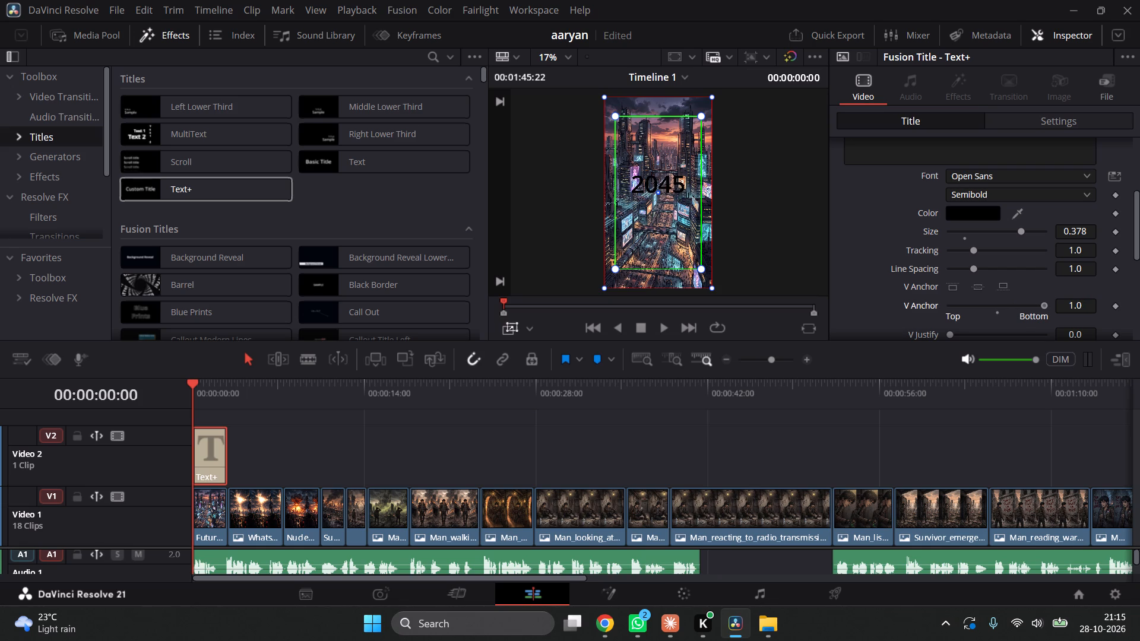
pyautogui.moveTo(1055, 300); pyautogui.dragTo(788, 335)
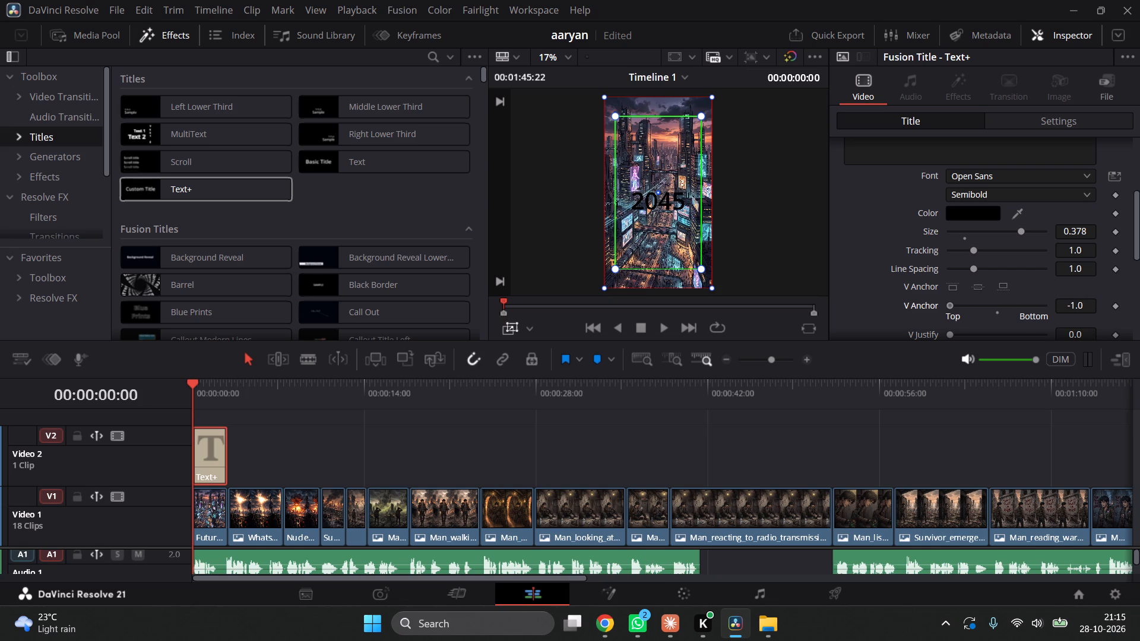
pyautogui.moveTo(788, 335); pyautogui.dragTo(998, 375)
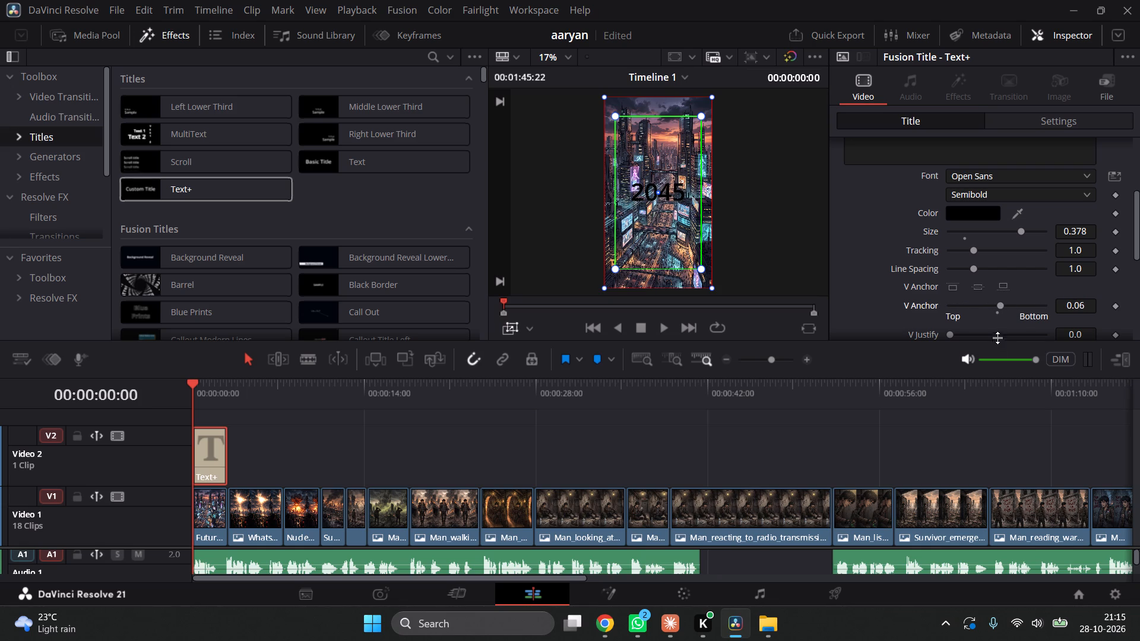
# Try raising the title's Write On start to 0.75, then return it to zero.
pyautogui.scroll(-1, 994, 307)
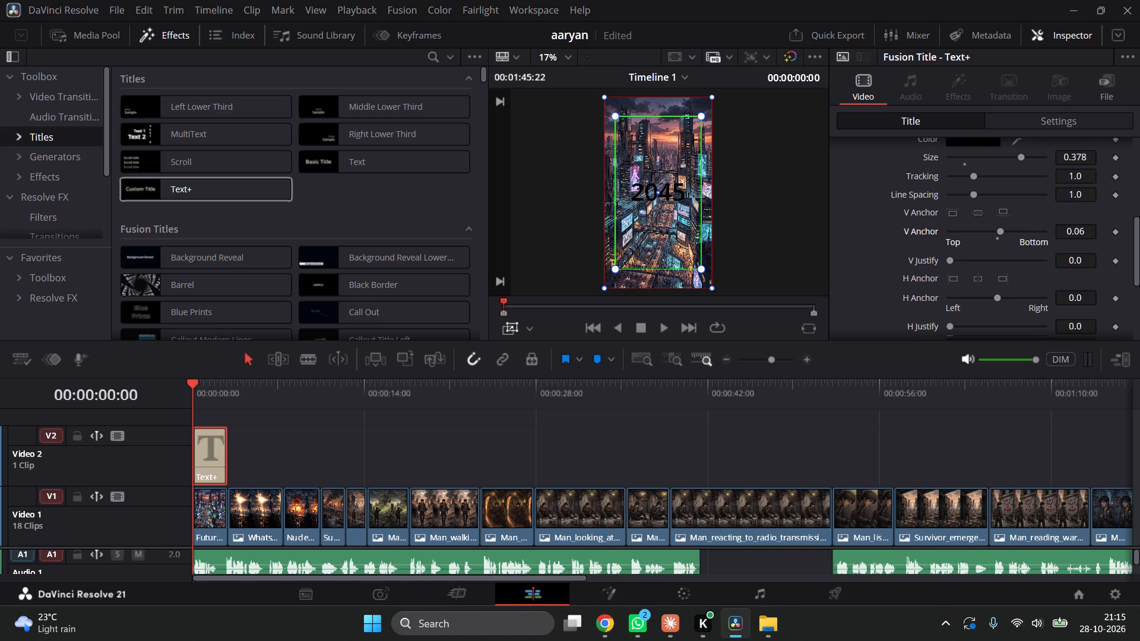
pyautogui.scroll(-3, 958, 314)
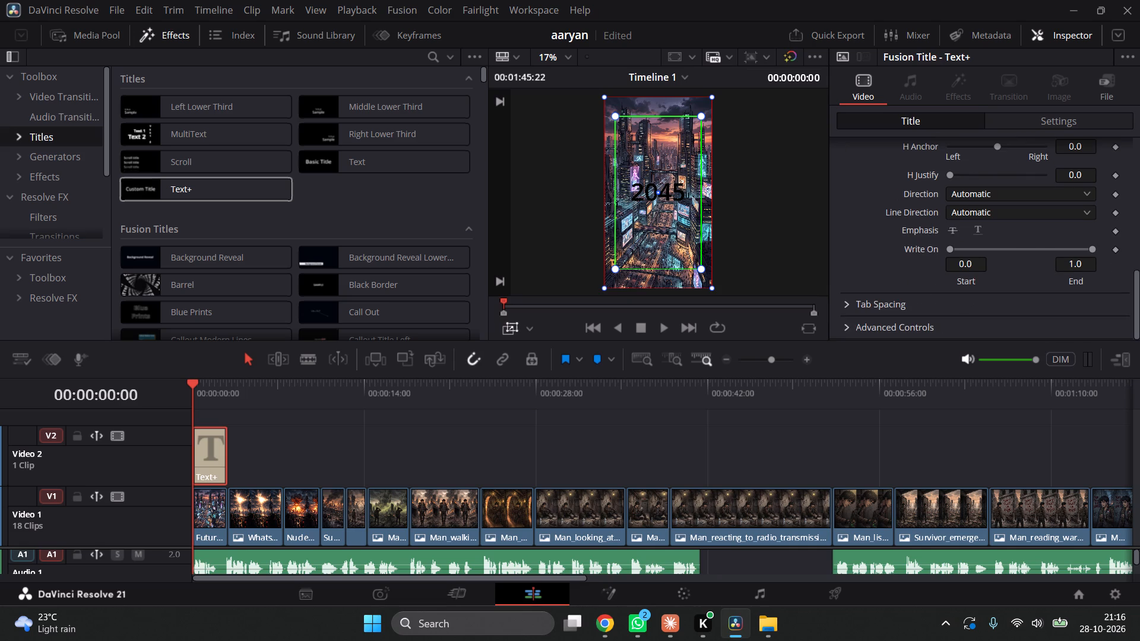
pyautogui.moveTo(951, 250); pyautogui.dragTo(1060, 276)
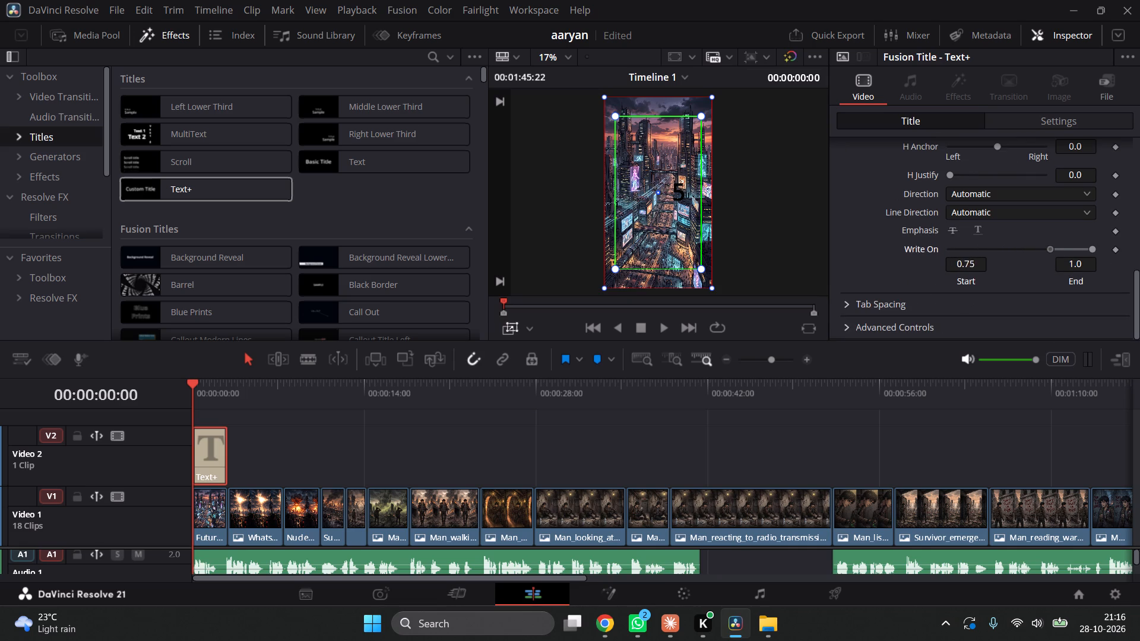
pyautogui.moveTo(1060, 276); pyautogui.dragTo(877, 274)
# Change the 2045 title's font to MS UI Gothic.
pyautogui.scroll(1, 930, 249)
pyautogui.scroll(2, 951, 189)
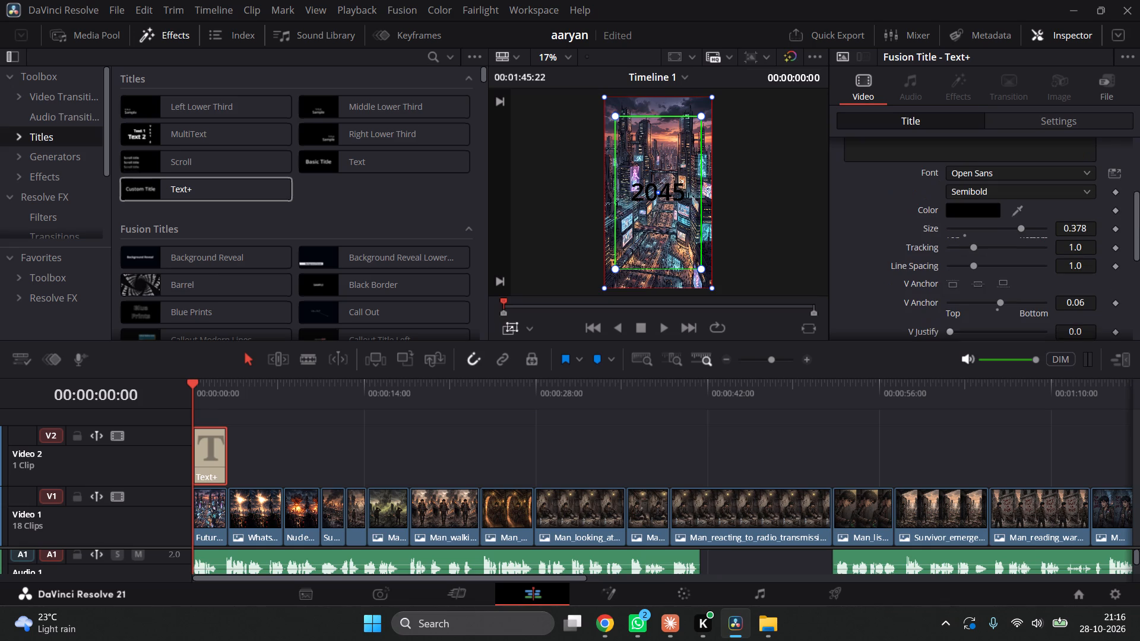
pyautogui.scroll(2, 984, 269)
pyautogui.scroll(-1, 986, 269)
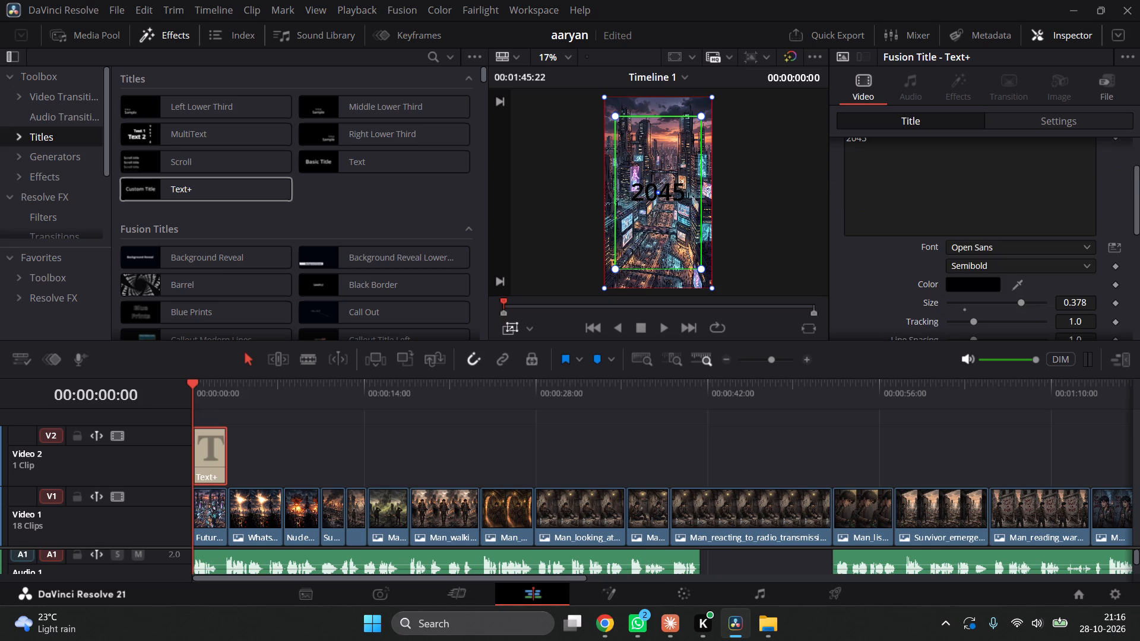
pyautogui.click(1075, 245)
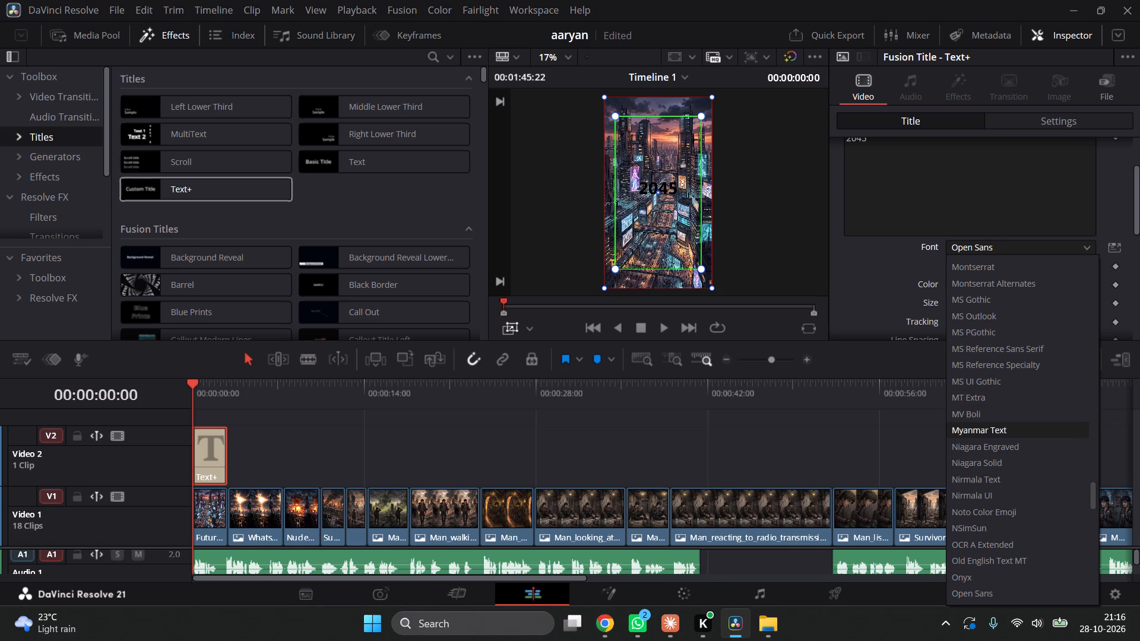
pyautogui.click(1016, 381)
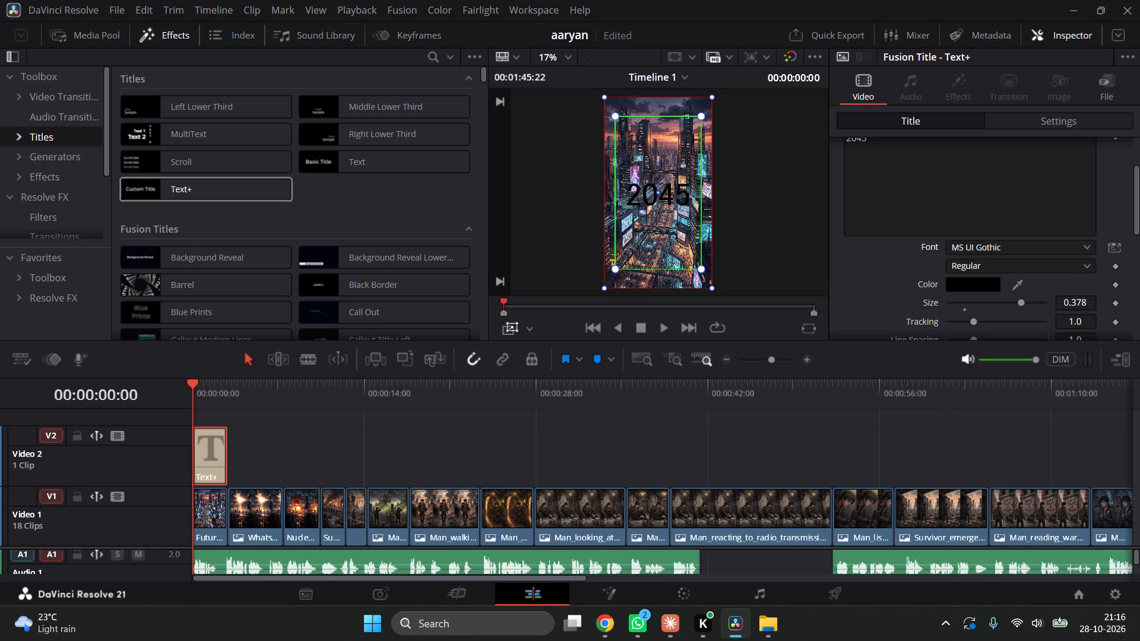
# Look through the title's text and transform settings for options to style or animate 2045.
pyautogui.scroll(-1, 980, 198)
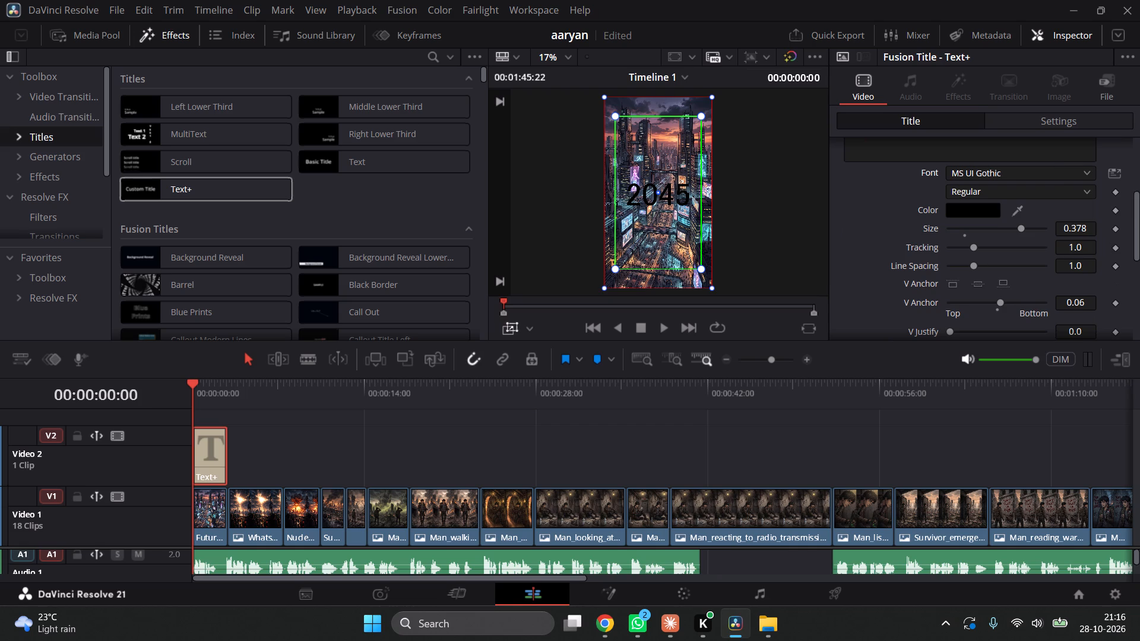
pyautogui.scroll(-1, 988, 246)
pyautogui.click(1030, 120)
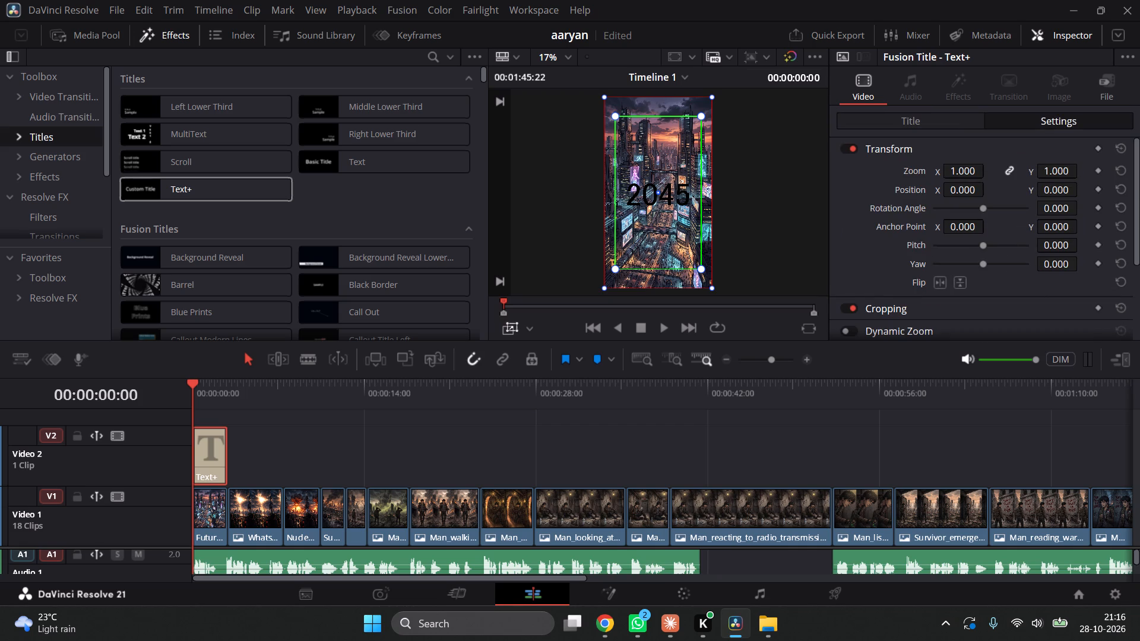
pyautogui.scroll(-2, 973, 210)
pyautogui.scroll(4, 973, 212)
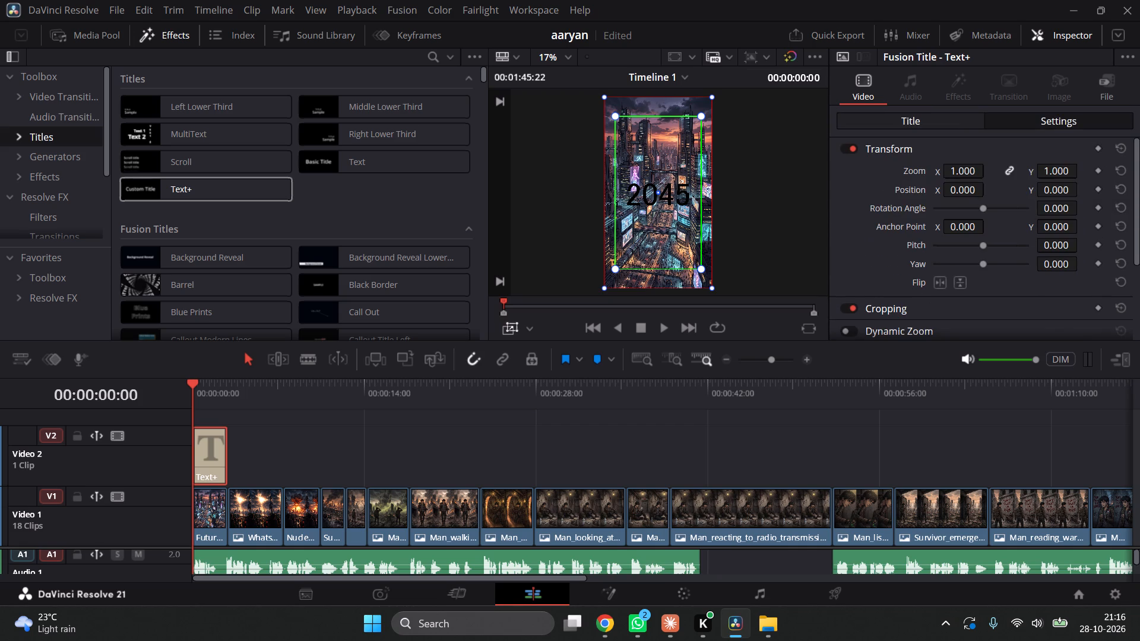
pyautogui.click(933, 126)
pyautogui.scroll(-9, 1012, 255)
pyautogui.scroll(9, 1008, 248)
pyautogui.scroll(-10, 1008, 249)
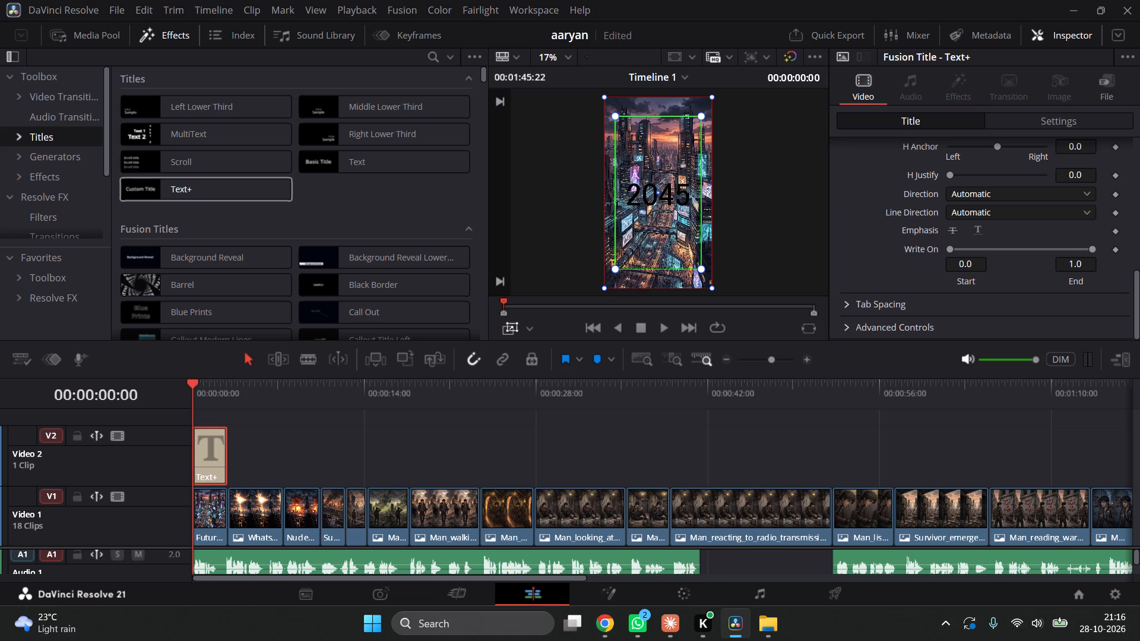
# Play the beginning of the 2045 title, then return the playhead to the start of the timeline.
pyautogui.press('space')
pyautogui.press('space')
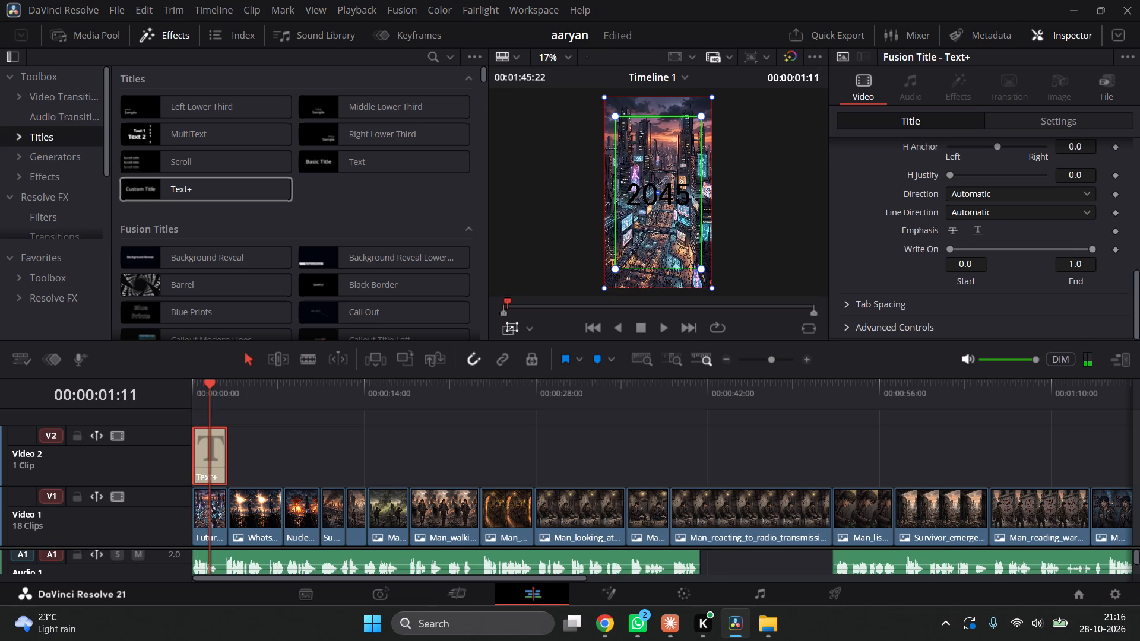
pyautogui.moveTo(210, 386); pyautogui.dragTo(180, 386)
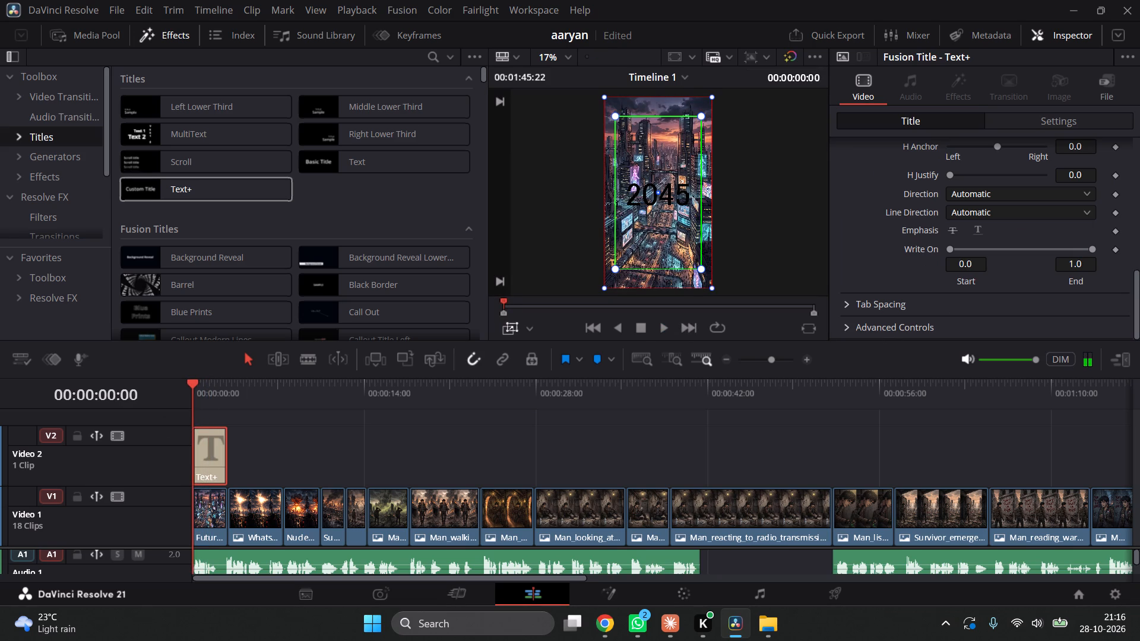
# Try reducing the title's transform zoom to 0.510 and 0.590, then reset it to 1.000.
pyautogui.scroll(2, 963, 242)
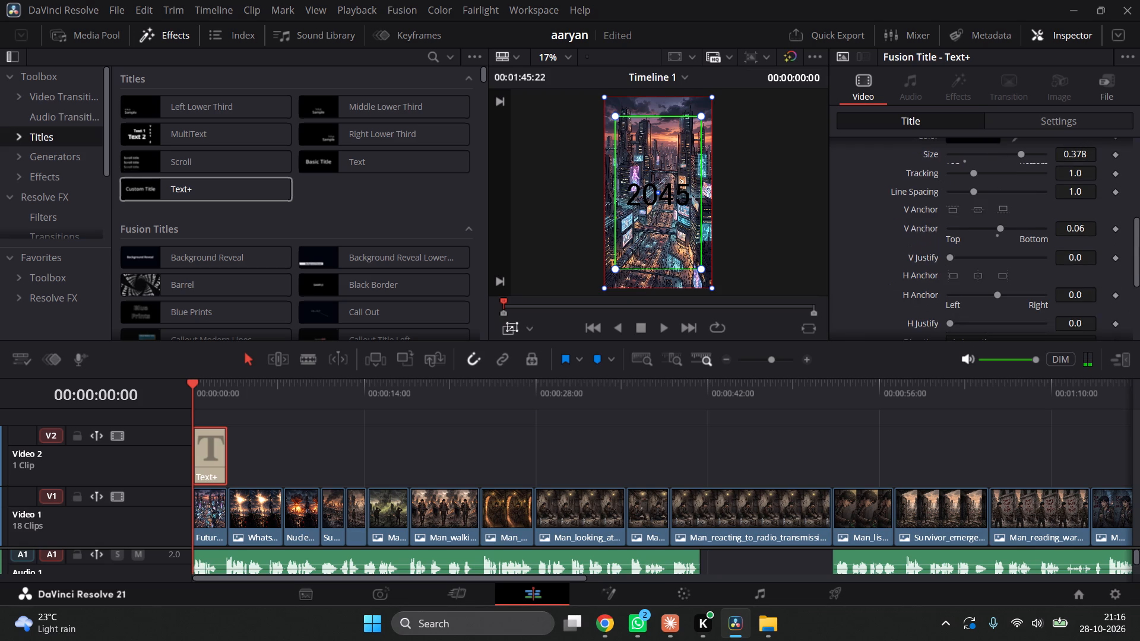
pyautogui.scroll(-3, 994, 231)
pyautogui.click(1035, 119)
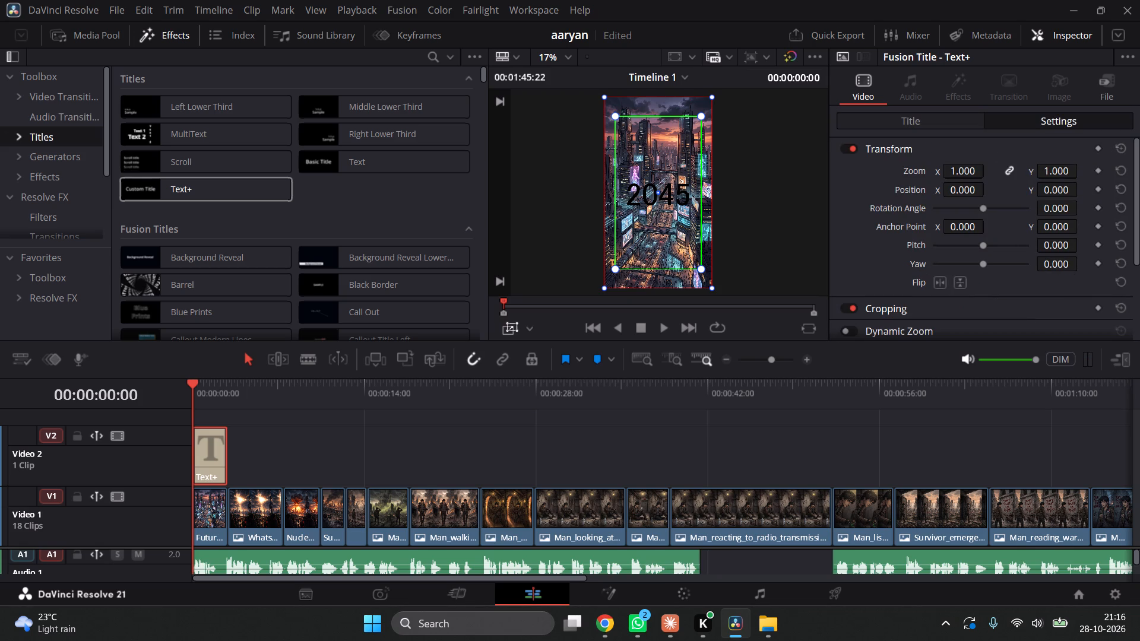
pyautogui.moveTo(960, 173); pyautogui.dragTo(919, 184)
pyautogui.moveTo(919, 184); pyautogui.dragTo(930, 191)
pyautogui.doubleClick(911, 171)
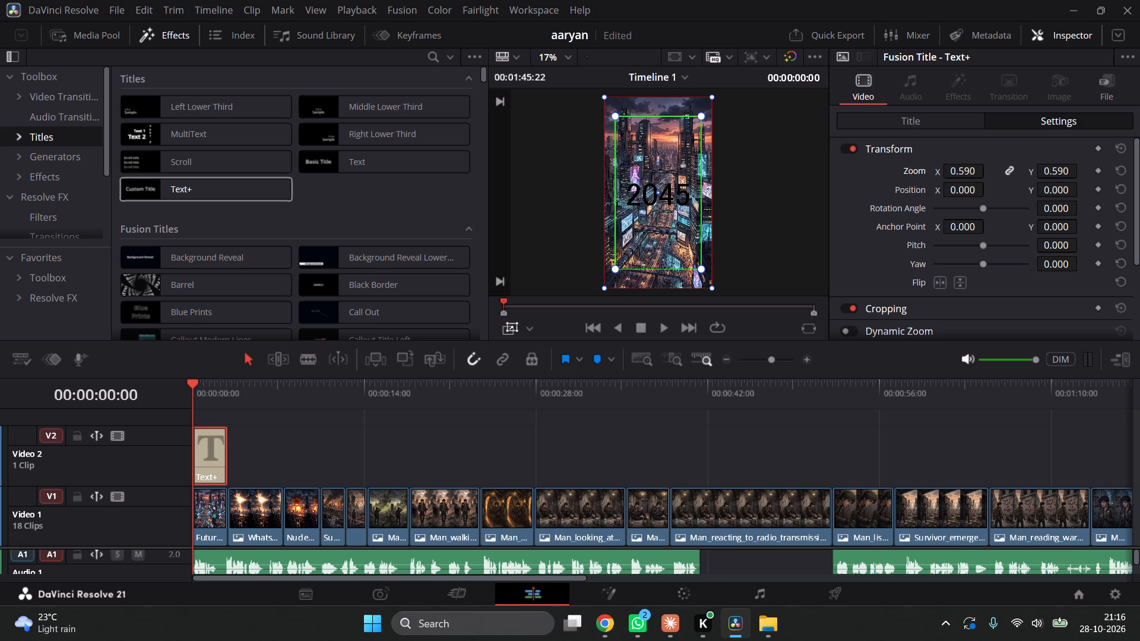
# Reduce the 2045 title's text size to about 0.18 and add a size keyframe at the timeline start.
pyautogui.click(933, 123)
pyautogui.scroll(-1, 997, 268)
pyautogui.scroll(3, 997, 268)
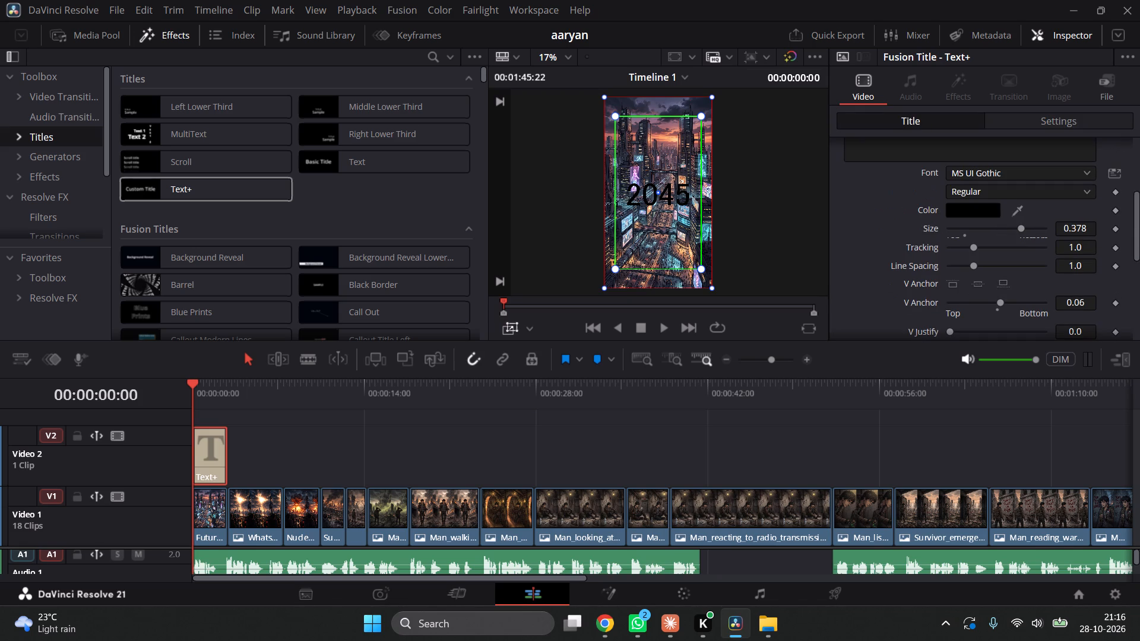
pyautogui.moveTo(1018, 229); pyautogui.dragTo(992, 245)
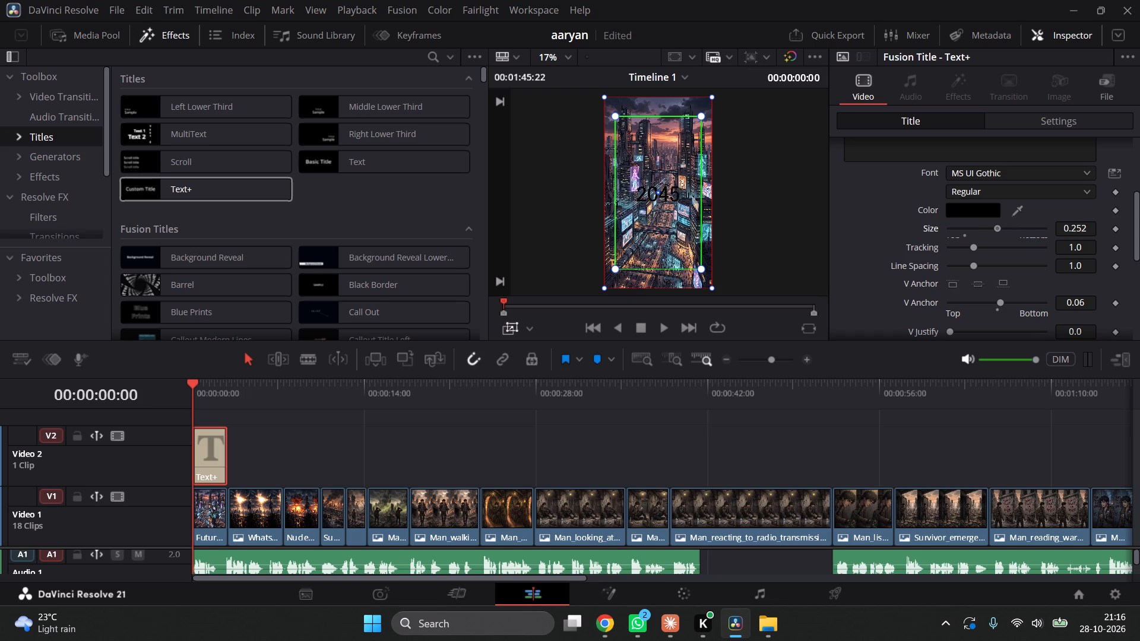
pyautogui.moveTo(992, 245); pyautogui.dragTo(981, 255)
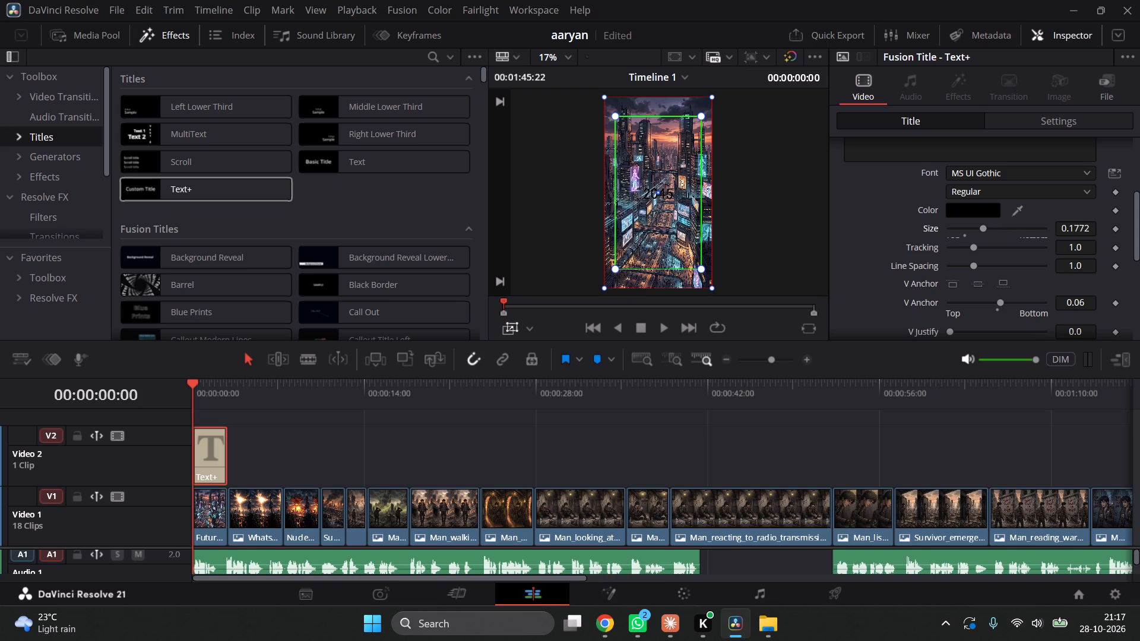
pyautogui.click(1112, 229)
# Add a second size keyframe at 00:00:01:17 by increasing the 2045 title's text size to about 0.41.
pyautogui.click(218, 386)
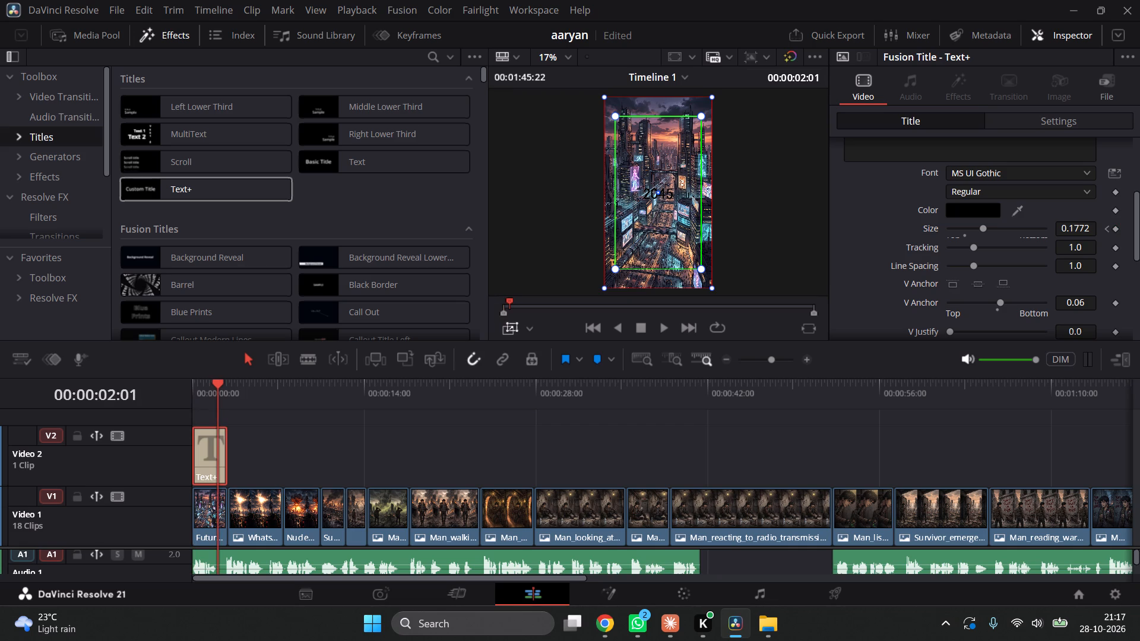
pyautogui.click(223, 385)
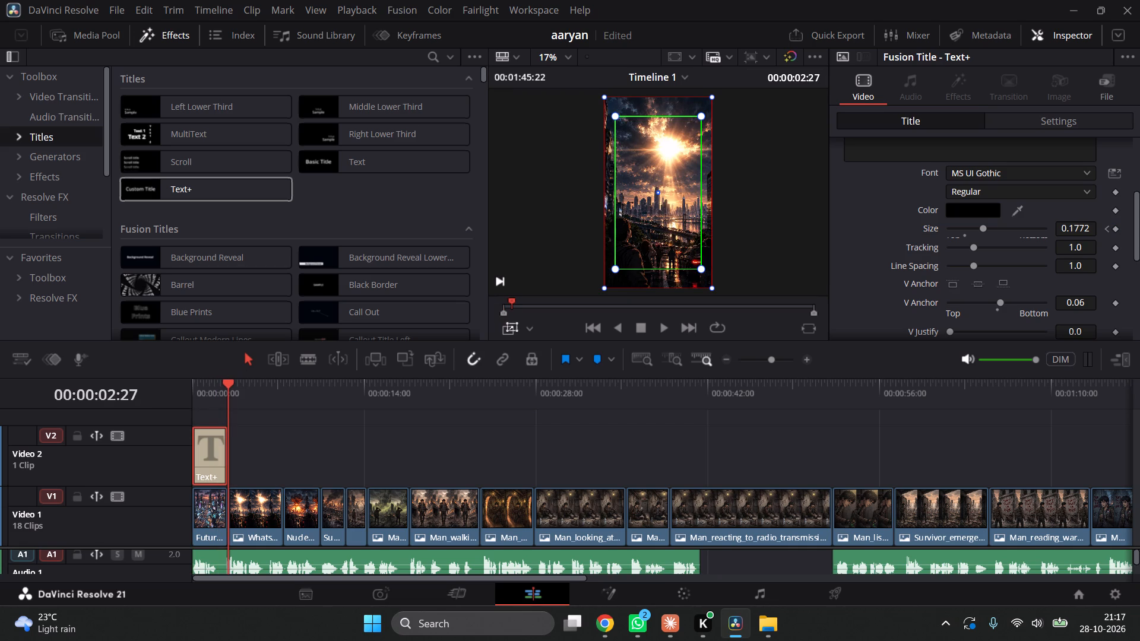
pyautogui.click(211, 379)
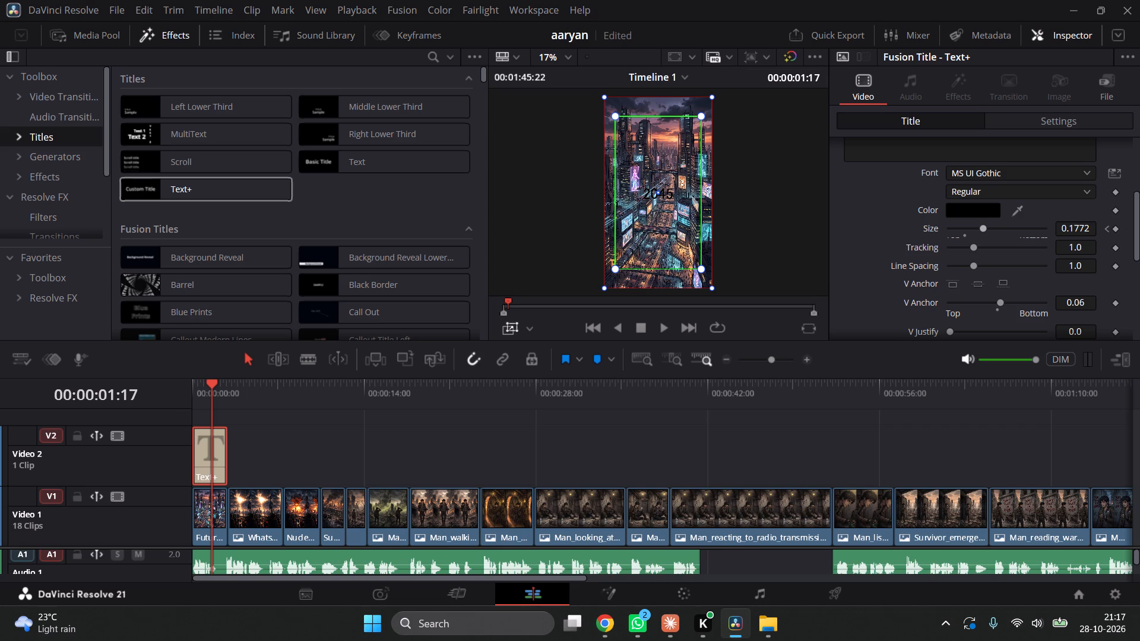
pyautogui.moveTo(986, 230); pyautogui.dragTo(1003, 234)
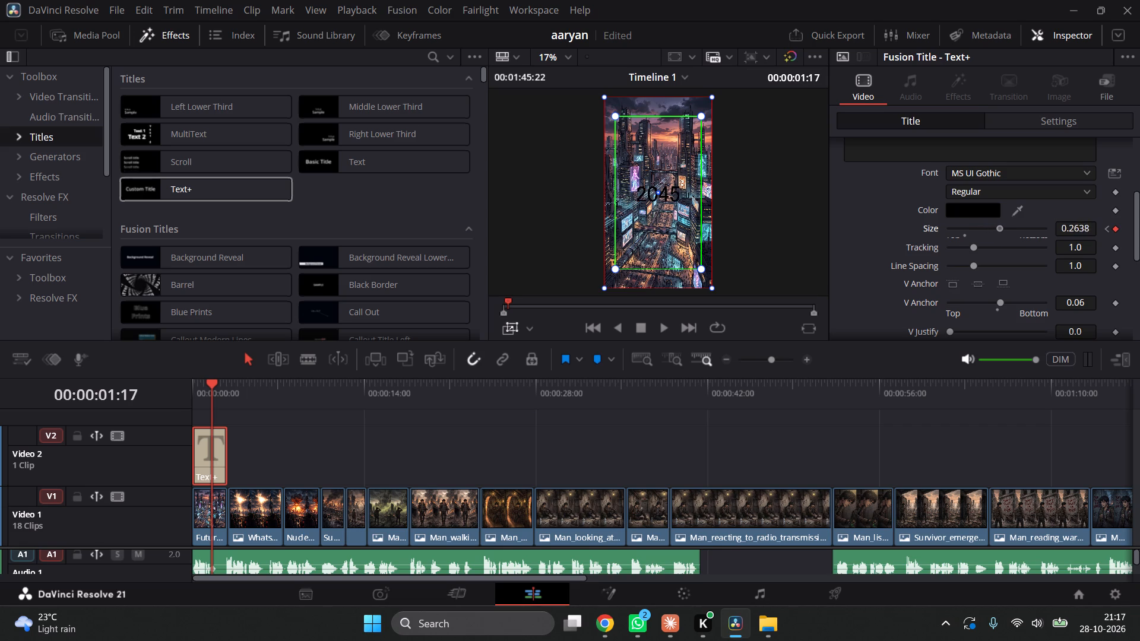
pyautogui.moveTo(1003, 234); pyautogui.dragTo(1028, 247)
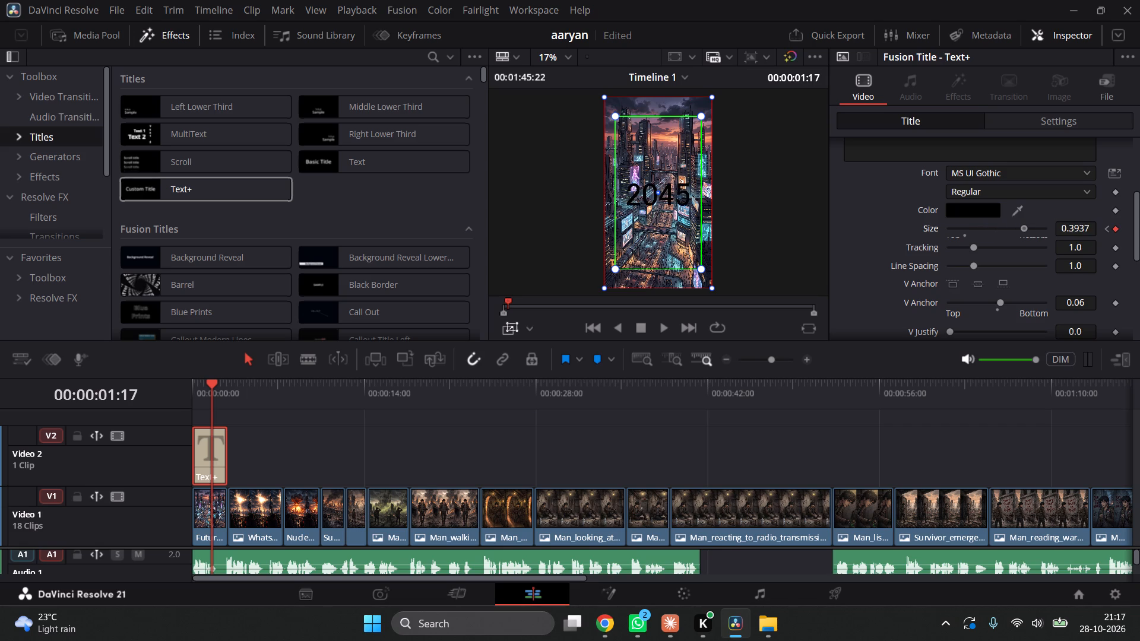
pyautogui.moveTo(1028, 247); pyautogui.dragTo(1031, 249)
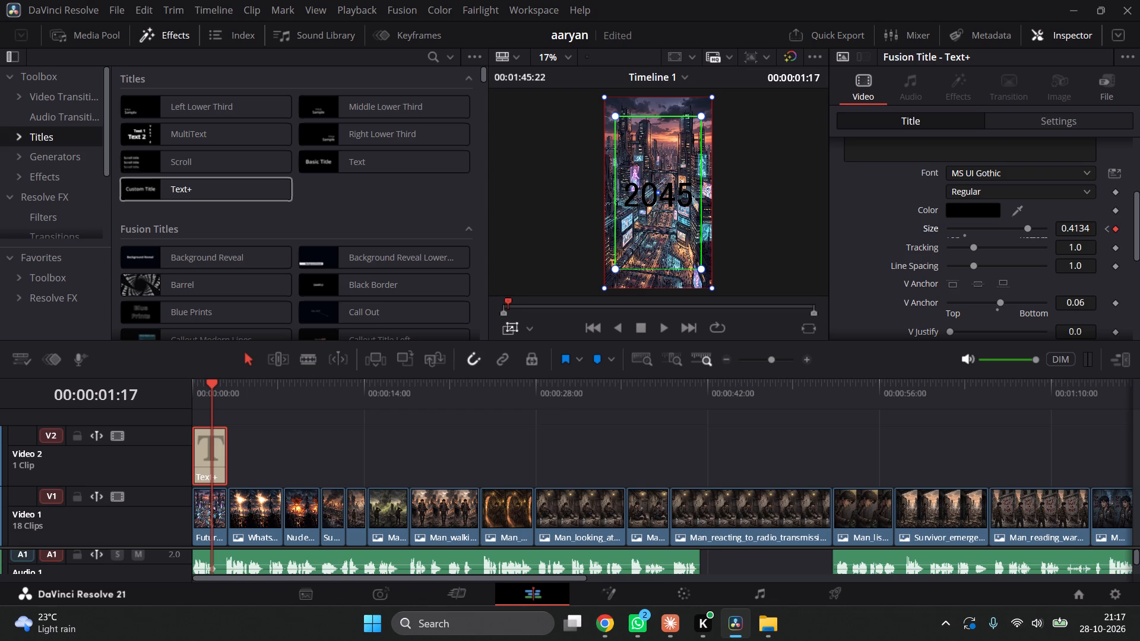
# Play the 2045 title's size animation from the beginning twice, then return the playhead to the timeline start.
pyautogui.moveTo(211, 383); pyautogui.dragTo(164, 396)
pyautogui.press('space')
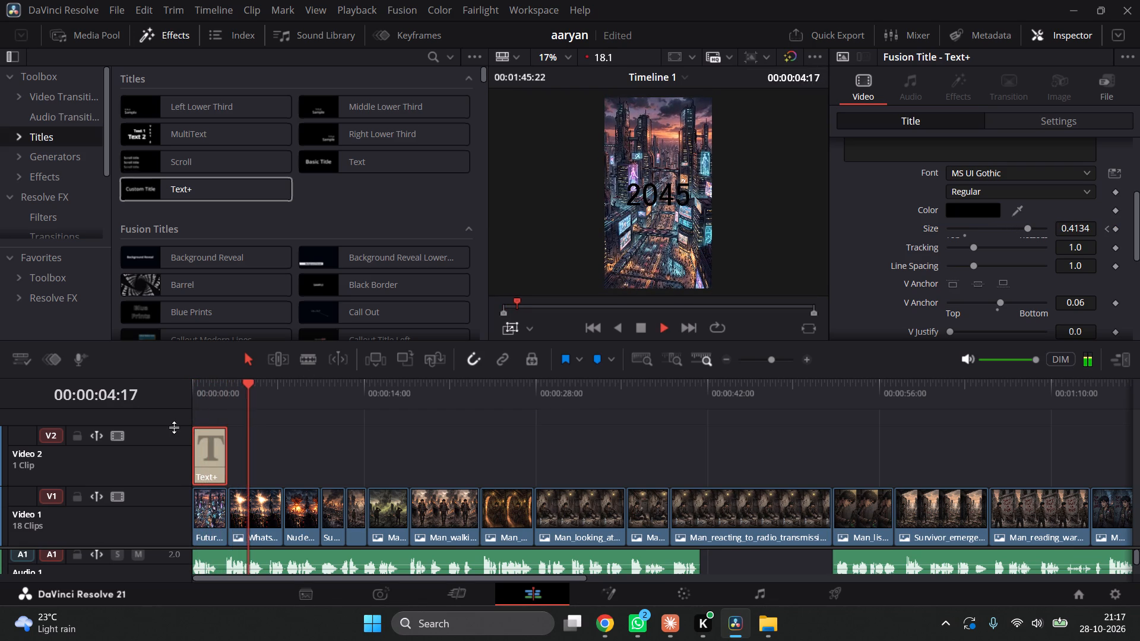
pyautogui.moveTo(211, 388); pyautogui.dragTo(171, 401)
pyautogui.press('space')
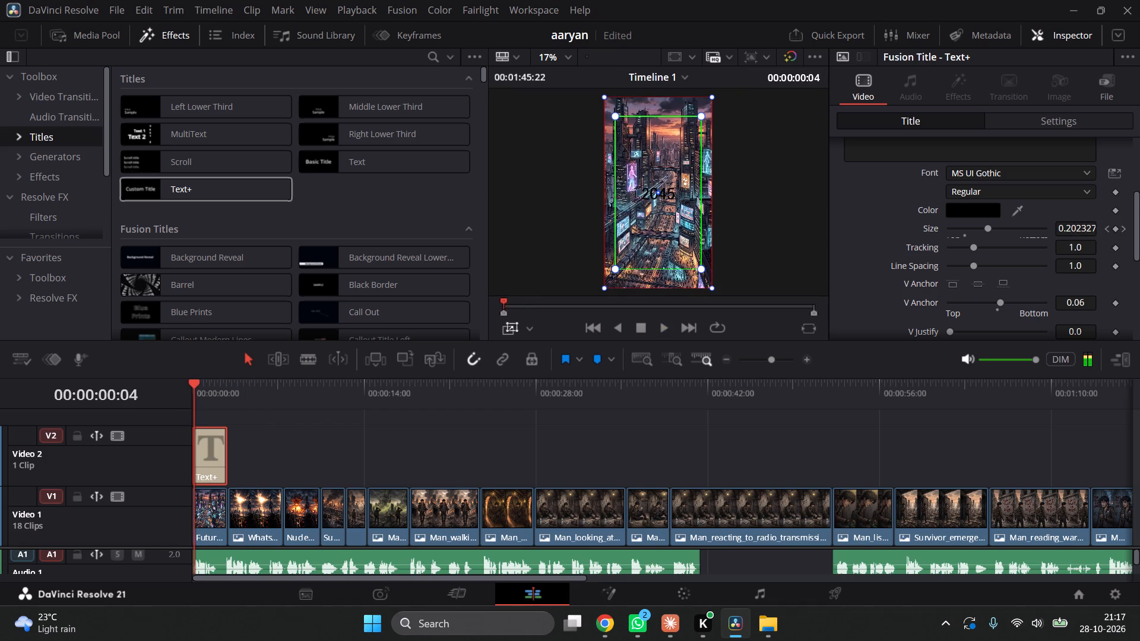
pyautogui.press('space')
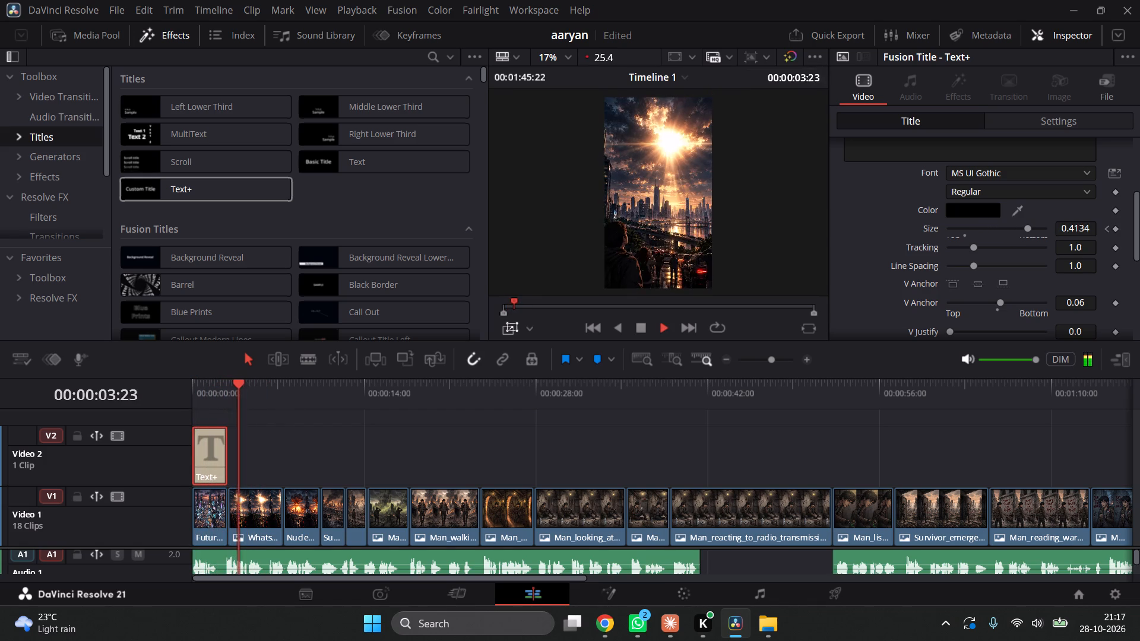
pyautogui.press('space')
pyautogui.moveTo(223, 391); pyautogui.dragTo(193, 399)
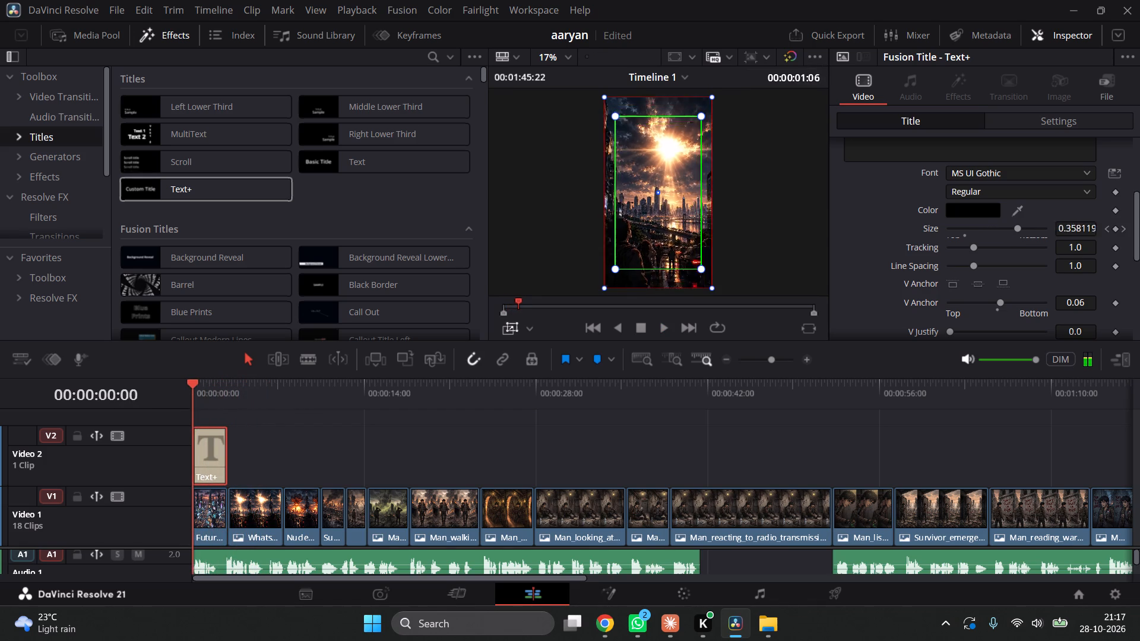
pyautogui.moveTo(193, 399); pyautogui.dragTo(189, 402)
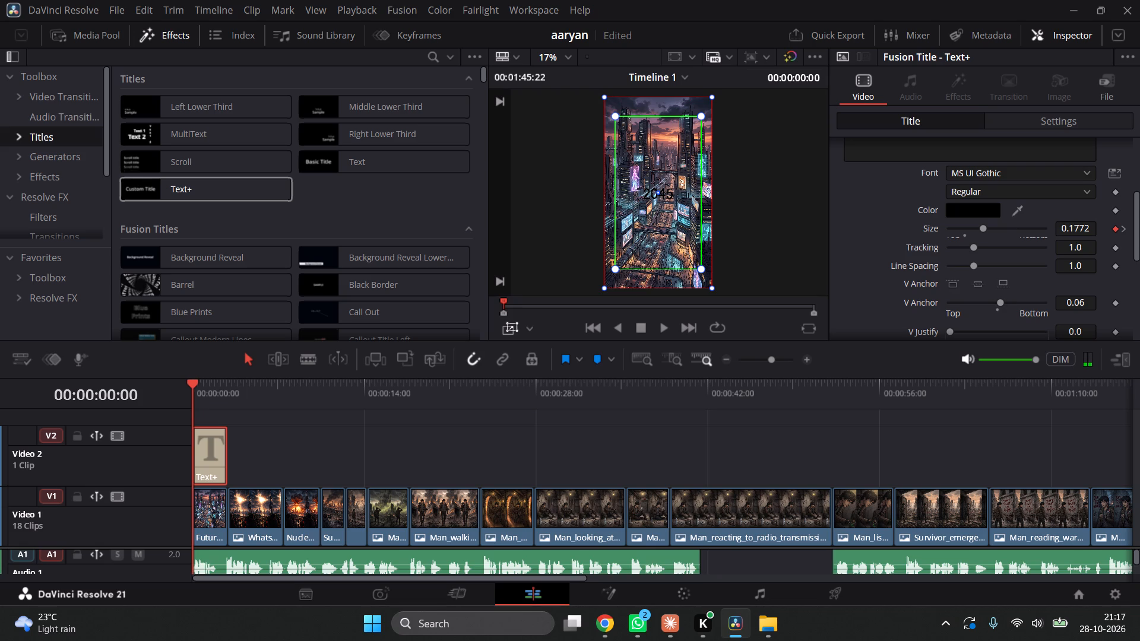
# Examine the title's layout settings and its background color options.
pyautogui.scroll(1, 998, 246)
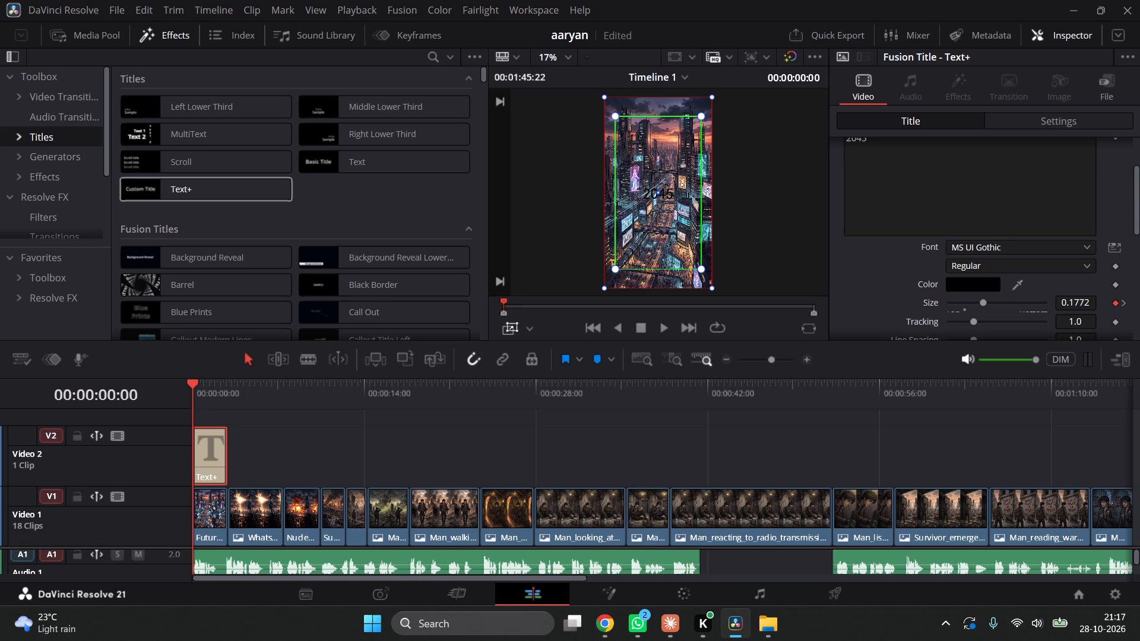
pyautogui.scroll(3, 1002, 246)
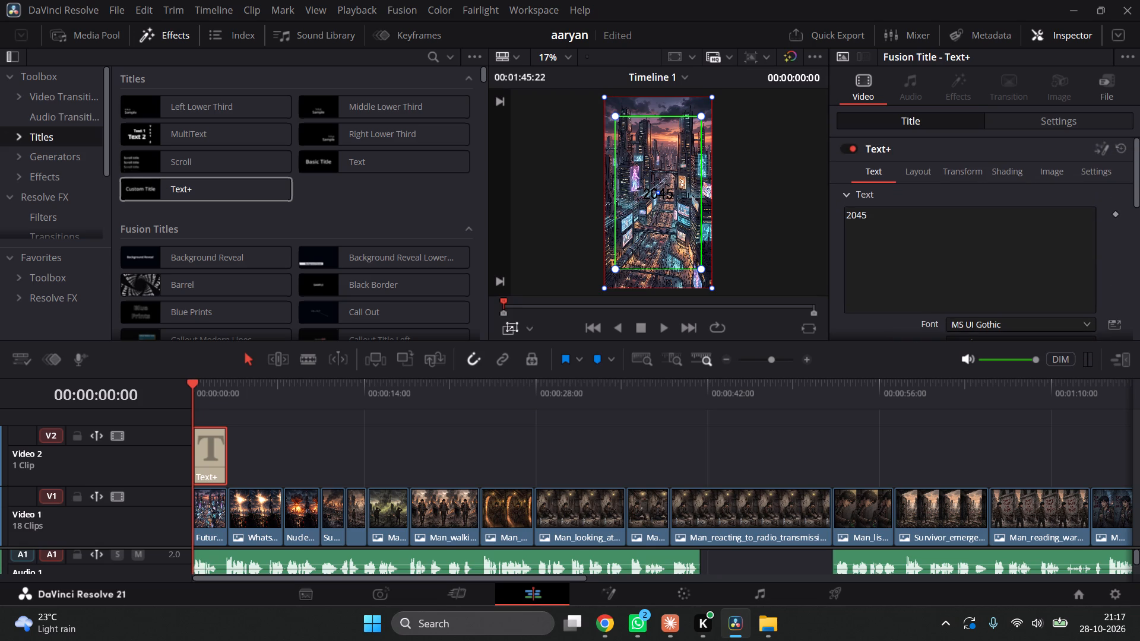
pyautogui.click(911, 173)
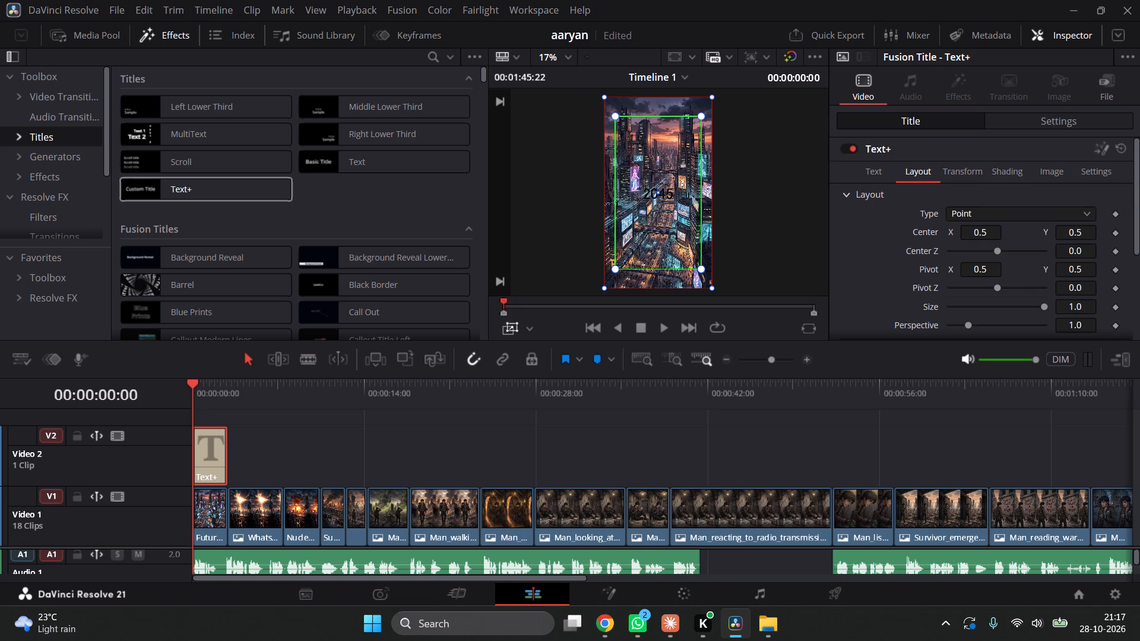
pyautogui.scroll(-2, 998, 257)
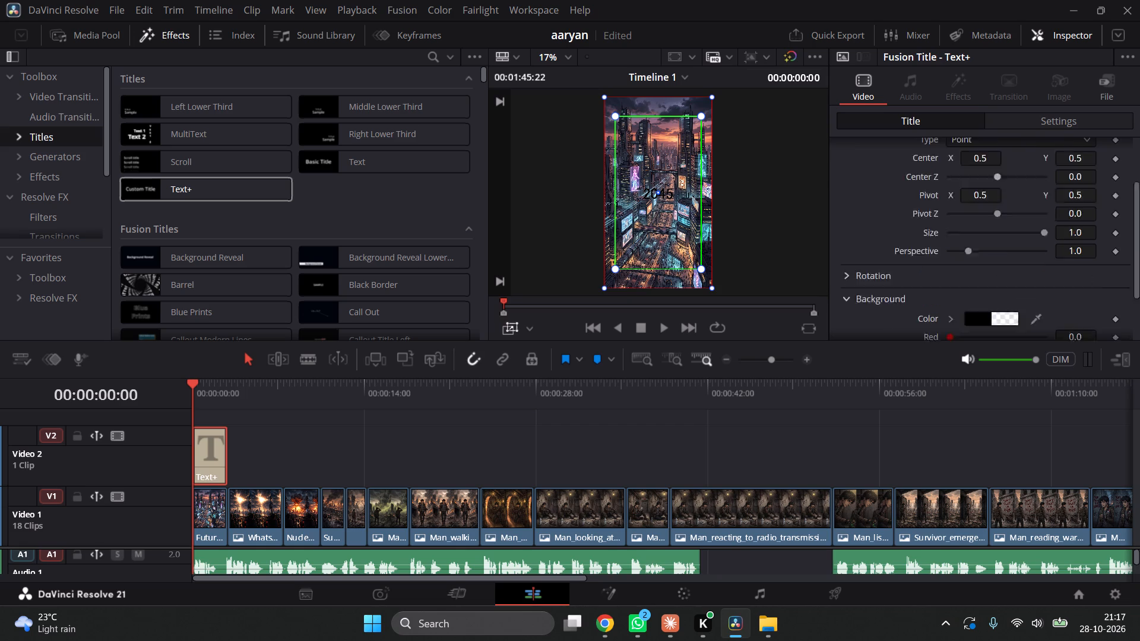
pyautogui.click(1033, 250)
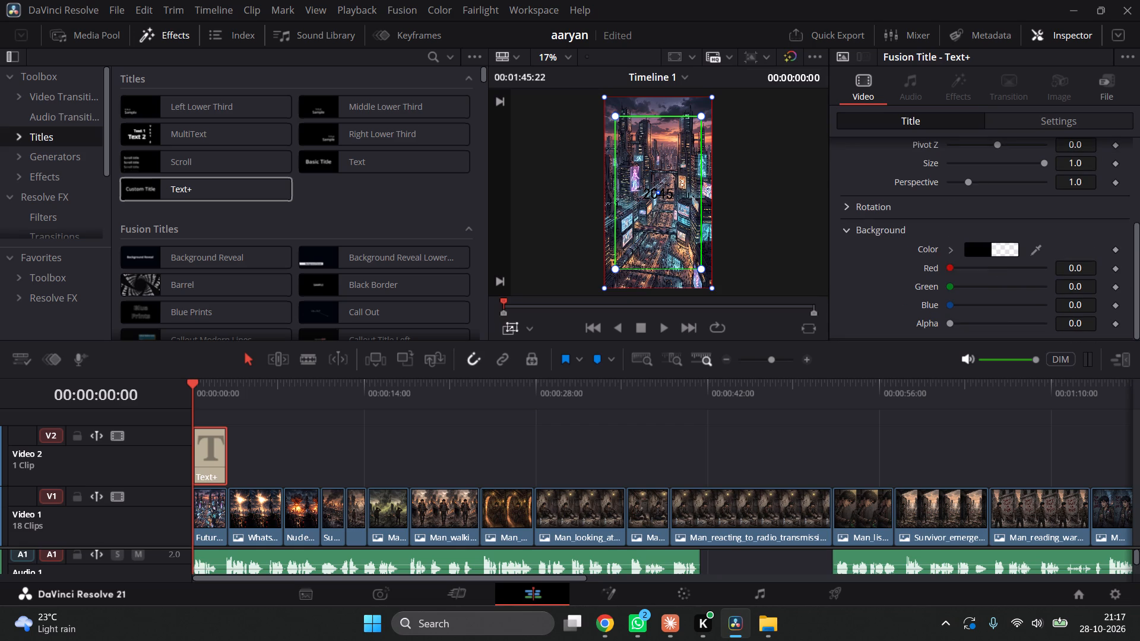
pyautogui.click(966, 250)
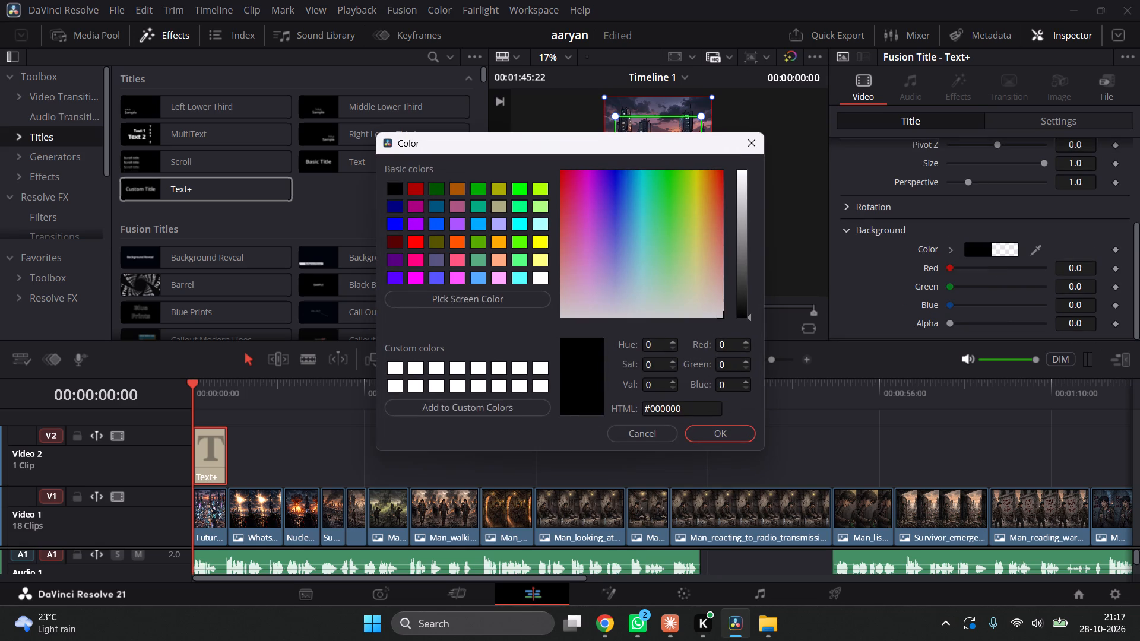
pyautogui.click(755, 143)
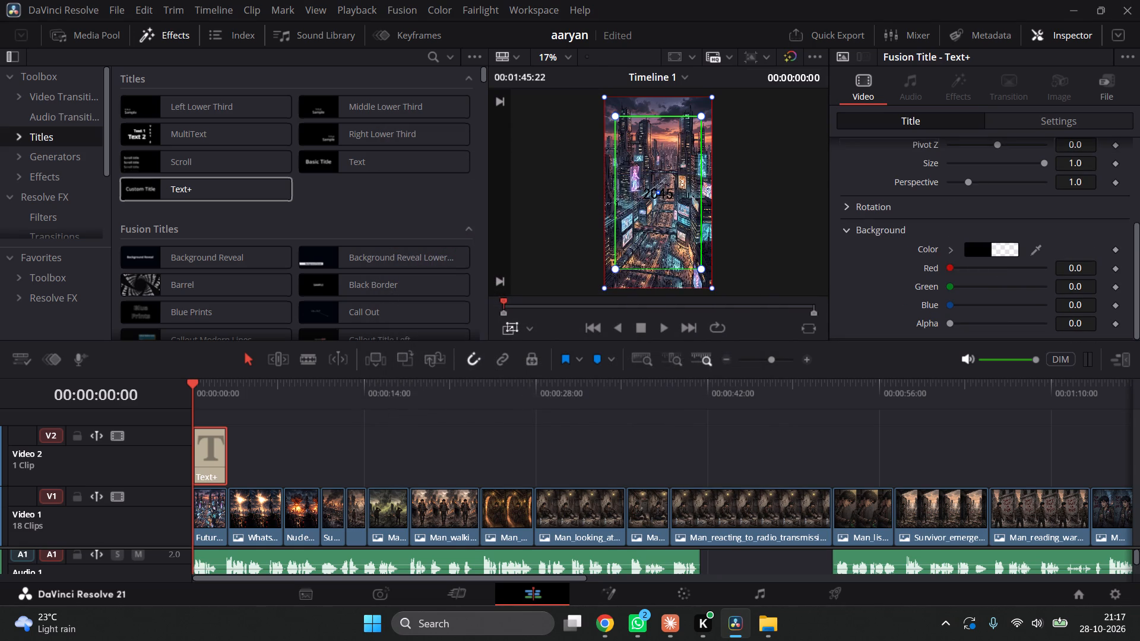
pyautogui.click(1026, 250)
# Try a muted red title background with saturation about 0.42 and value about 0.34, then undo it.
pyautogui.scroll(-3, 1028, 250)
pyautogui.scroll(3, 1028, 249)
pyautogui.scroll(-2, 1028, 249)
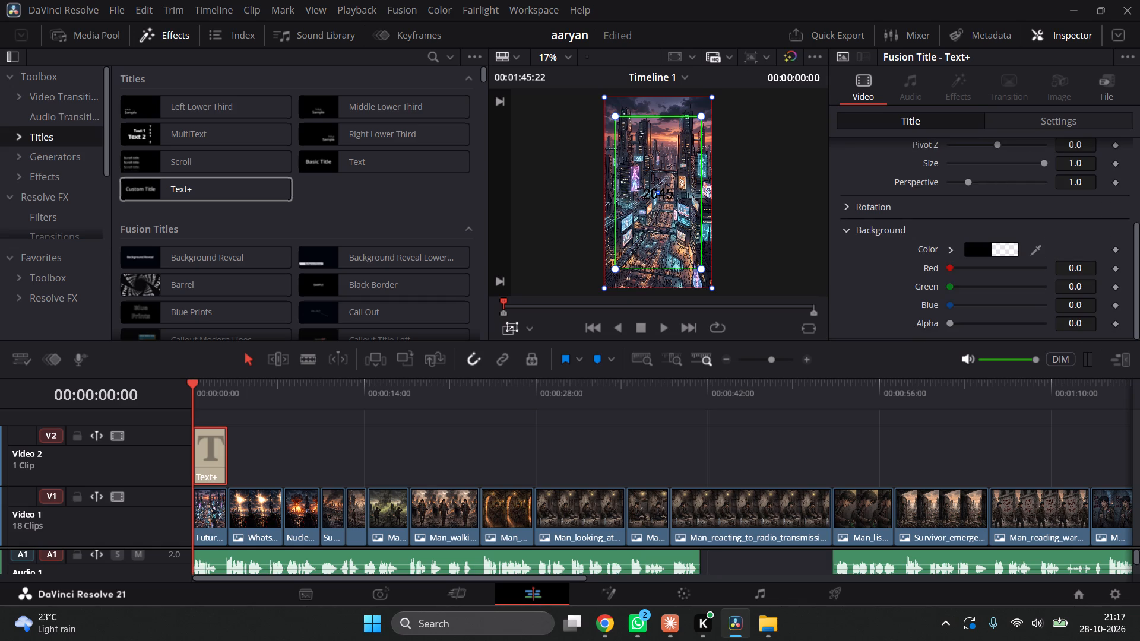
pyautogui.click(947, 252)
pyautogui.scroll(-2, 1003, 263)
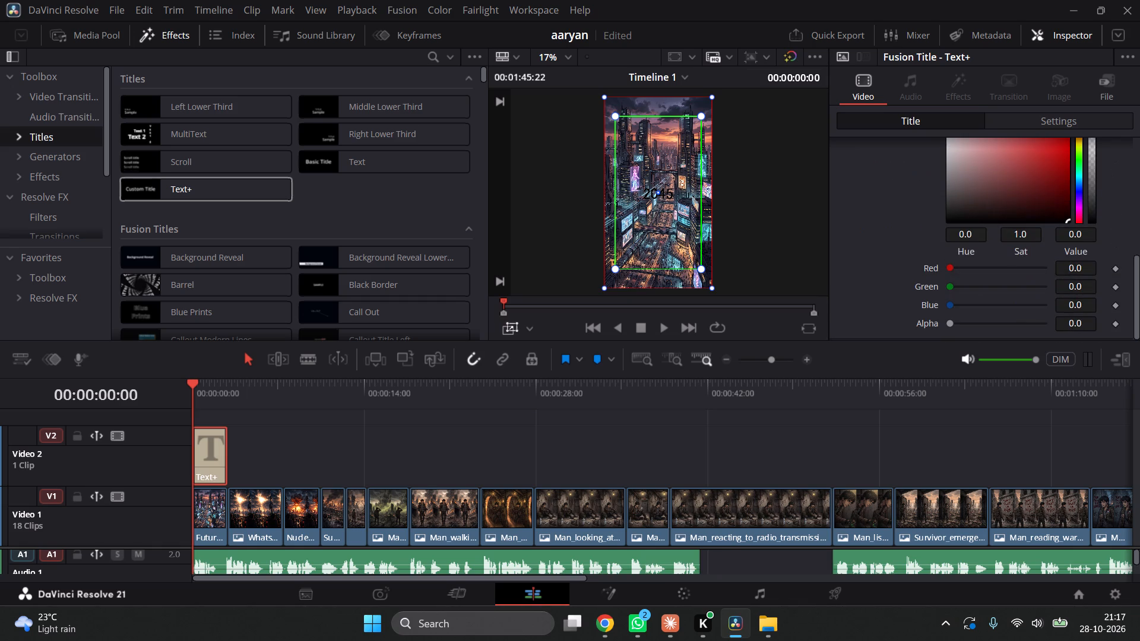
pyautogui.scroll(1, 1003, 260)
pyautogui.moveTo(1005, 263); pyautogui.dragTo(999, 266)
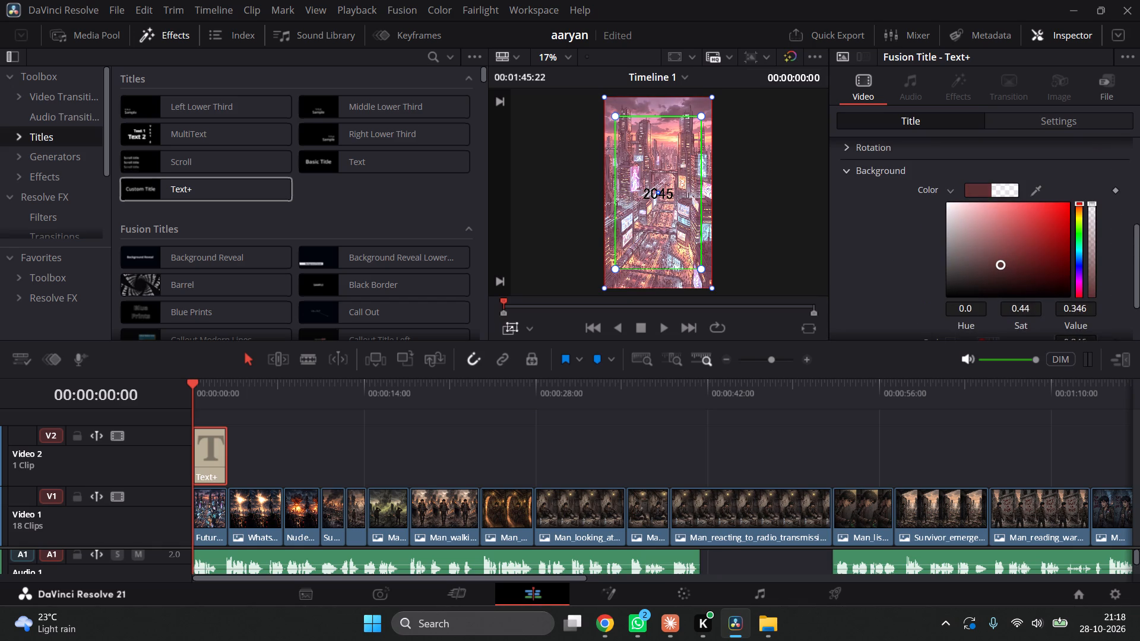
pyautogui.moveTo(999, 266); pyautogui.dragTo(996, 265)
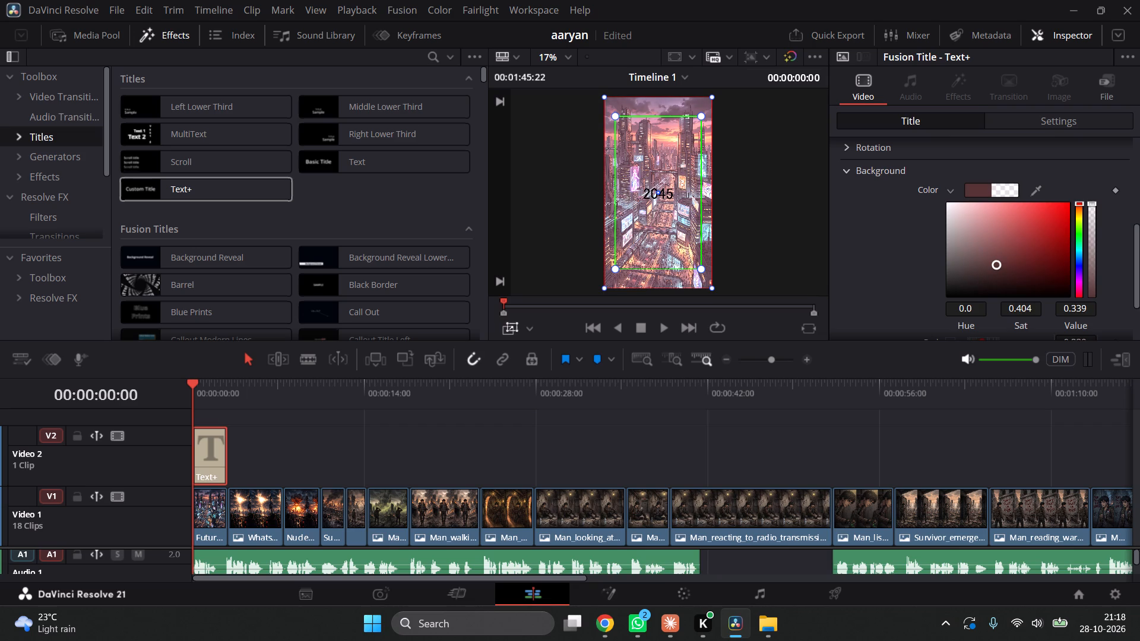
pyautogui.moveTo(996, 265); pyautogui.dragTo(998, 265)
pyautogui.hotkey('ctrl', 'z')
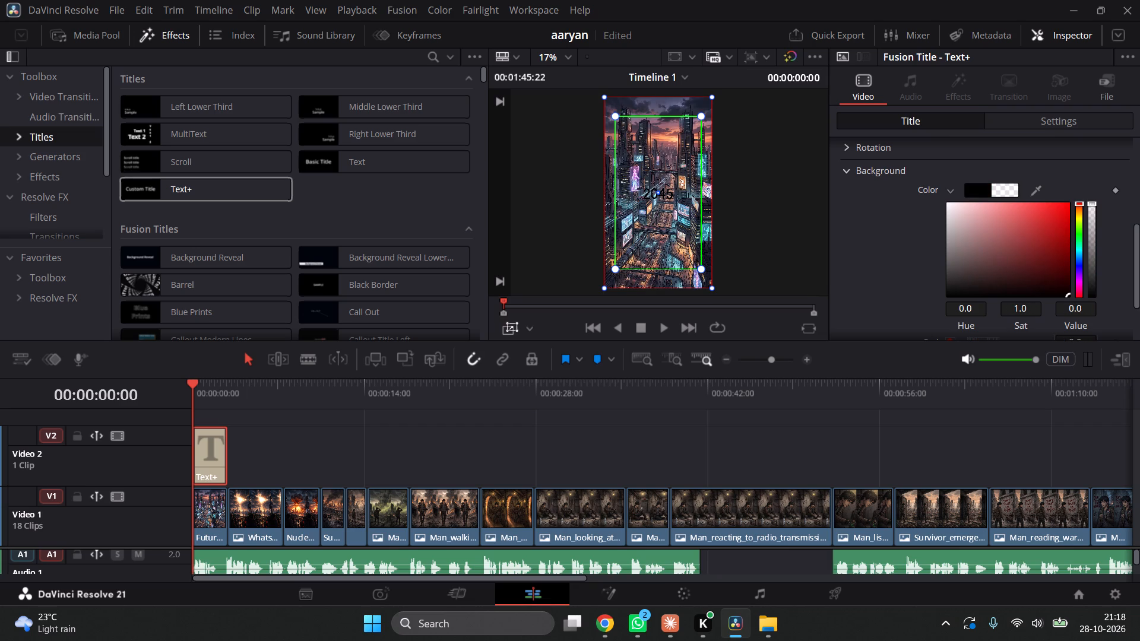
# Look through the title's layout and text settings for further styling options.
pyautogui.scroll(-2, 962, 249)
pyautogui.scroll(4, 964, 249)
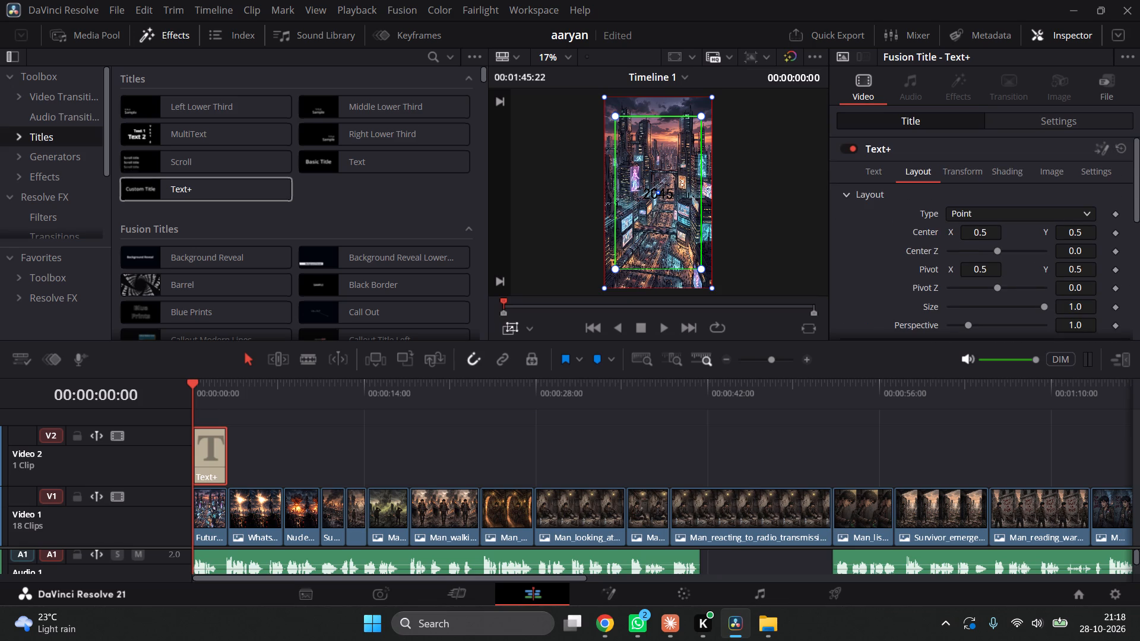
pyautogui.scroll(-2, 967, 226)
pyautogui.scroll(3, 980, 250)
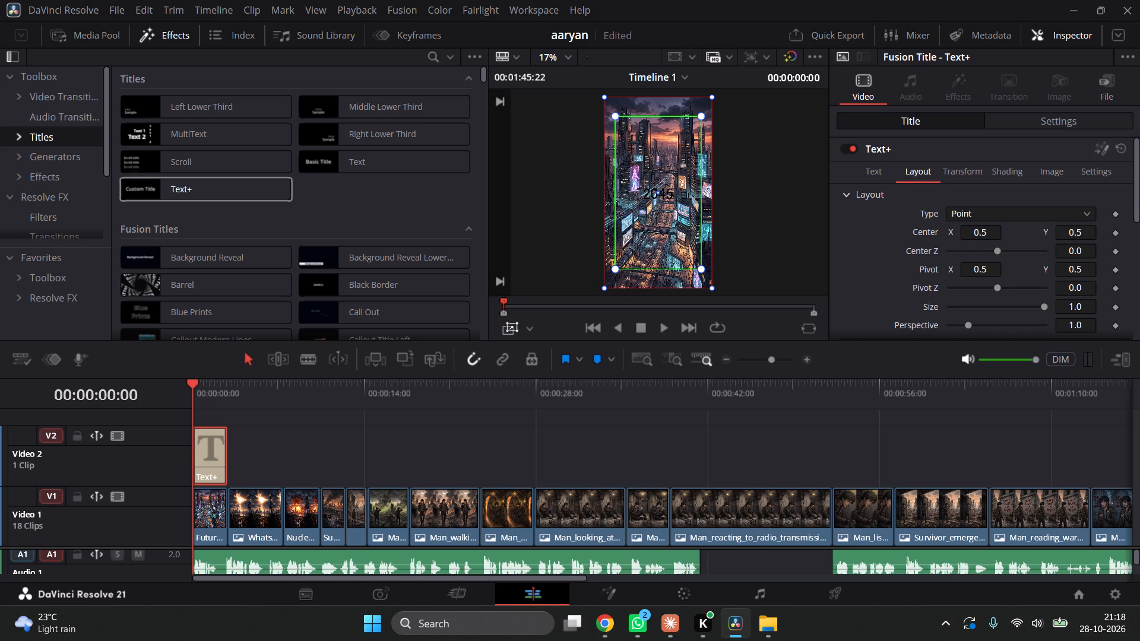
pyautogui.click(875, 170)
pyautogui.scroll(-2, 938, 242)
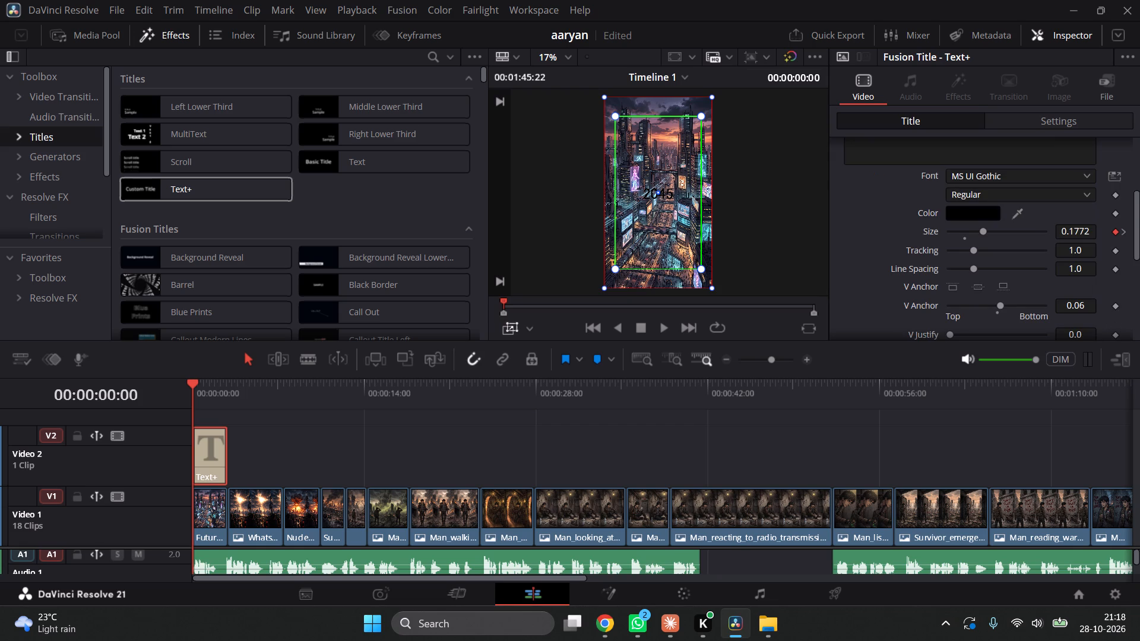
pyautogui.scroll(1, 967, 251)
pyautogui.scroll(-5, 967, 251)
pyautogui.scroll(7, 940, 219)
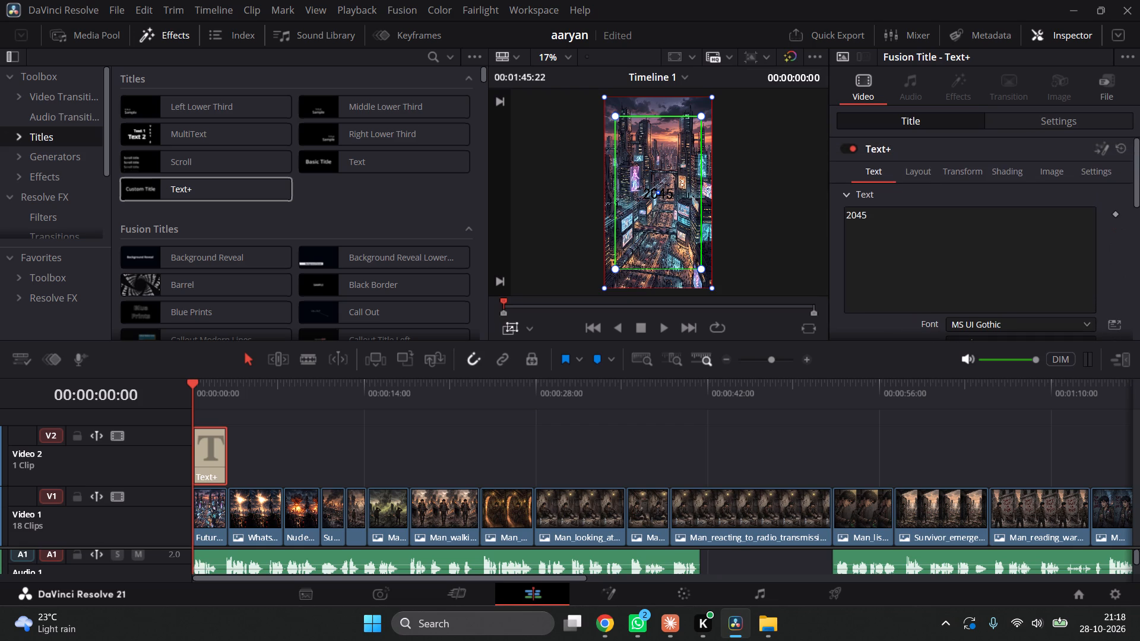
# Shift the 2045 title horizontally by setting its layout center X to 0.526 at the timeline start.
pyautogui.click(927, 174)
pyautogui.scroll(-2, 1004, 277)
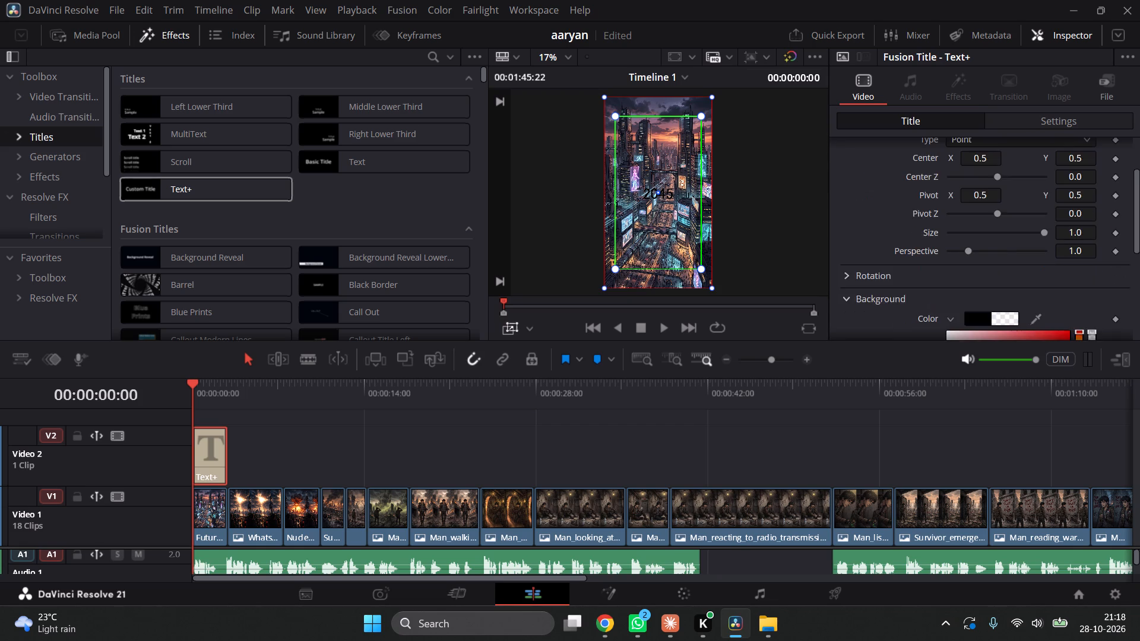
pyautogui.scroll(1, 1005, 277)
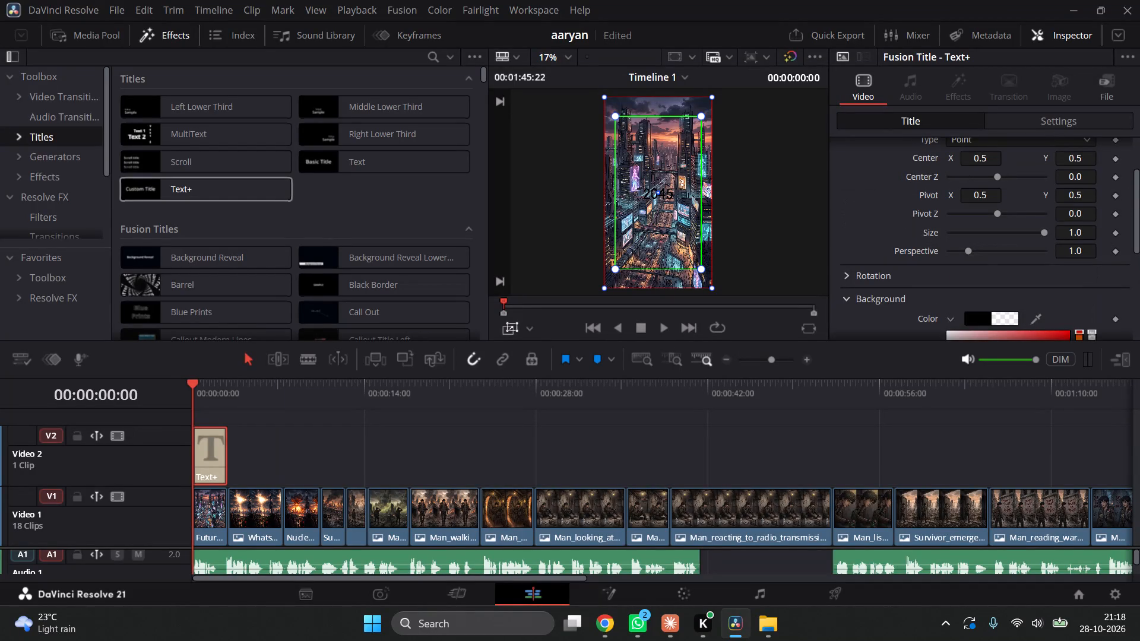
pyautogui.scroll(1, 990, 195)
pyautogui.moveTo(981, 230); pyautogui.dragTo(1009, 231)
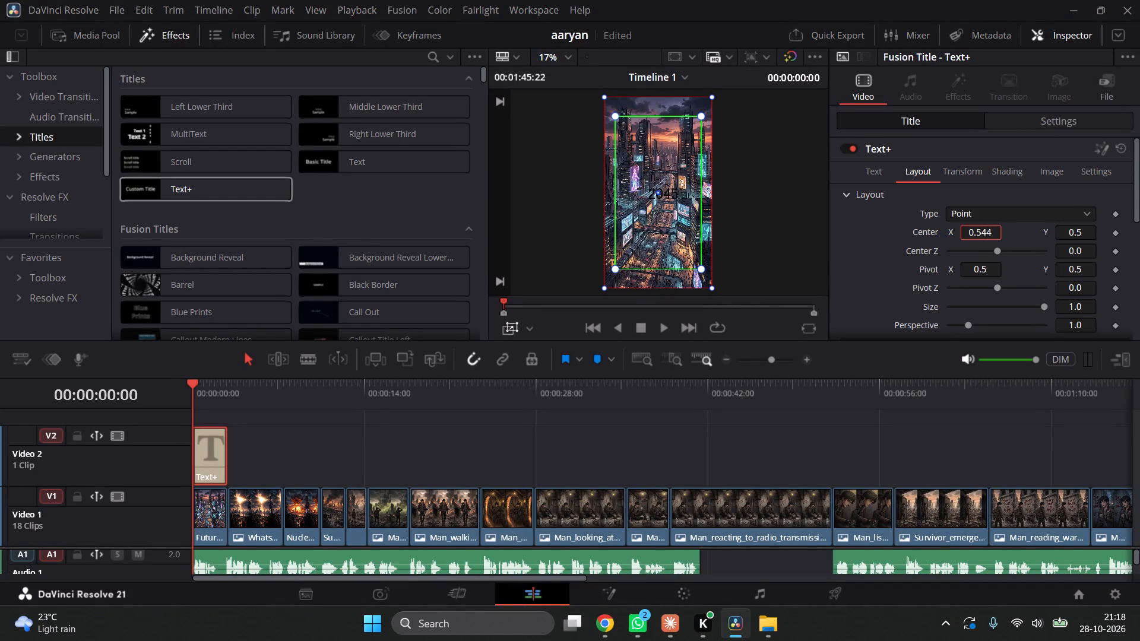
pyautogui.moveTo(1009, 231); pyautogui.dragTo(1000, 234)
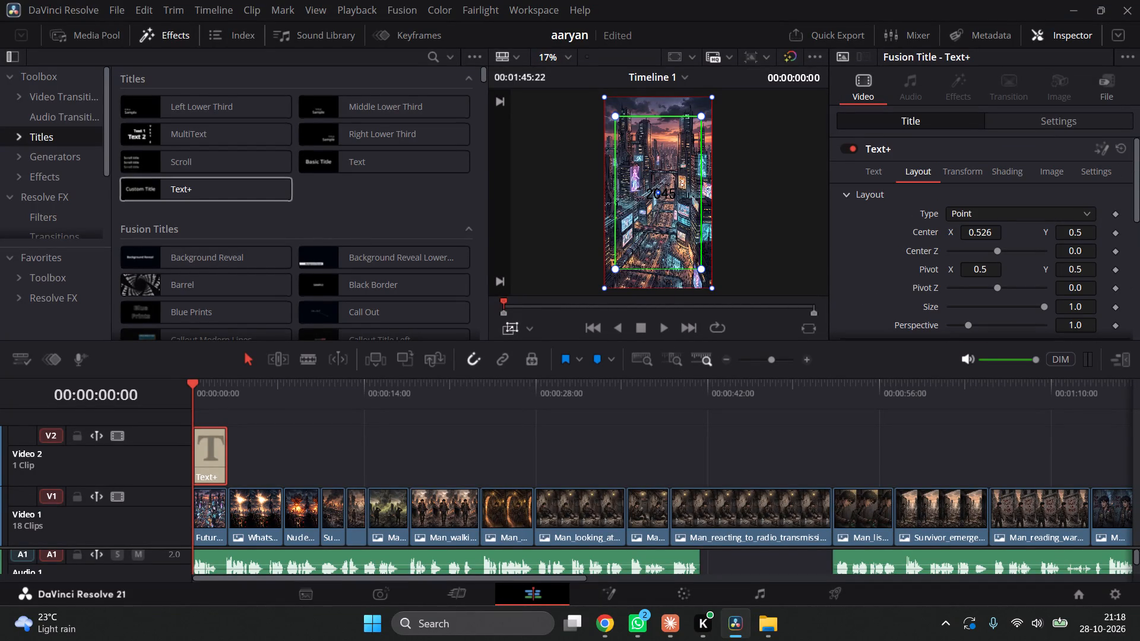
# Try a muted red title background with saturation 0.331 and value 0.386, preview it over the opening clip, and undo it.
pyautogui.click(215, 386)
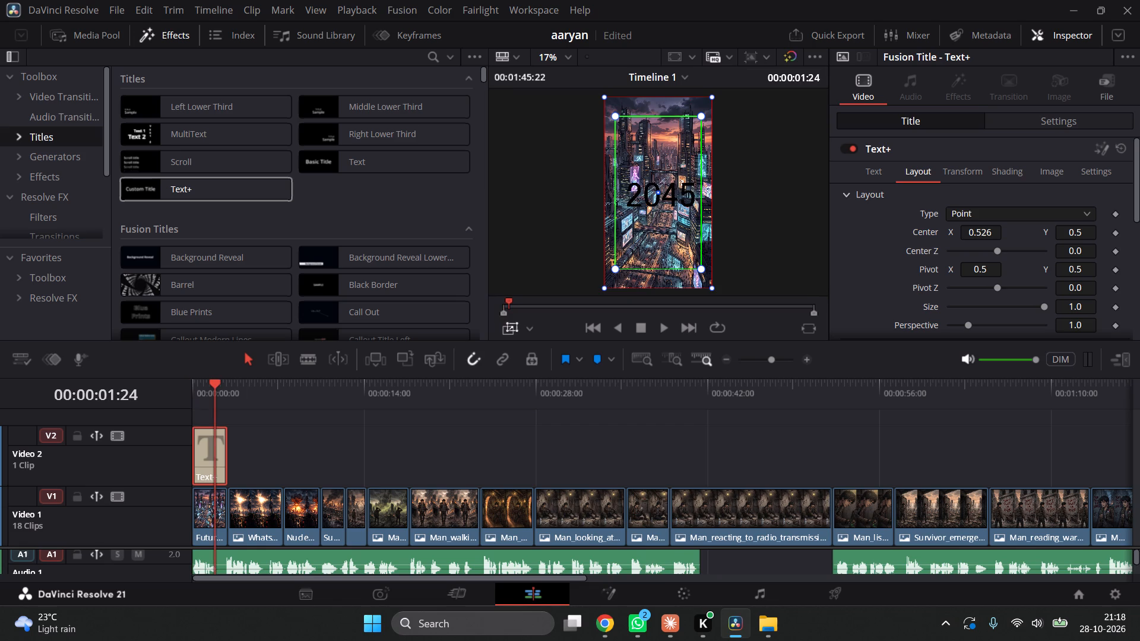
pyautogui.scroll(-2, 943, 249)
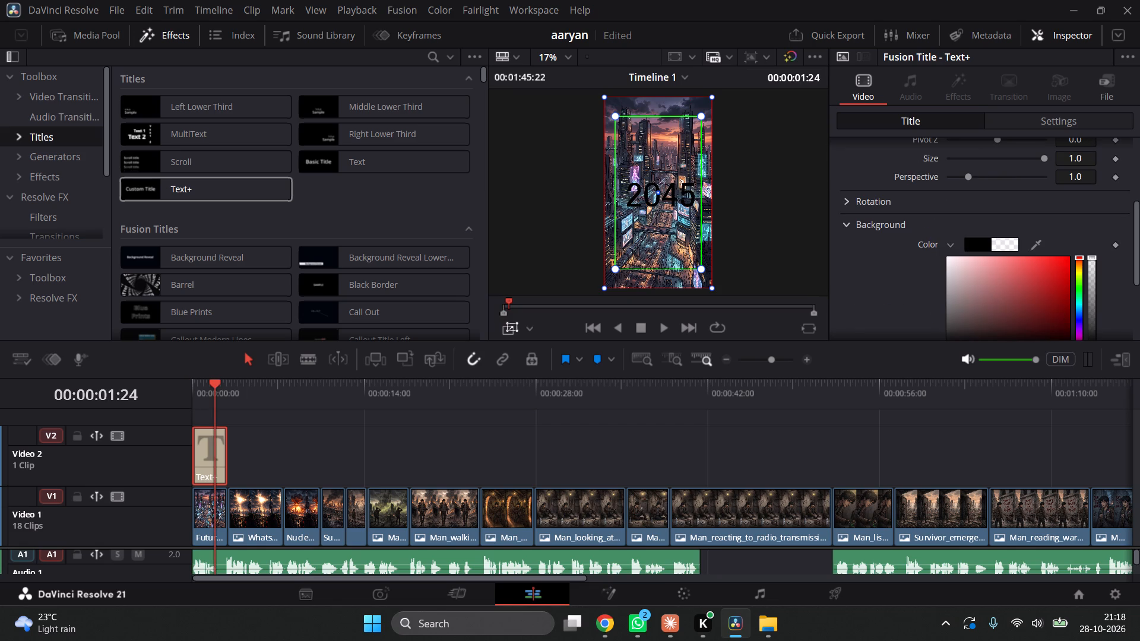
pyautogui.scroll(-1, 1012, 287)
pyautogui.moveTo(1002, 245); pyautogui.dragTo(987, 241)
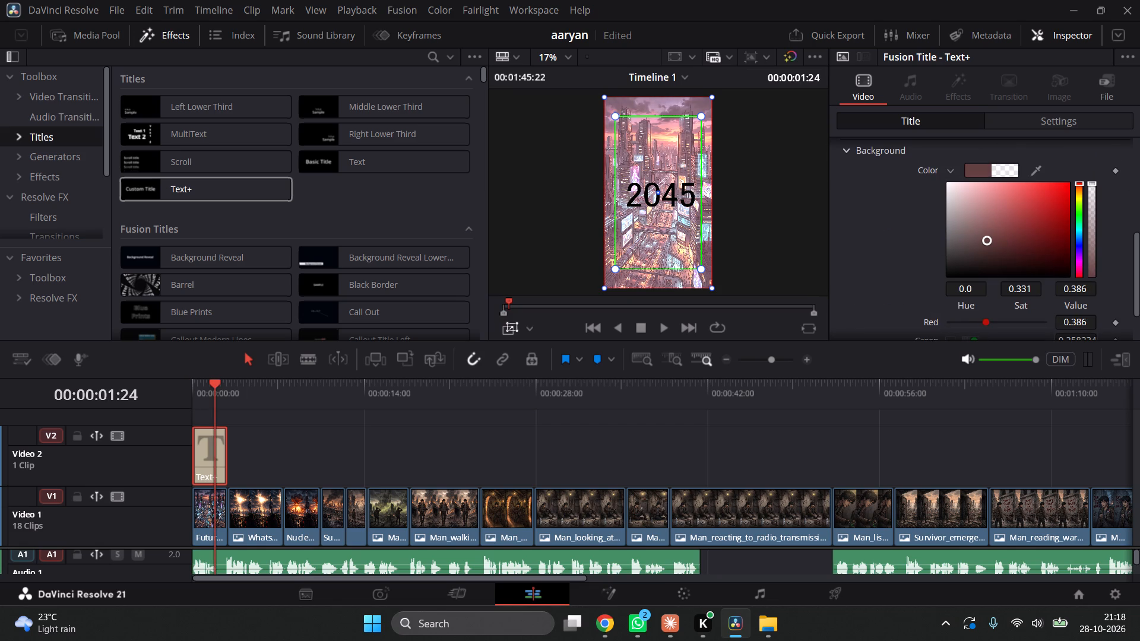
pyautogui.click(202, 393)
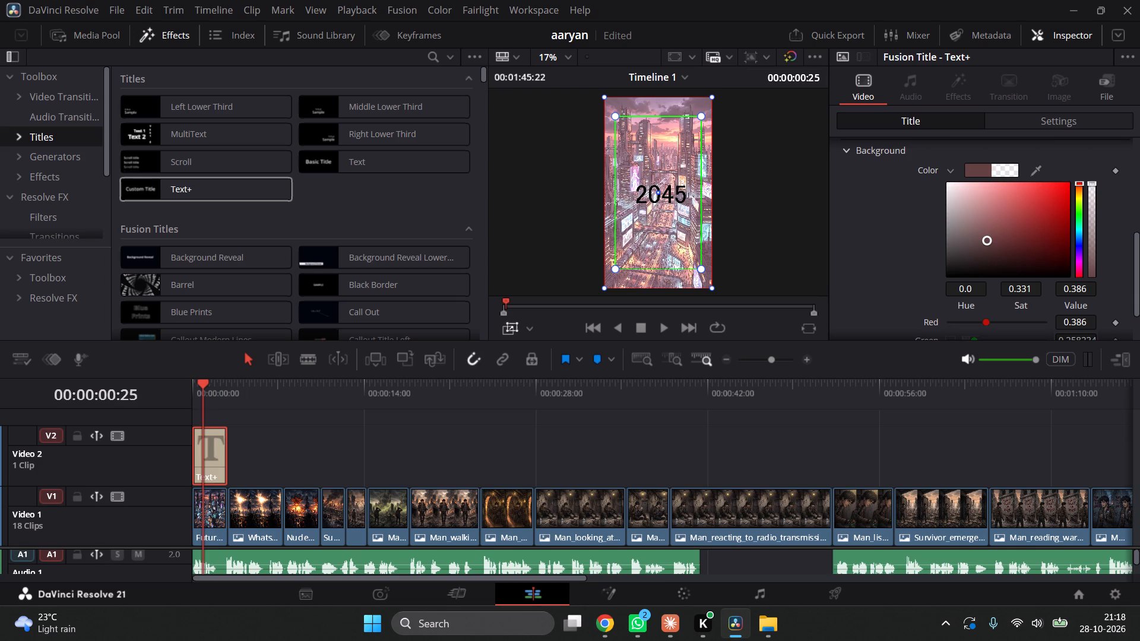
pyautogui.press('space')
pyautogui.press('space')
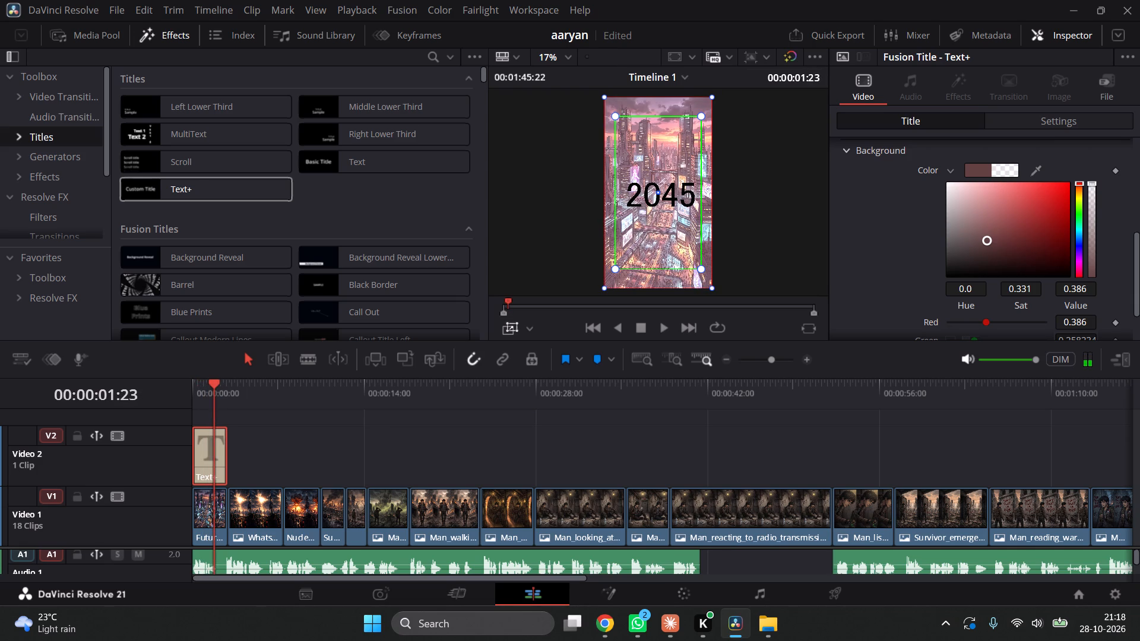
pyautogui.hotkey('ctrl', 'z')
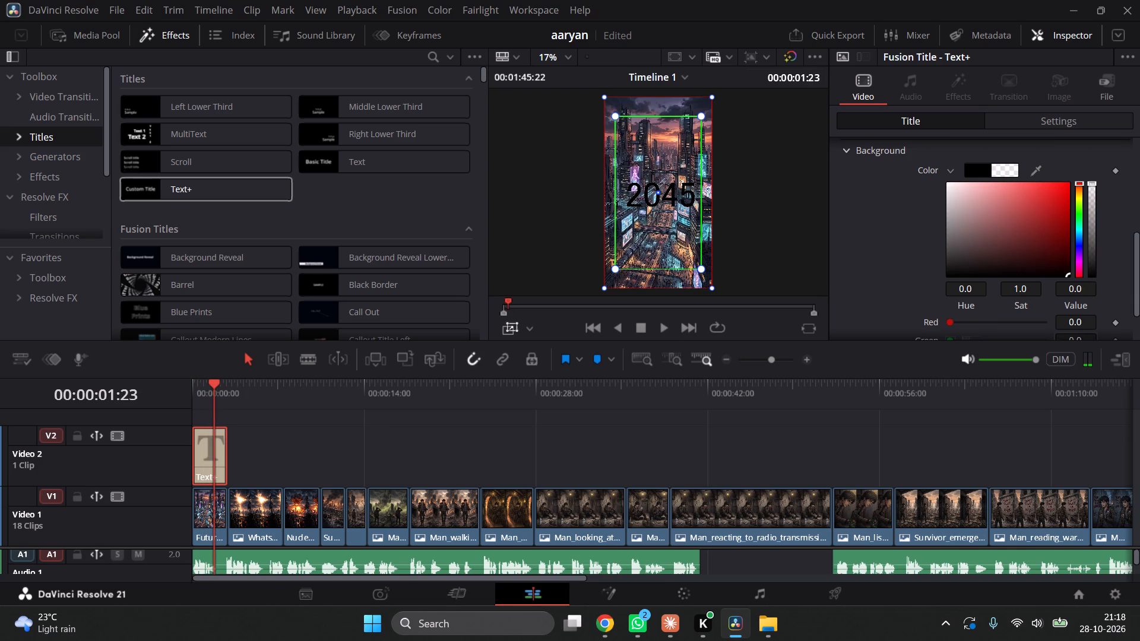
# Look through the title's transform and shading settings, including the color choices for its solid fill.
pyautogui.scroll(1, 1016, 300)
pyautogui.scroll(2, 1000, 220)
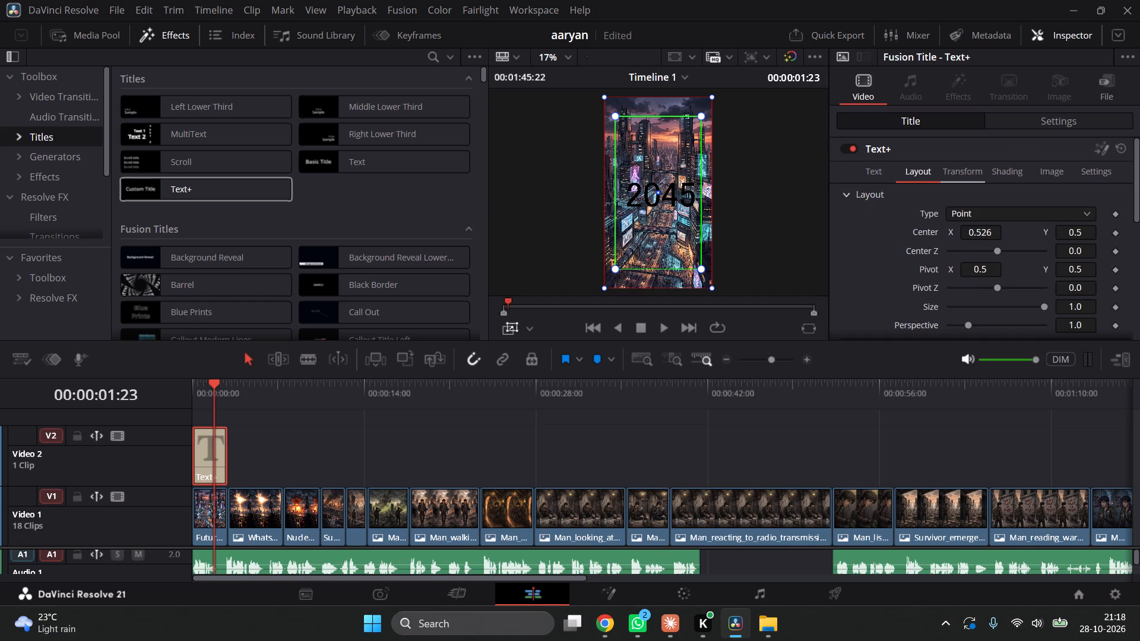
pyautogui.click(963, 170)
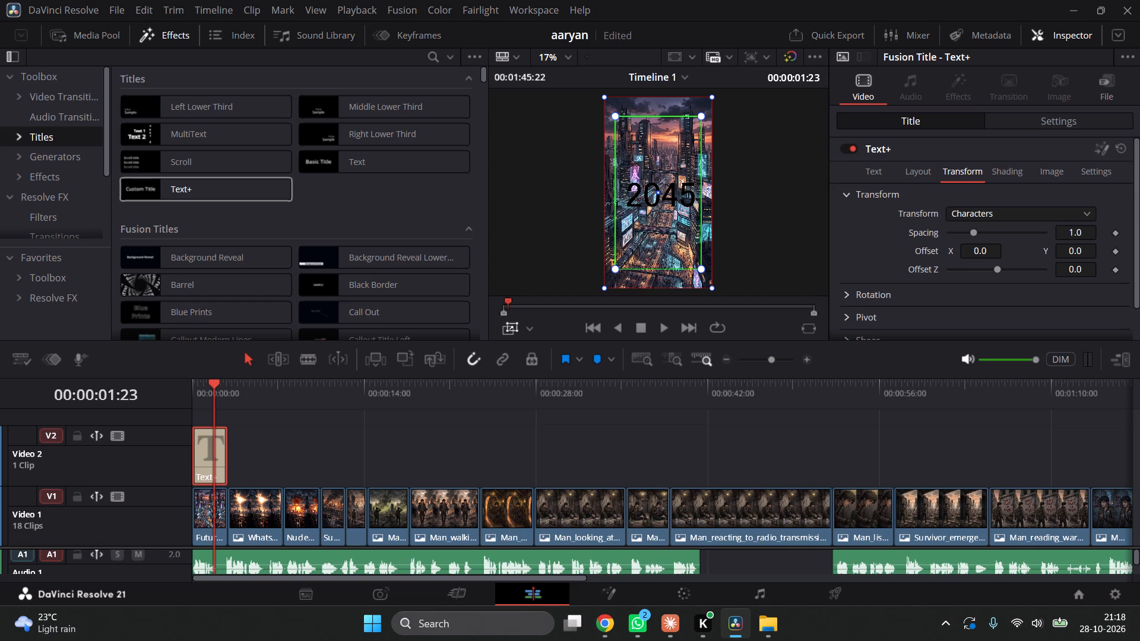
pyautogui.scroll(-2, 1002, 258)
pyautogui.scroll(2, 1002, 257)
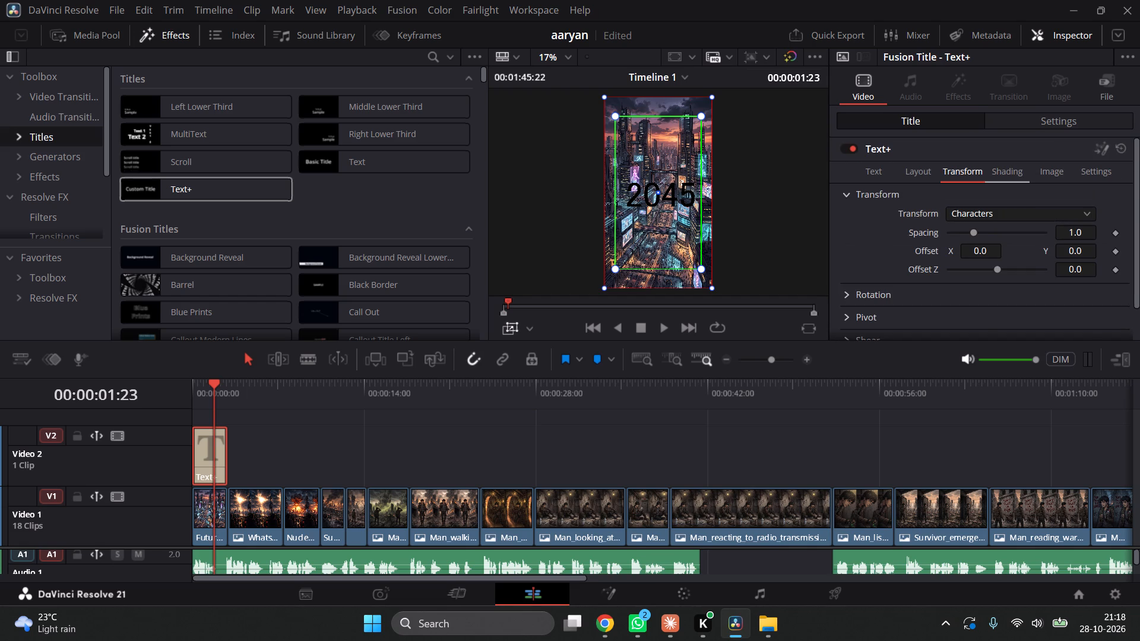
pyautogui.click(997, 174)
pyautogui.scroll(-1, 1012, 256)
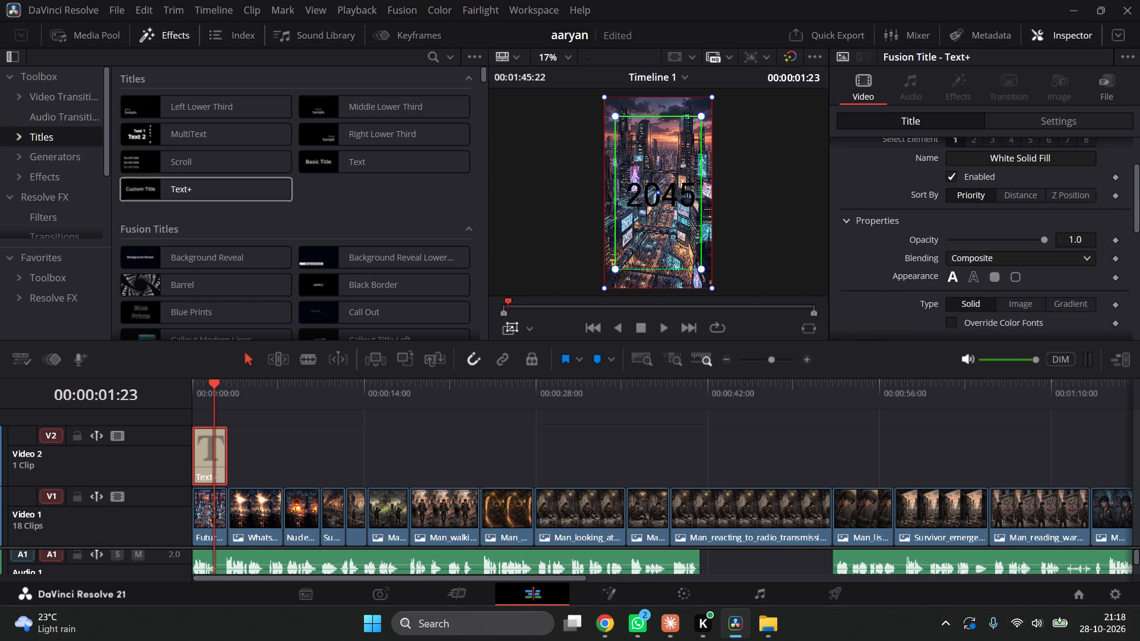
pyautogui.scroll(-3, 1041, 260)
pyautogui.scroll(2, 1041, 260)
pyautogui.click(1027, 275)
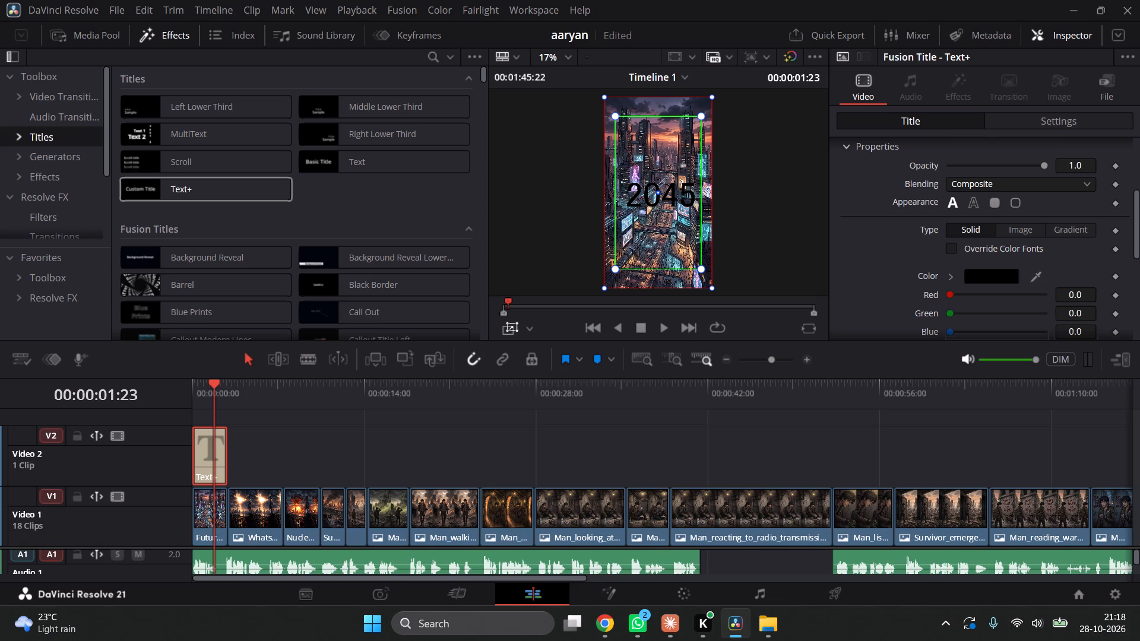
pyautogui.click(1033, 275)
pyautogui.click(996, 269)
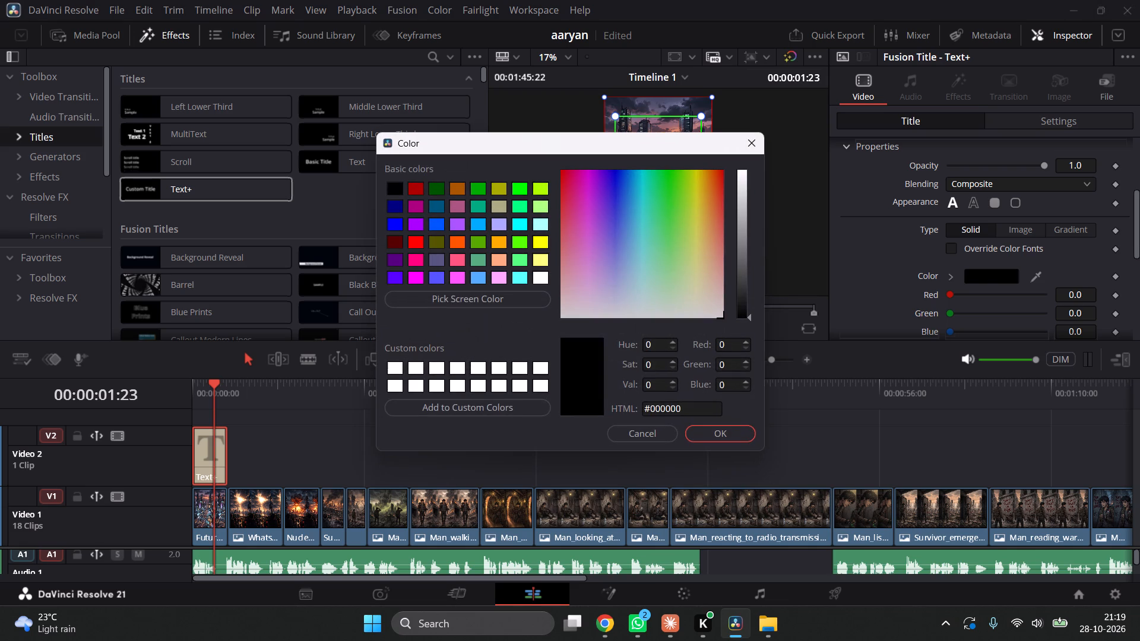
pyautogui.click(1062, 231)
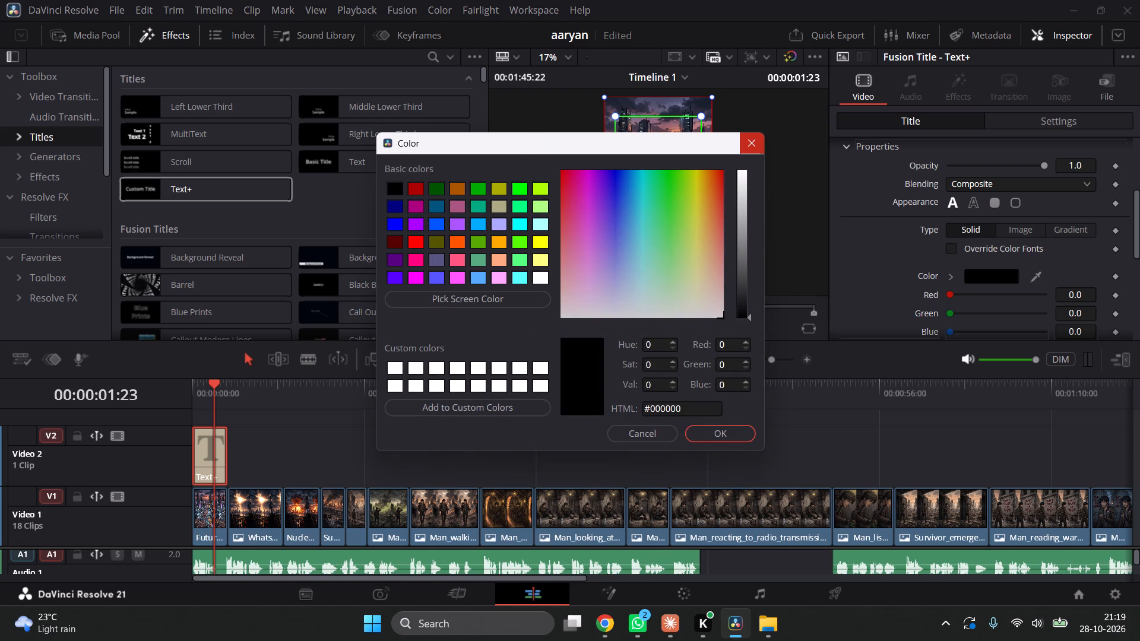
pyautogui.click(758, 147)
# Change the 2045 title's shading fill type to Gradient.
pyautogui.click(1073, 227)
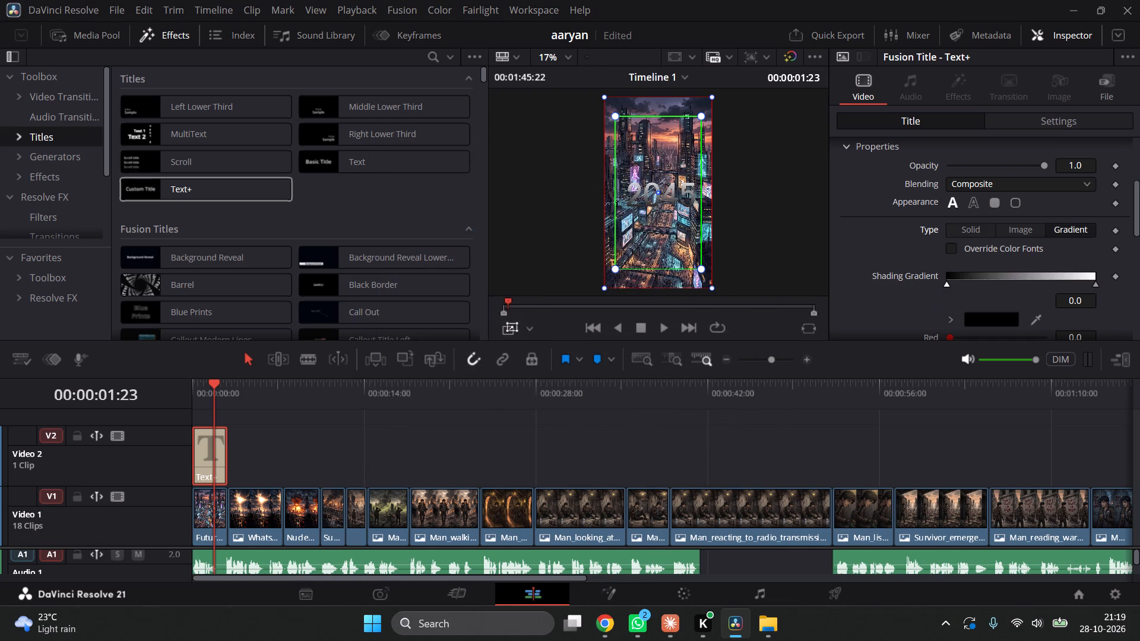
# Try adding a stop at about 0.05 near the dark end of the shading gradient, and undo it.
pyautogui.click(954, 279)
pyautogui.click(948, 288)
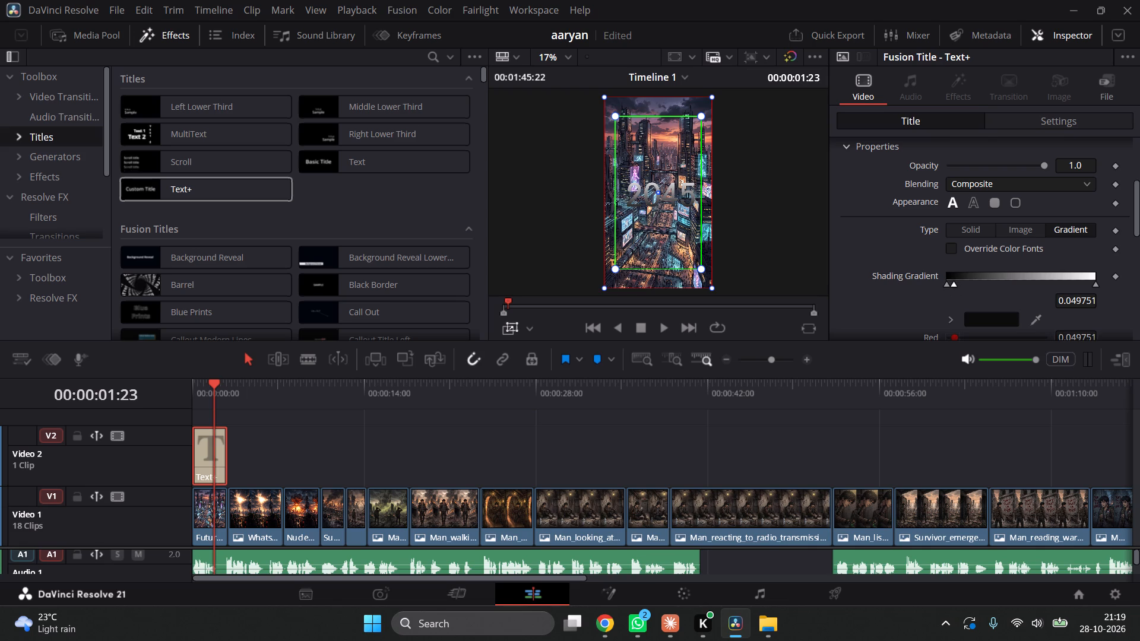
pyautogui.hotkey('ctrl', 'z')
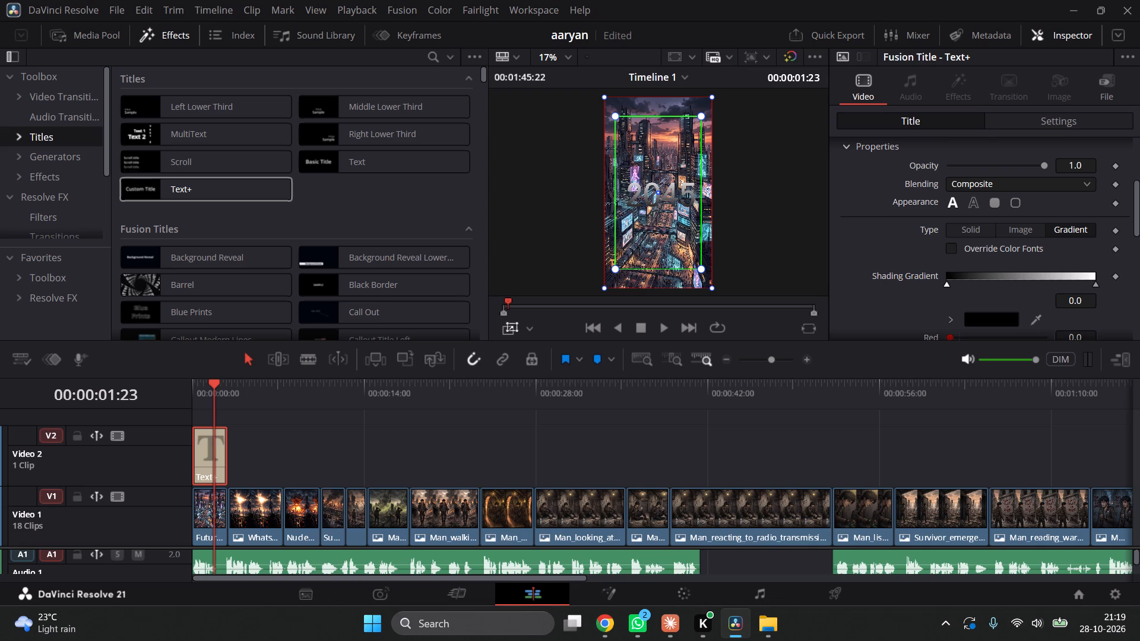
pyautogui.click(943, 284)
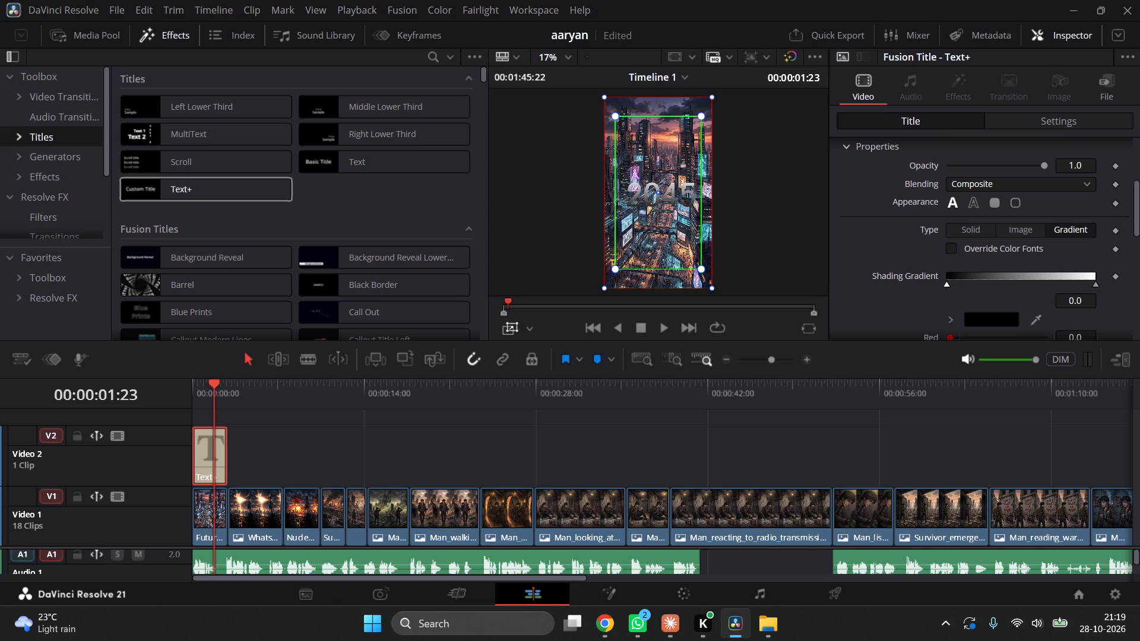
# Set the shading gradient's starting stop to near-black #080808, after trying green shades such as #5ca24d and #4d8740.
pyautogui.click(973, 316)
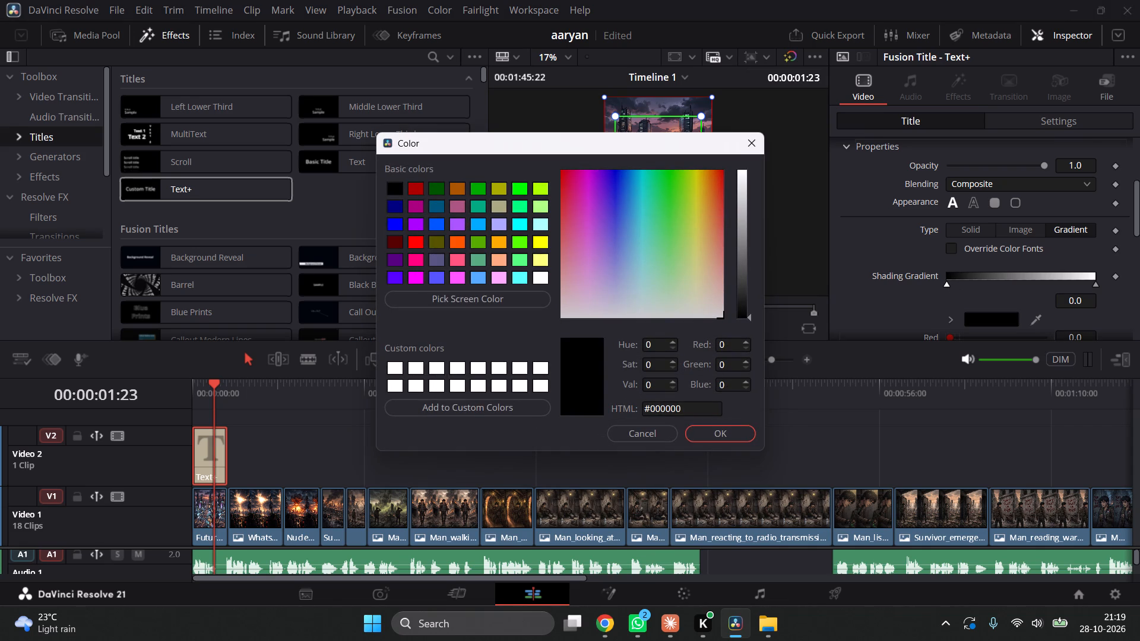
pyautogui.moveTo(666, 146); pyautogui.dragTo(405, 275)
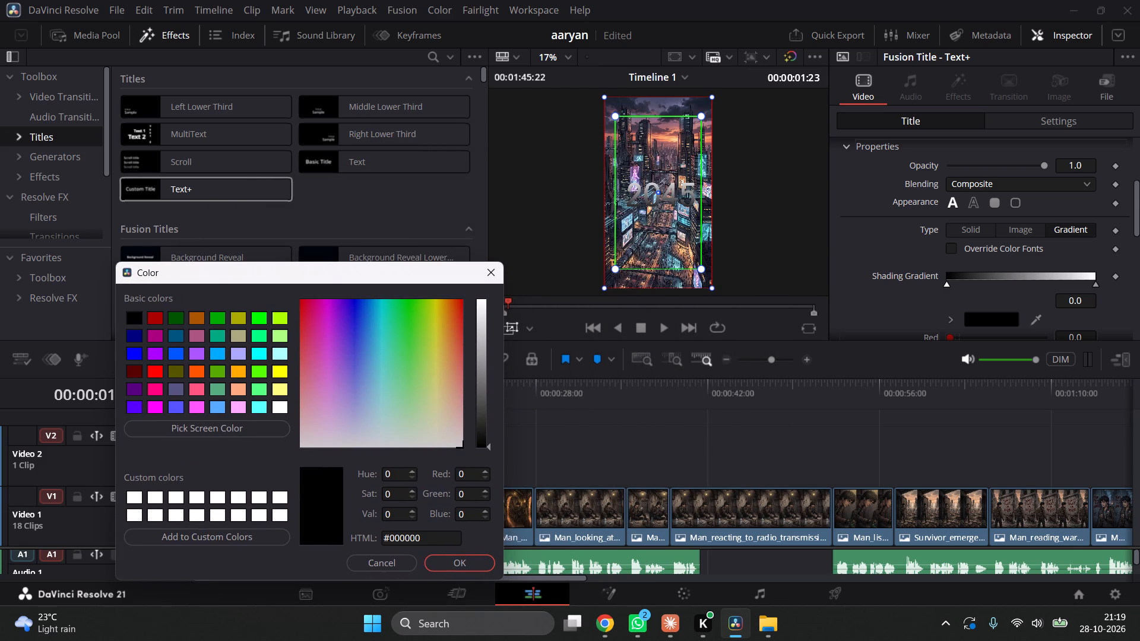
pyautogui.moveTo(338, 378); pyautogui.dragTo(391, 373)
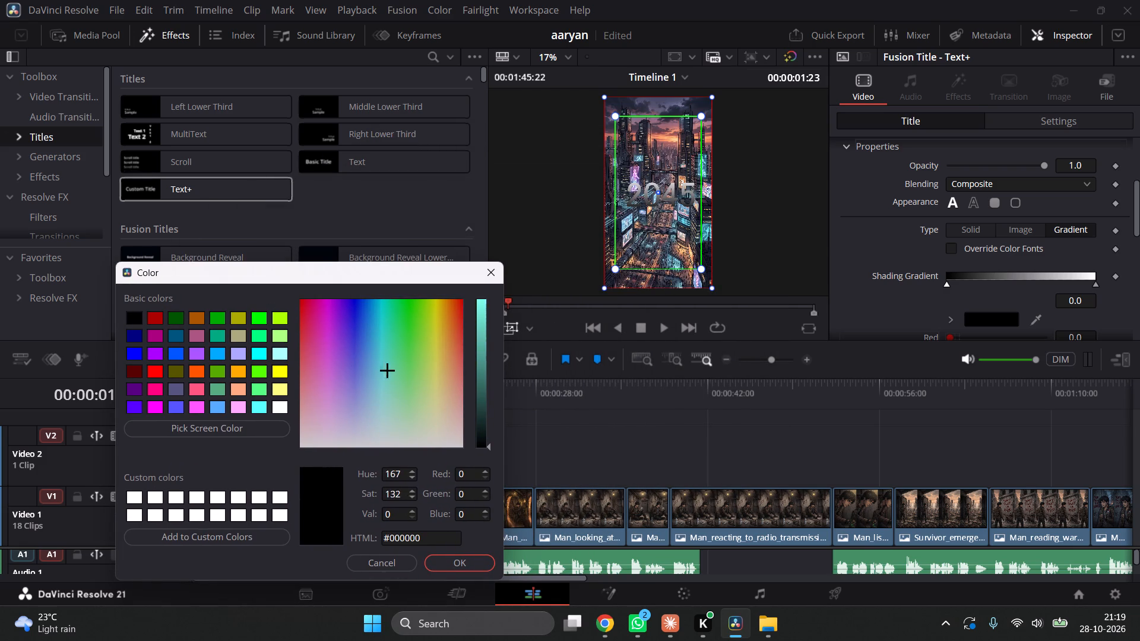
pyautogui.moveTo(391, 373); pyautogui.dragTo(413, 370)
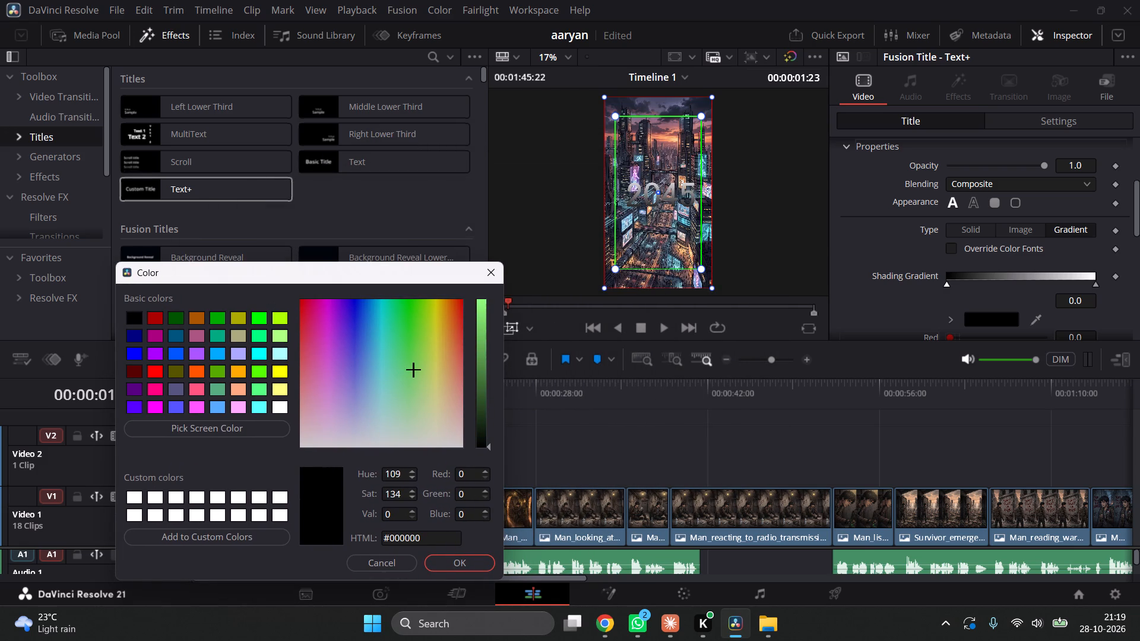
pyautogui.moveTo(484, 357); pyautogui.dragTo(479, 354)
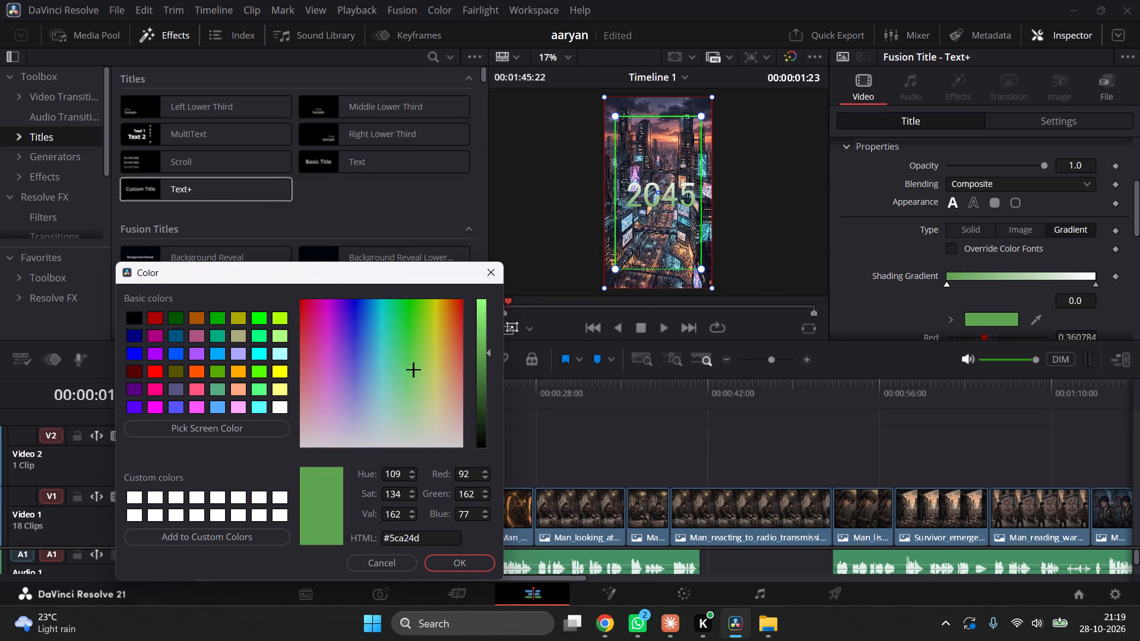
pyautogui.moveTo(479, 354); pyautogui.dragTo(484, 369)
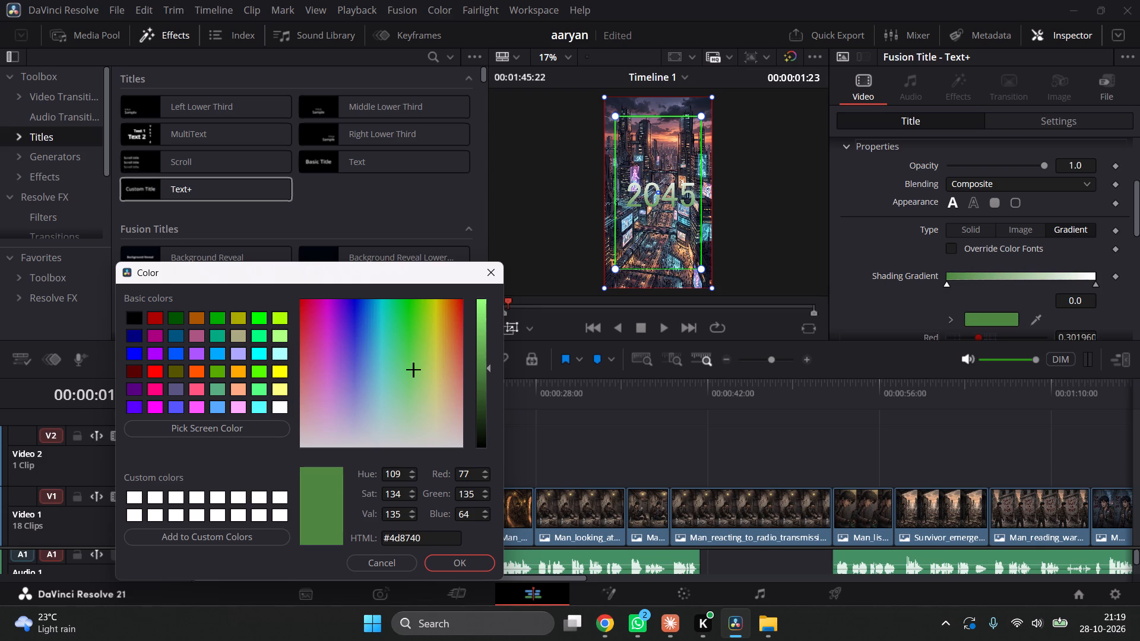
pyautogui.click(140, 320)
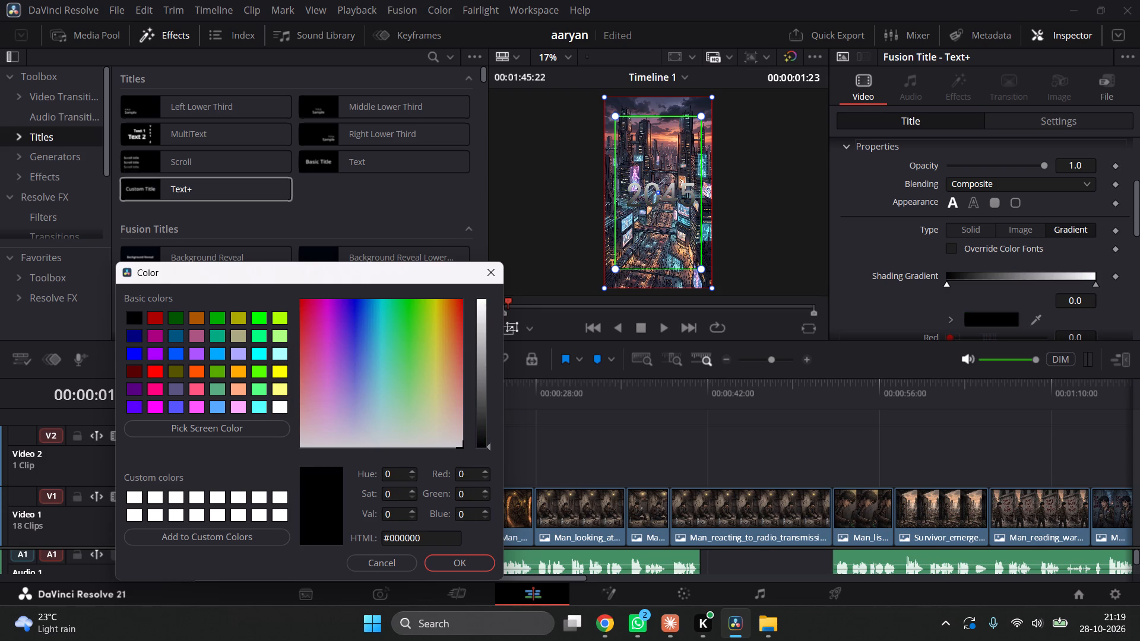
pyautogui.moveTo(483, 395); pyautogui.dragTo(483, 429)
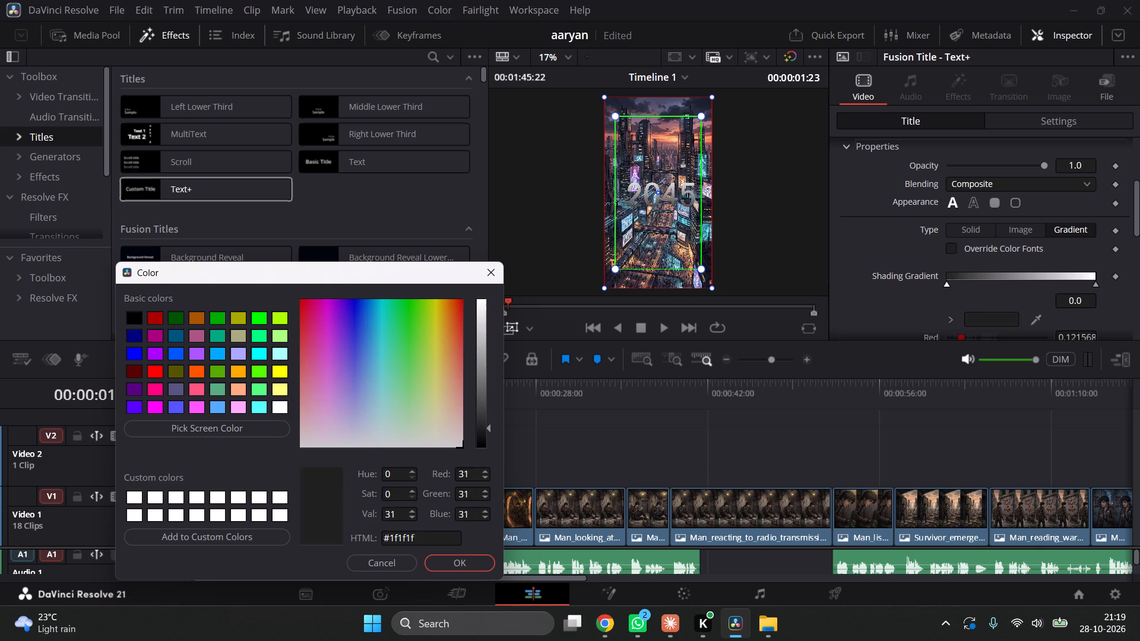
pyautogui.moveTo(483, 429); pyautogui.dragTo(484, 433)
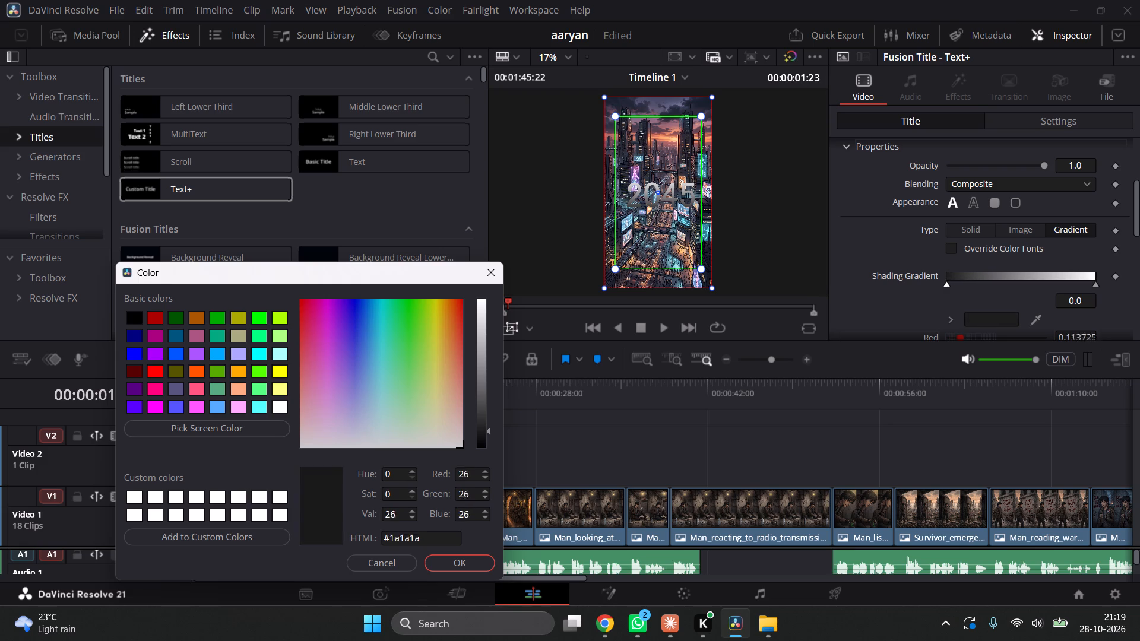
pyautogui.moveTo(484, 433); pyautogui.dragTo(485, 448)
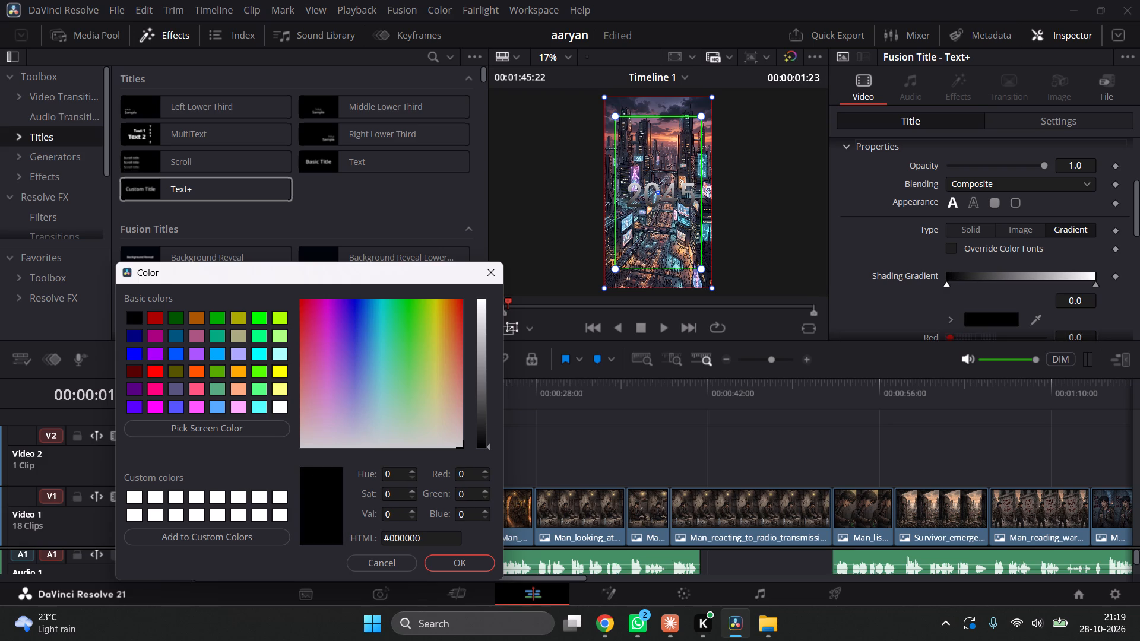
pyautogui.moveTo(485, 448); pyautogui.dragTo(484, 443)
pyautogui.click(483, 559)
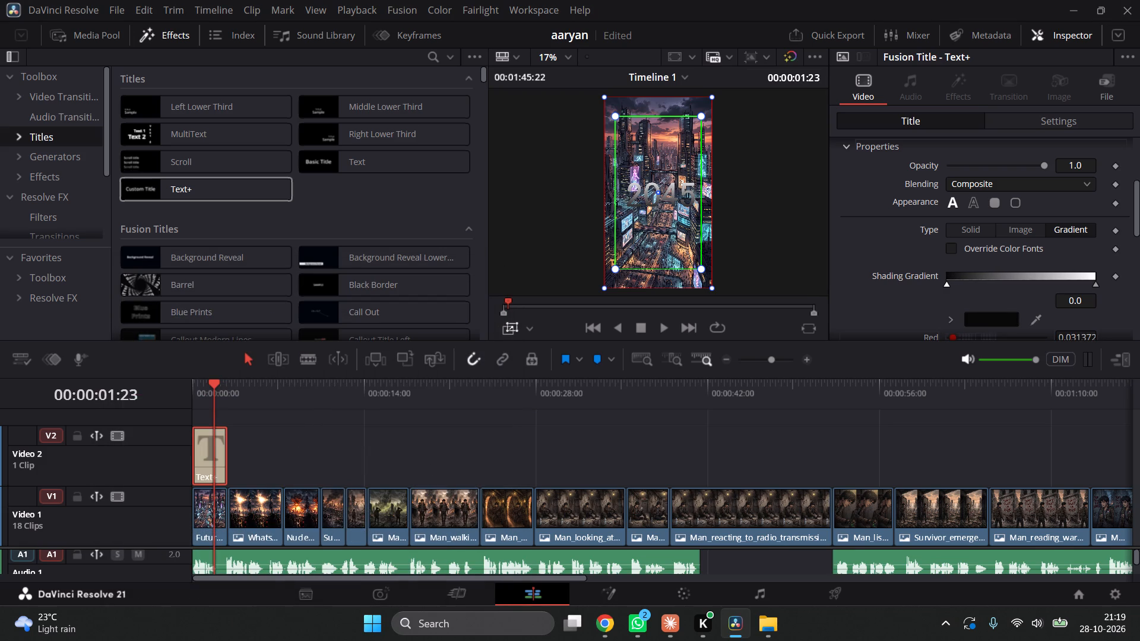
# Add a middle stop at about 0.43 on the title's shading gradient and color it dark red #c30000.
pyautogui.click(1010, 279)
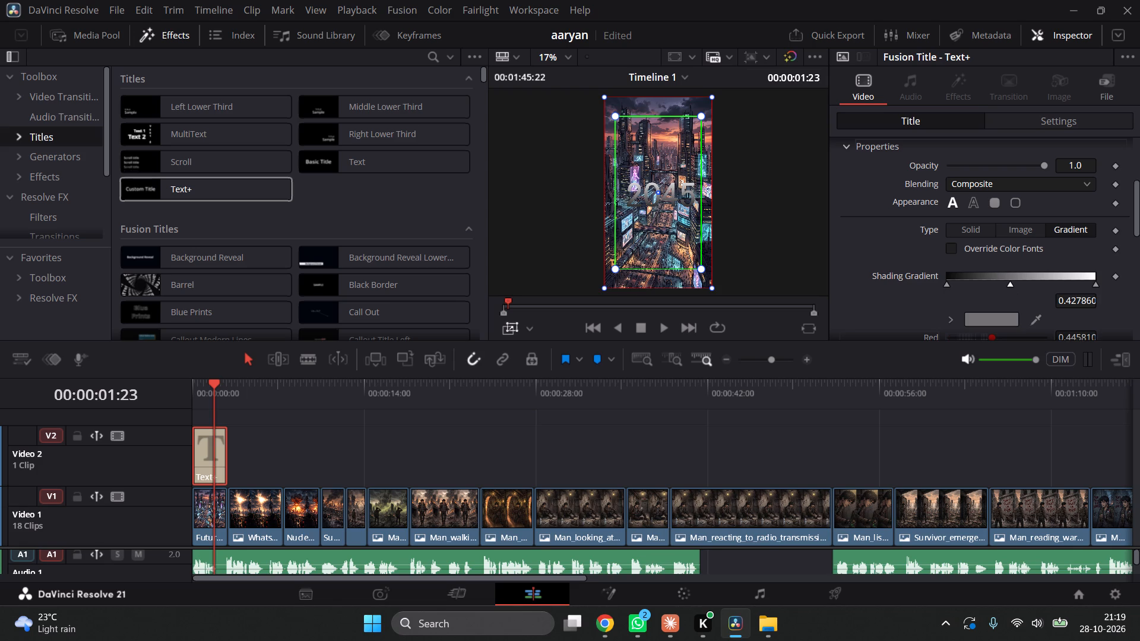
pyautogui.click(989, 319)
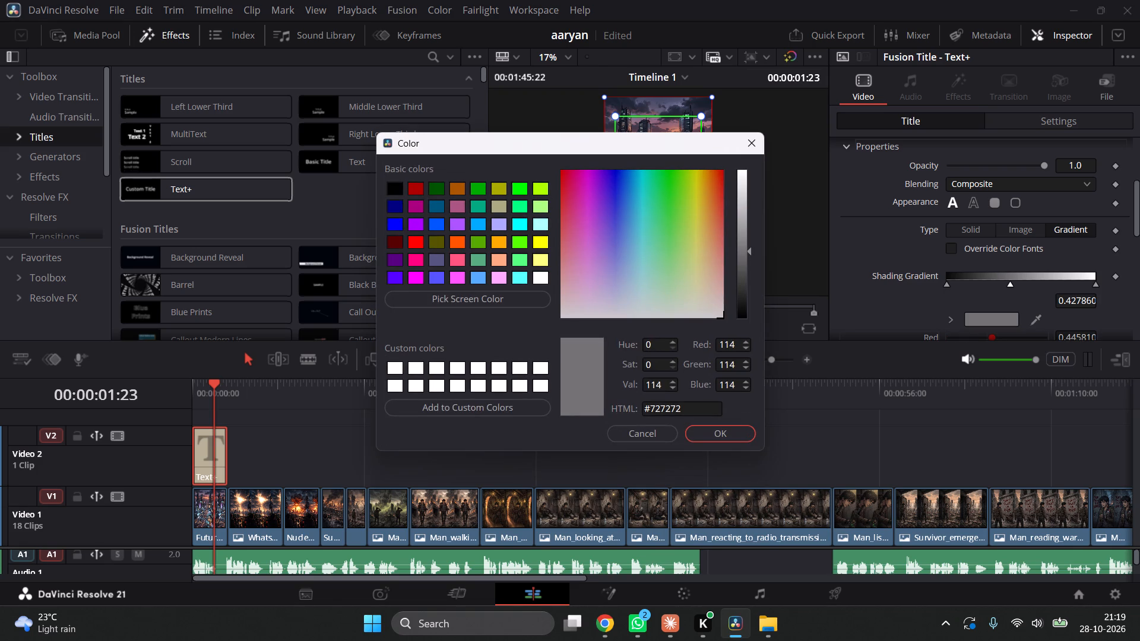
pyautogui.moveTo(540, 144); pyautogui.dragTo(245, 282)
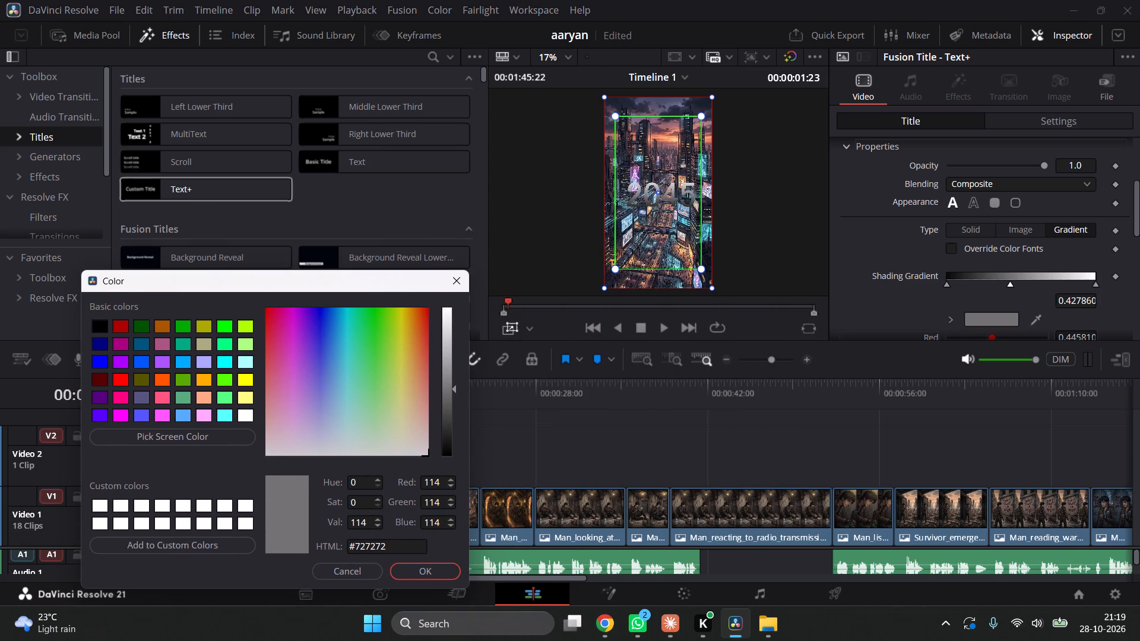
pyautogui.click(116, 380)
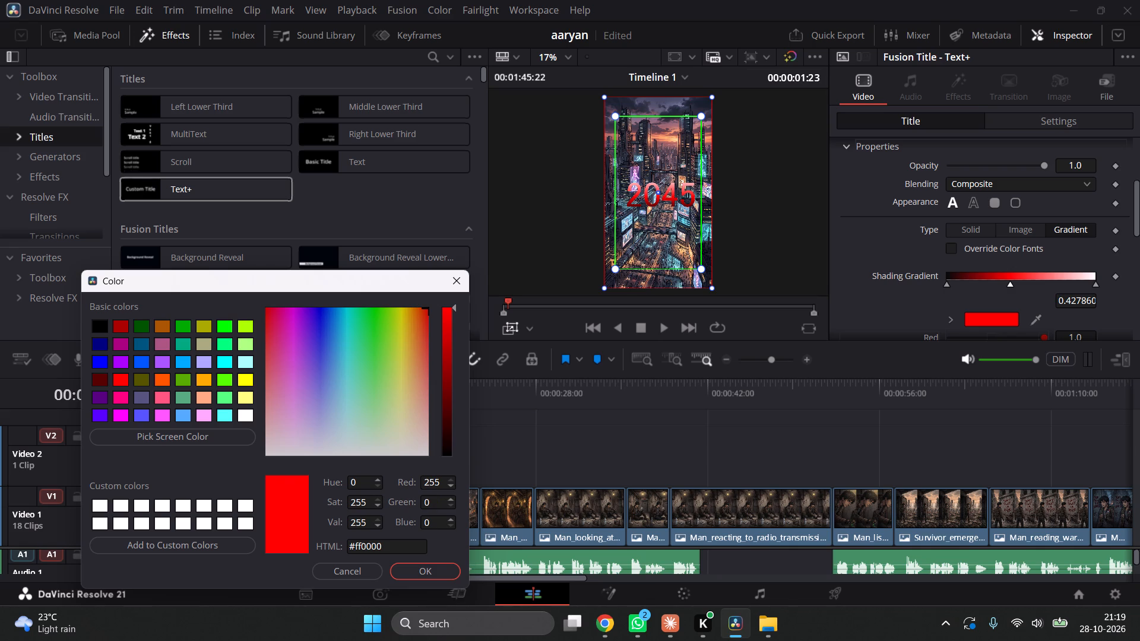
pyautogui.moveTo(445, 357); pyautogui.dragTo(446, 345)
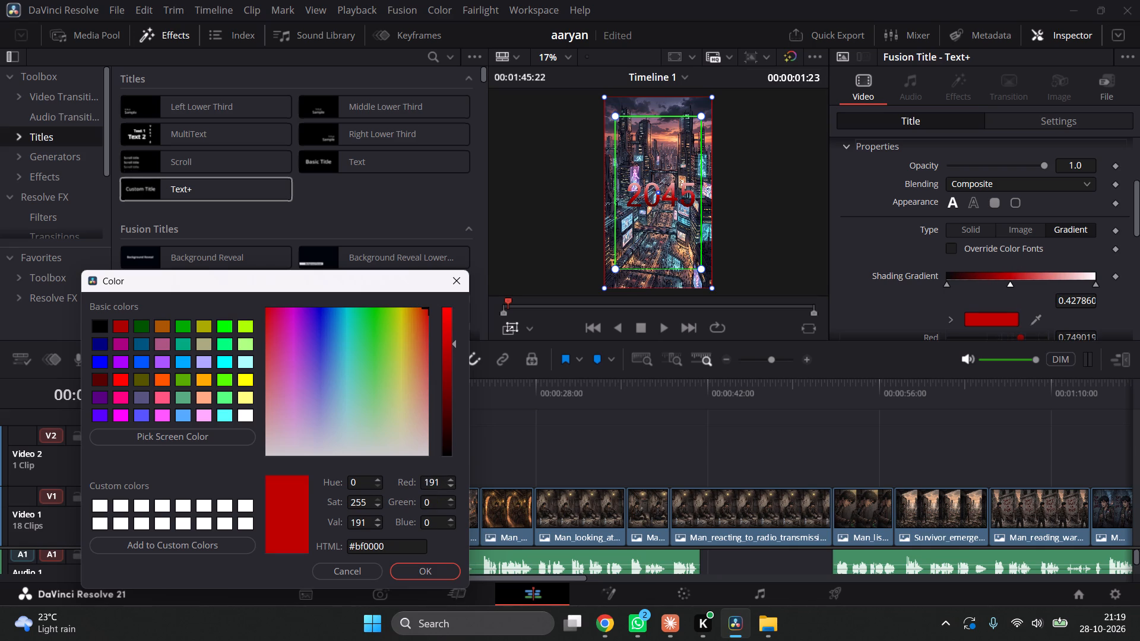
pyautogui.moveTo(446, 345); pyautogui.dragTo(446, 342)
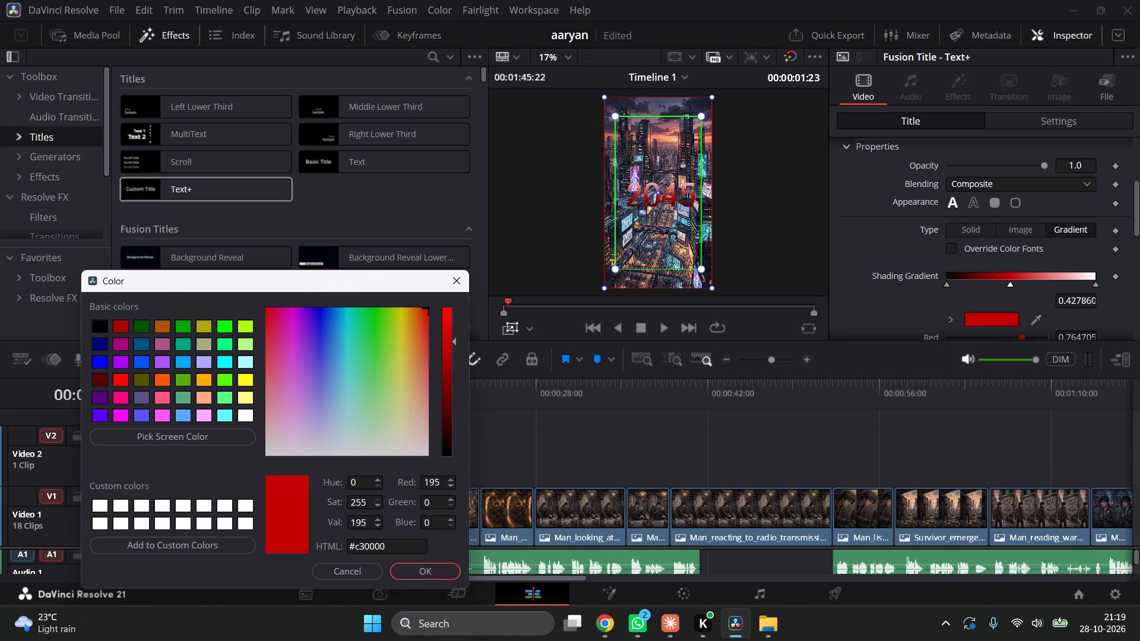
pyautogui.click(1093, 281)
pyautogui.click(413, 579)
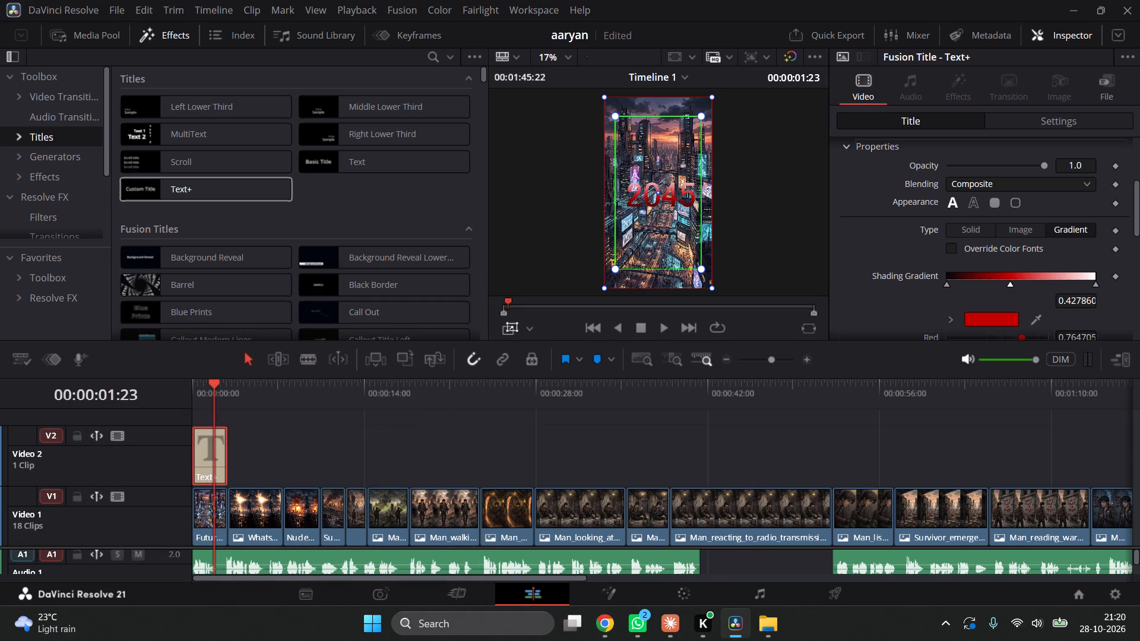
# Set the shading gradient's end stop to blue #0000c2 and play back the title from the start of the timeline.
pyautogui.click(1099, 287)
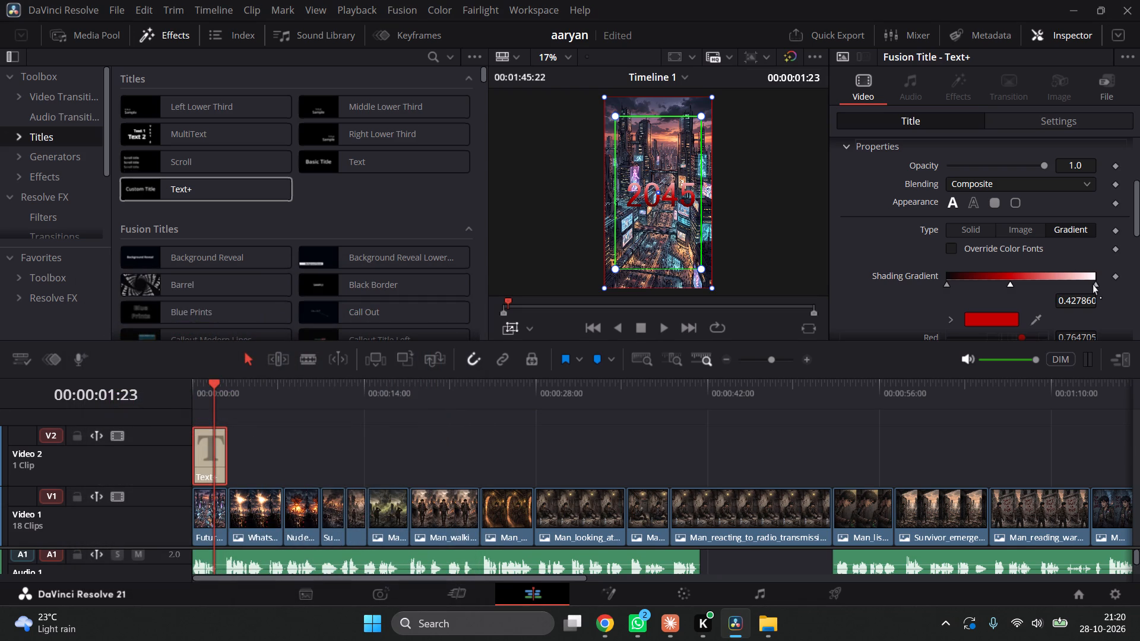
pyautogui.click(1093, 285)
pyautogui.click(980, 322)
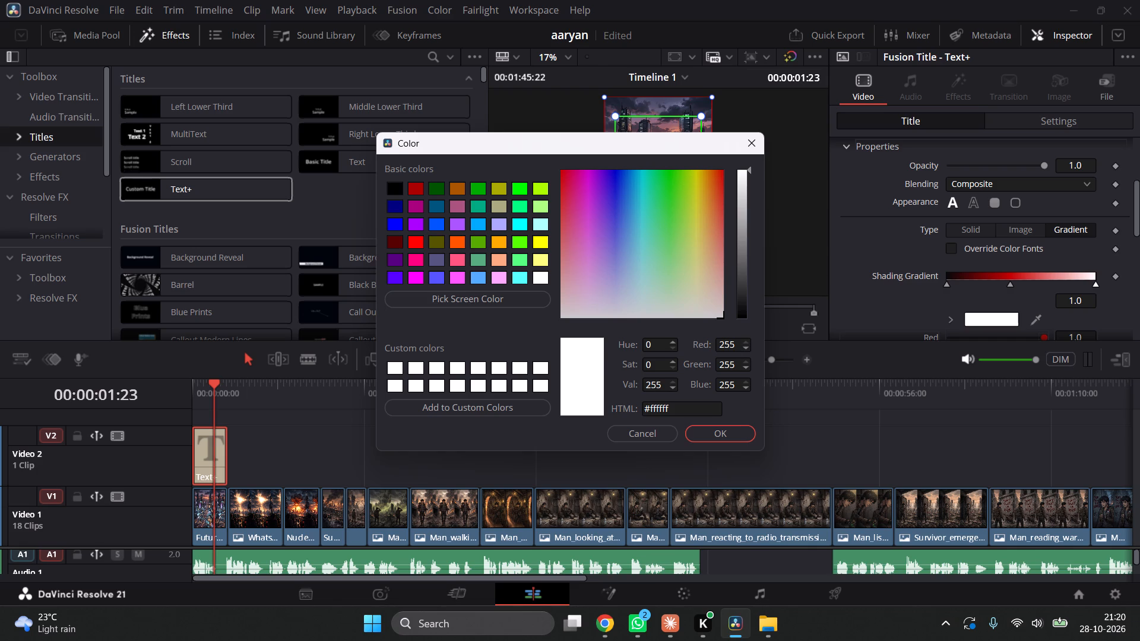
pyautogui.moveTo(495, 145); pyautogui.dragTo(175, 335)
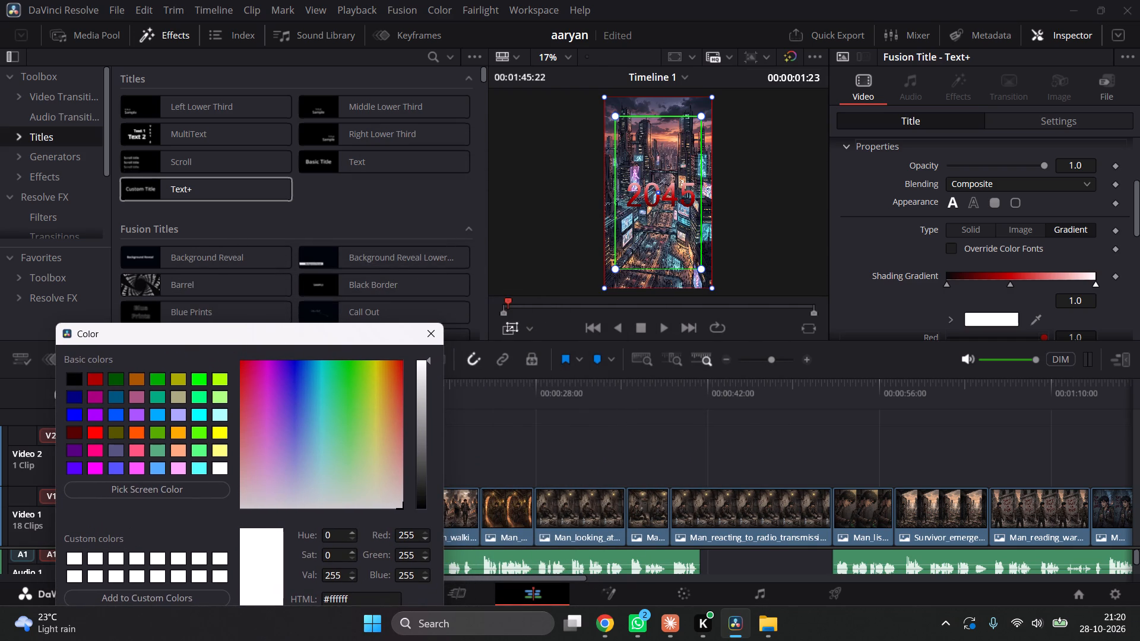
pyautogui.click(77, 418)
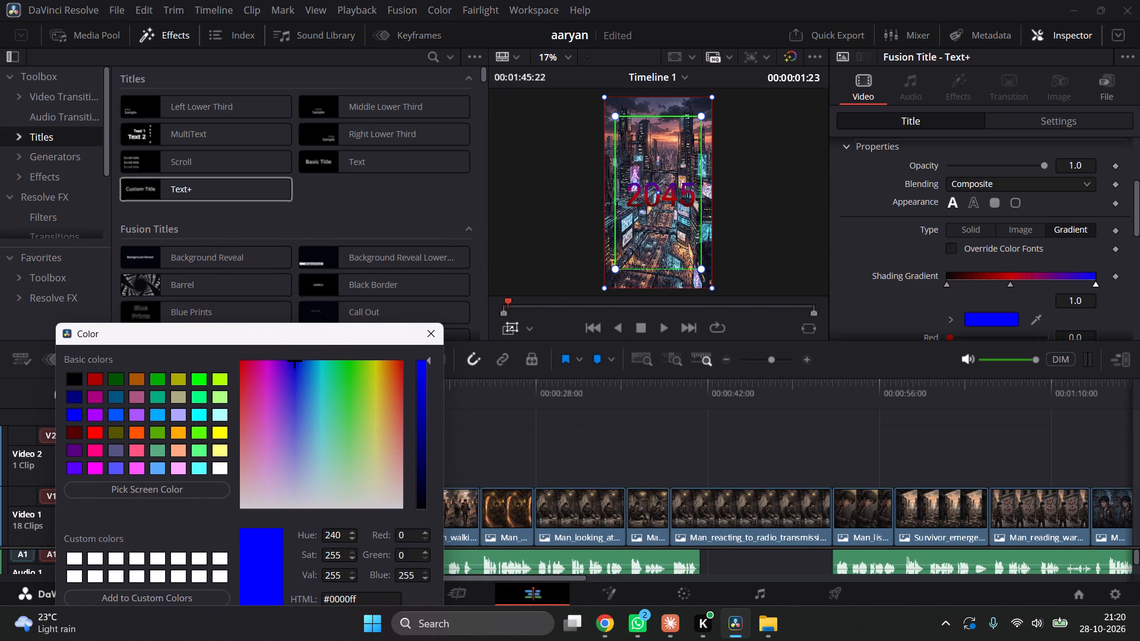
pyautogui.moveTo(420, 433); pyautogui.dragTo(419, 461)
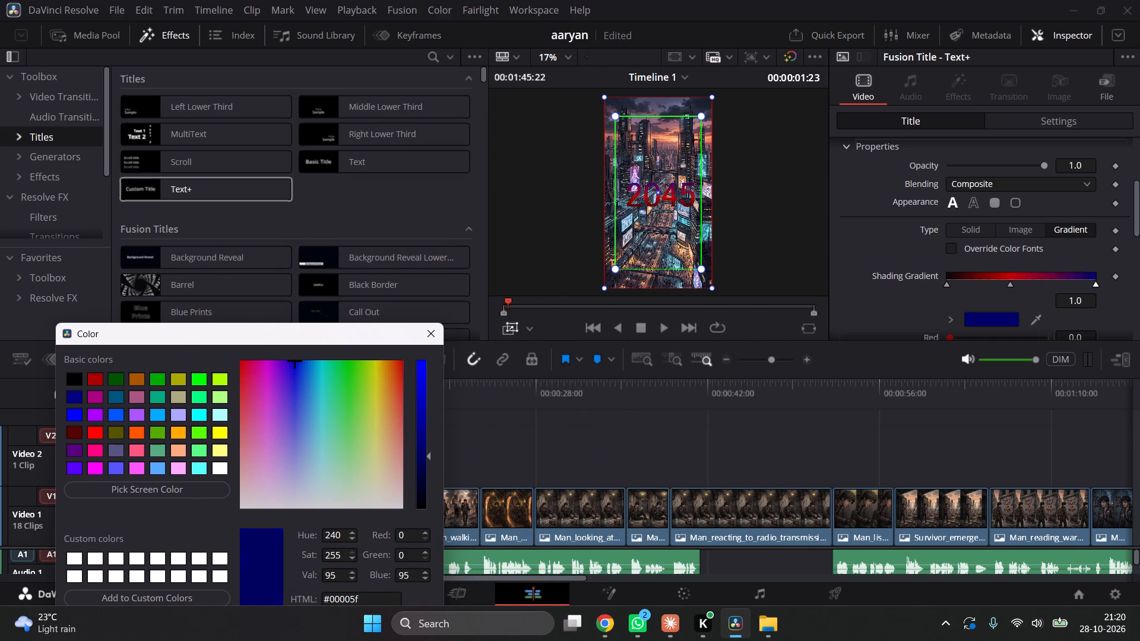
pyautogui.moveTo(419, 461); pyautogui.dragTo(420, 434)
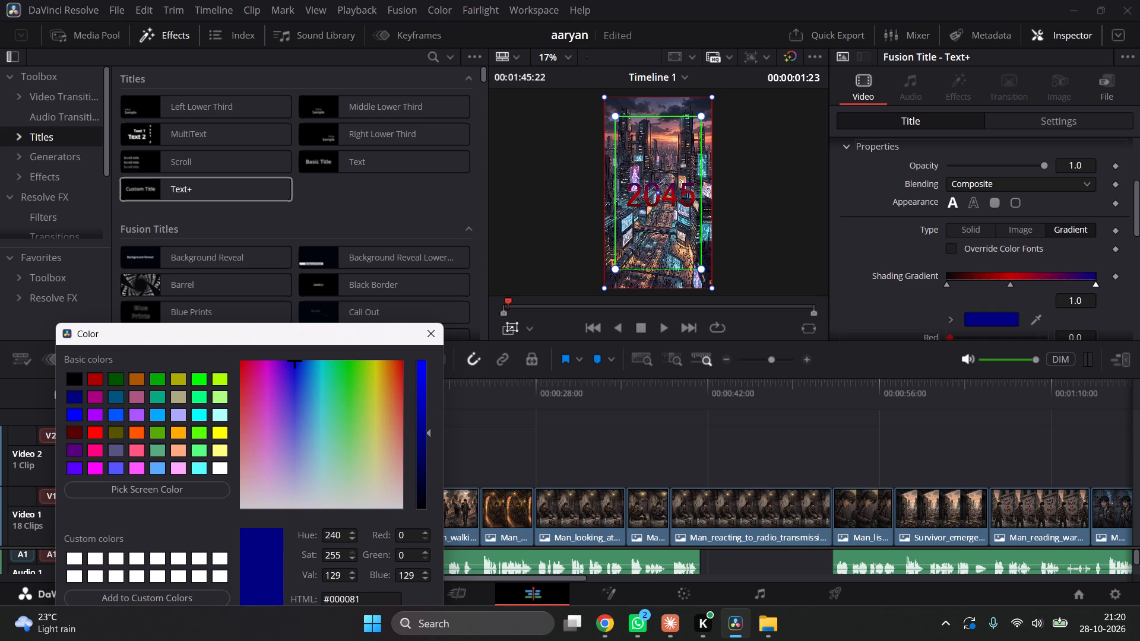
pyautogui.moveTo(420, 434); pyautogui.dragTo(412, 359)
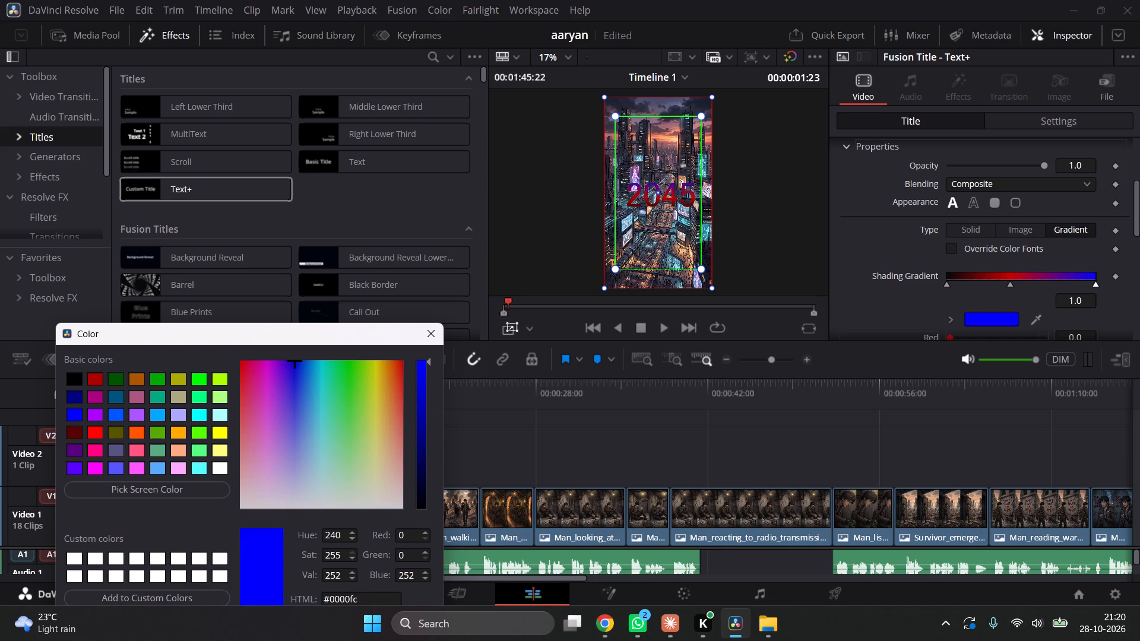
pyautogui.moveTo(412, 359); pyautogui.dragTo(416, 396)
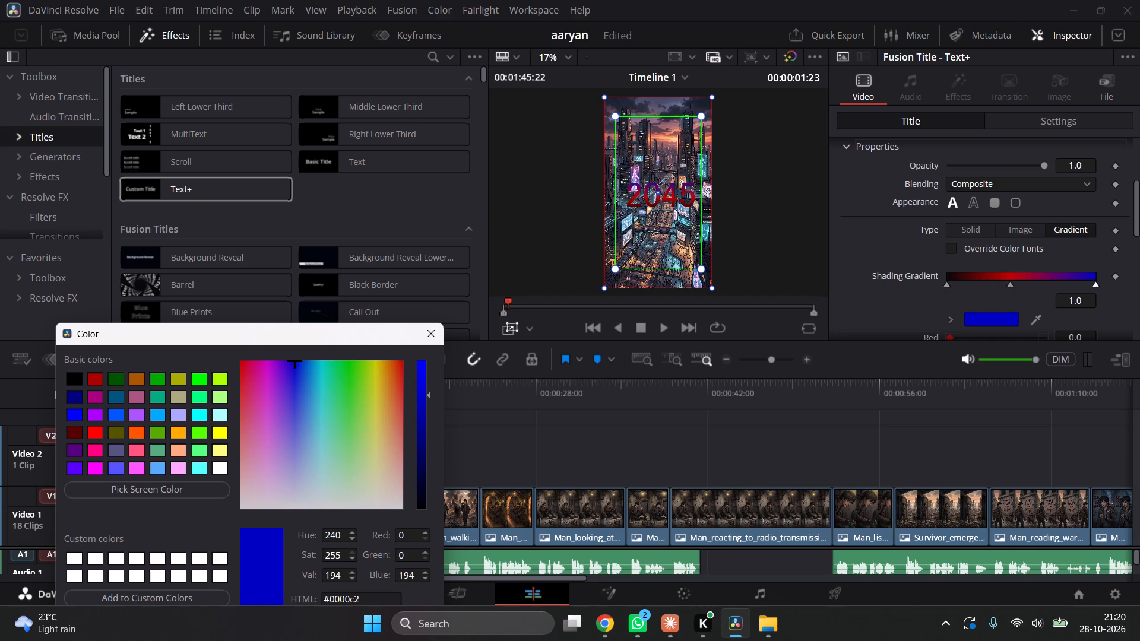
pyautogui.scroll(-2, 307, 493)
pyautogui.moveTo(357, 336); pyautogui.dragTo(360, 292)
pyautogui.click(411, 576)
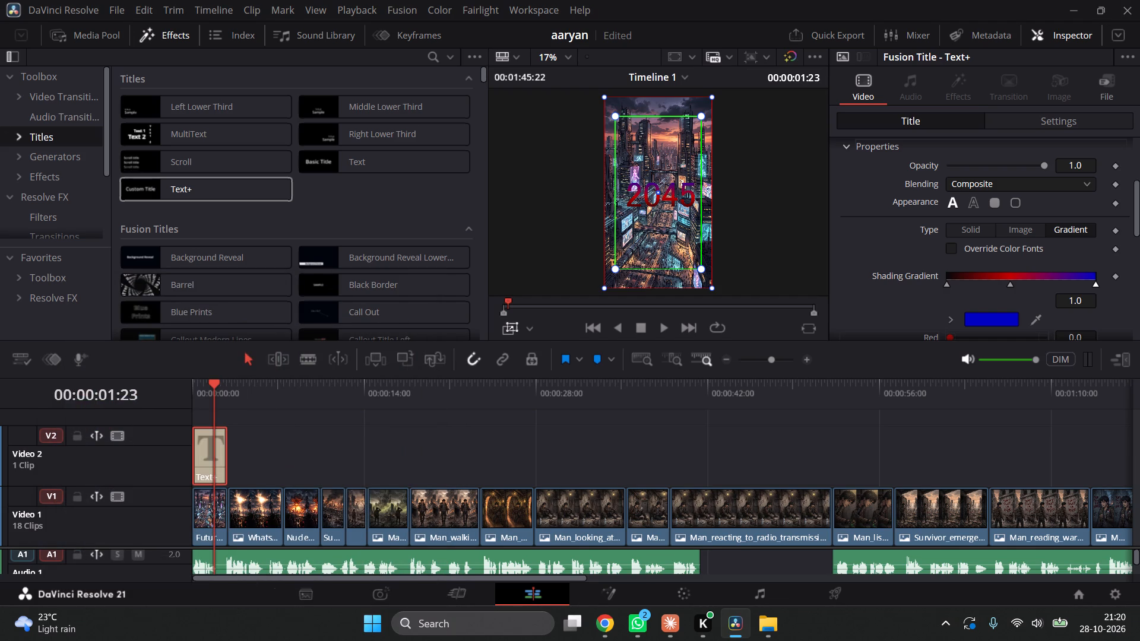
pyautogui.moveTo(201, 386); pyautogui.dragTo(168, 395)
pyautogui.press('space')
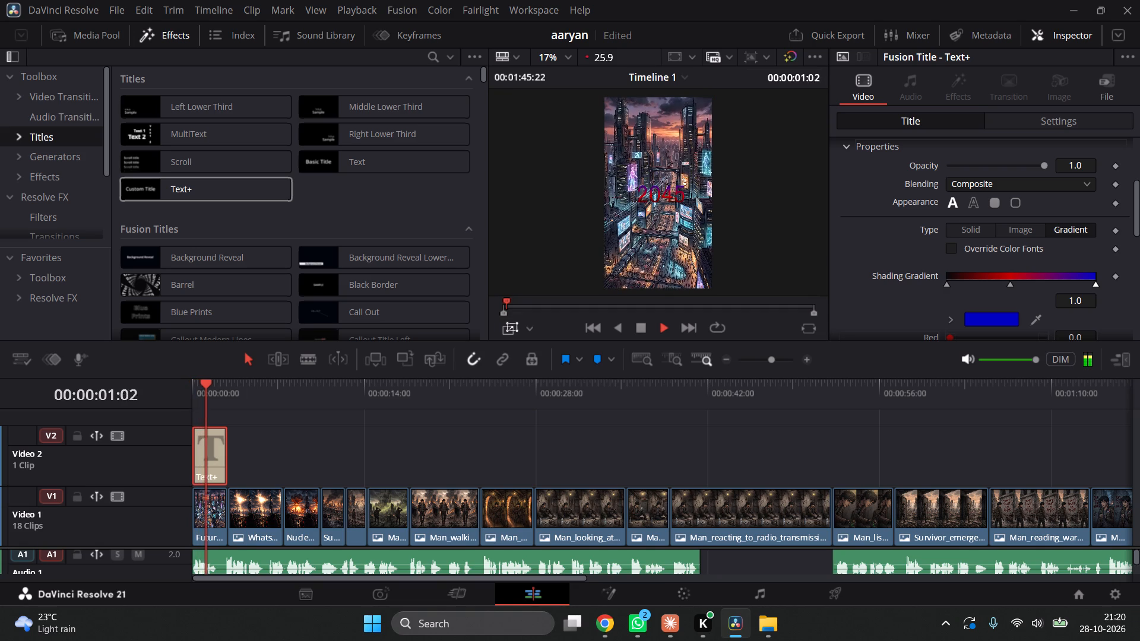
pyautogui.press('space')
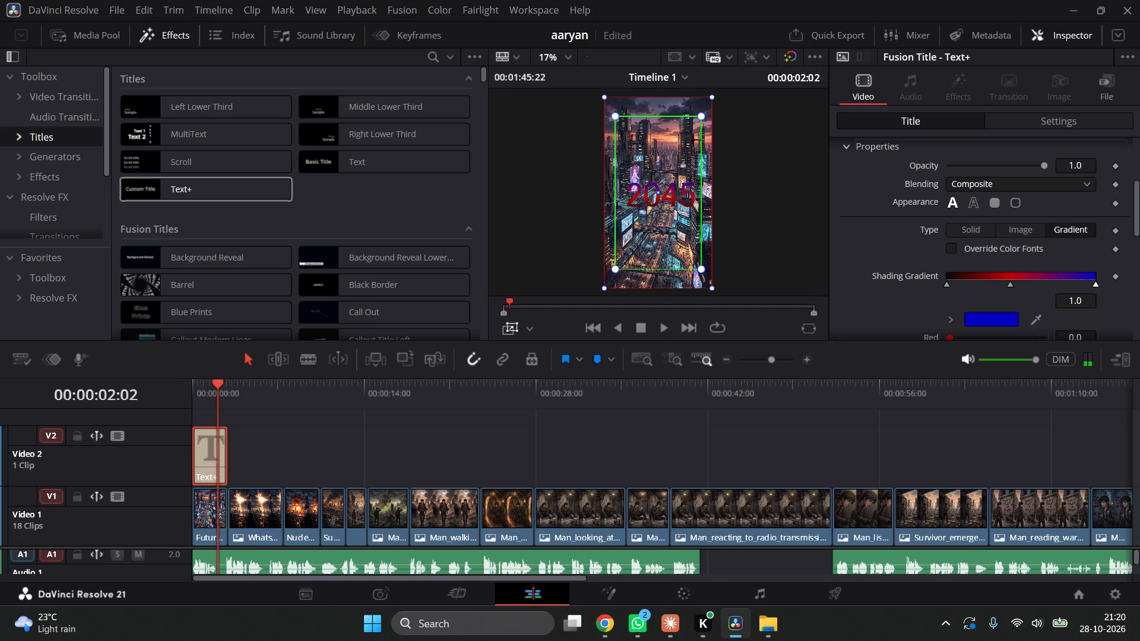
# Enable shading element 2, Red Outline, on the 2045 title.
pyautogui.scroll(3, 916, 313)
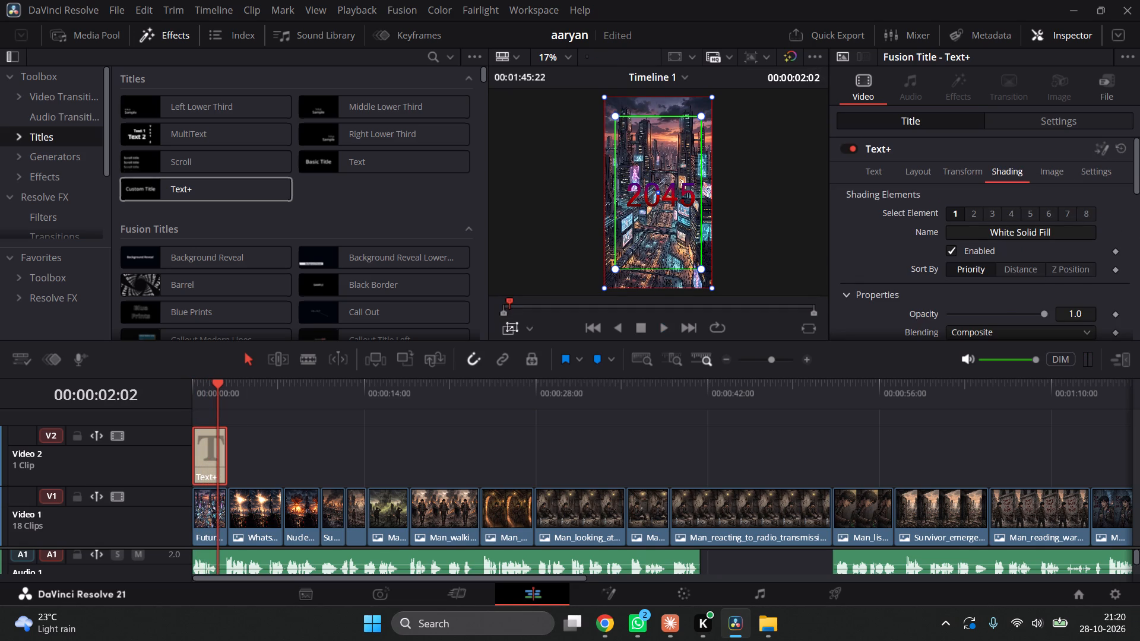
pyautogui.click(975, 212)
pyautogui.scroll(-2, 981, 223)
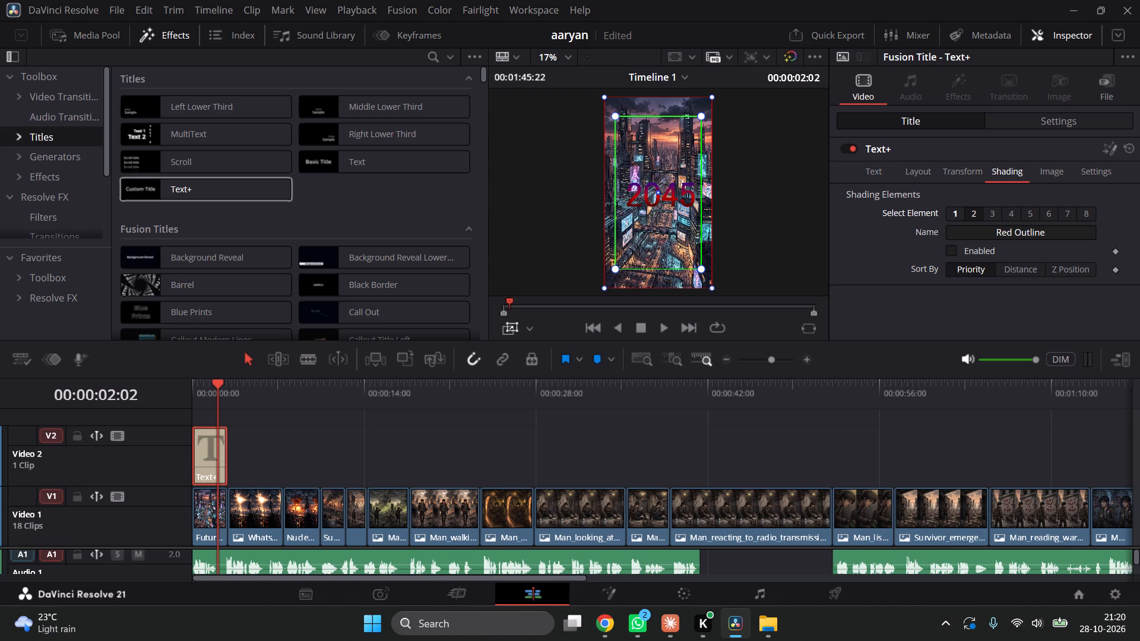
pyautogui.scroll(-1, 981, 231)
pyautogui.click(957, 217)
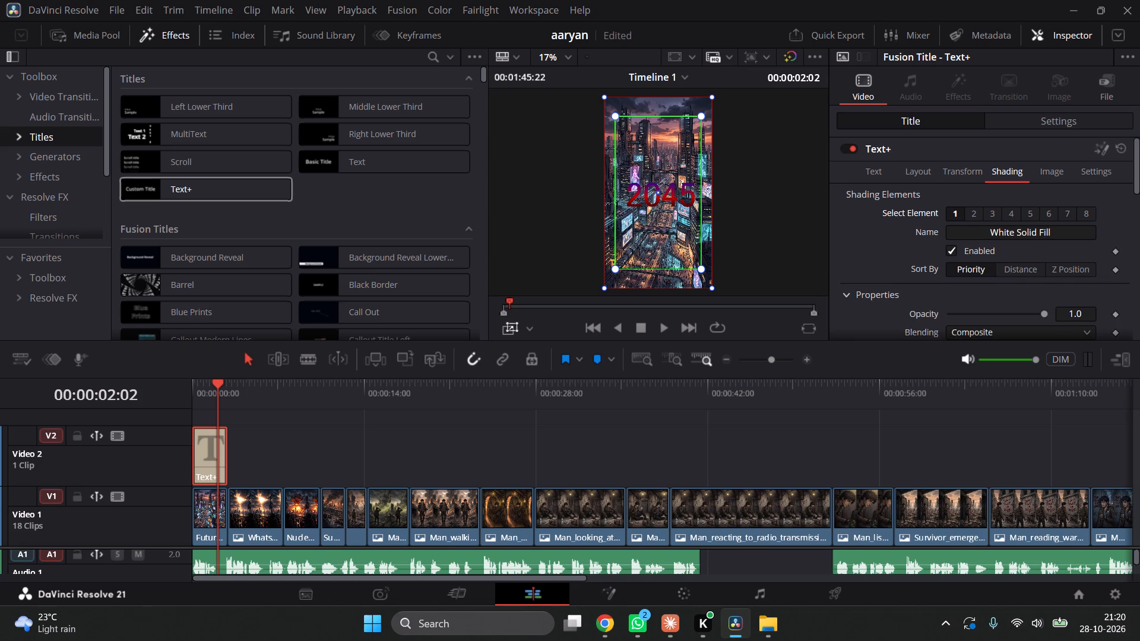
pyautogui.click(973, 164)
pyautogui.click(1013, 173)
pyautogui.click(974, 218)
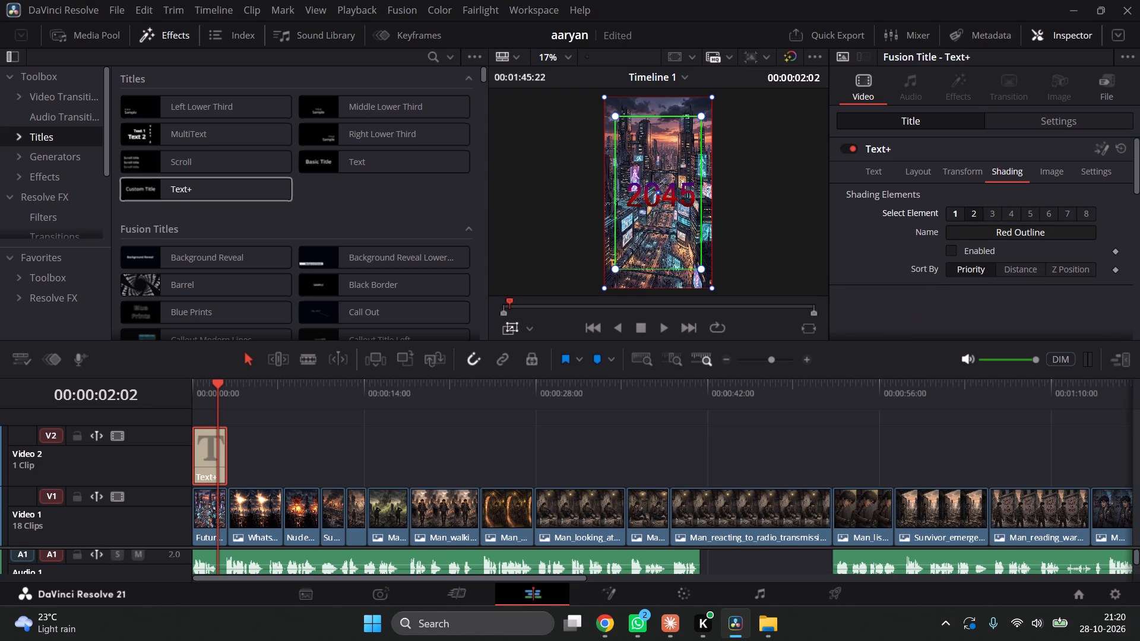
pyautogui.scroll(-2, 985, 245)
pyautogui.click(967, 248)
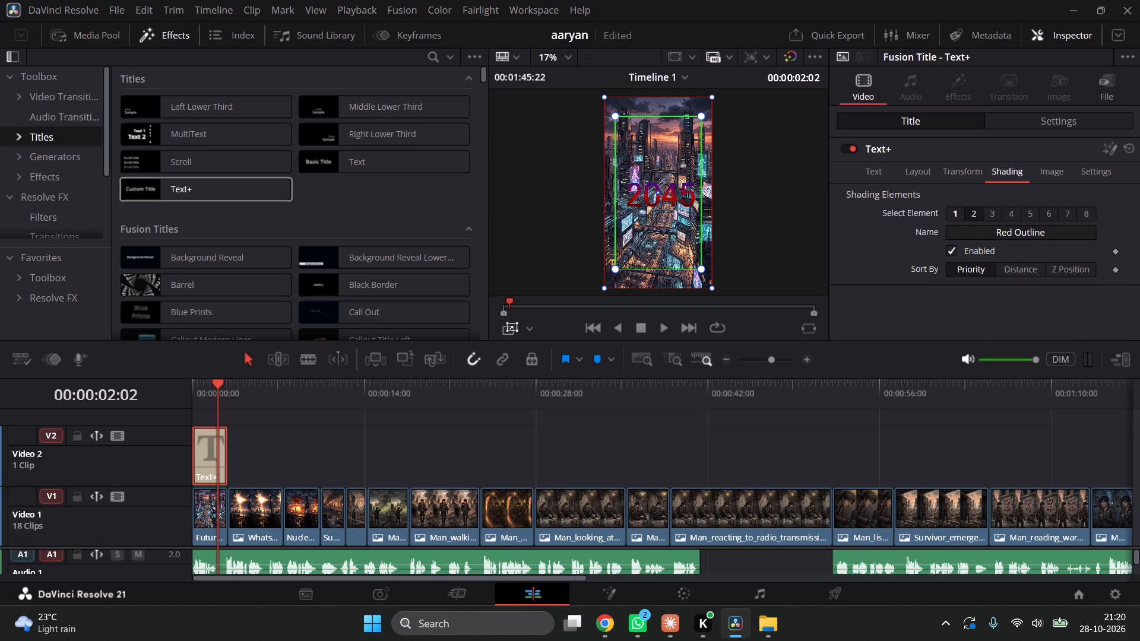
# Set the outline's solid color to light cyan #55ffff, after trying #00ff00, #ffaa00 and #aaaa7f.
pyautogui.scroll(-2, 972, 257)
pyautogui.scroll(1, 972, 257)
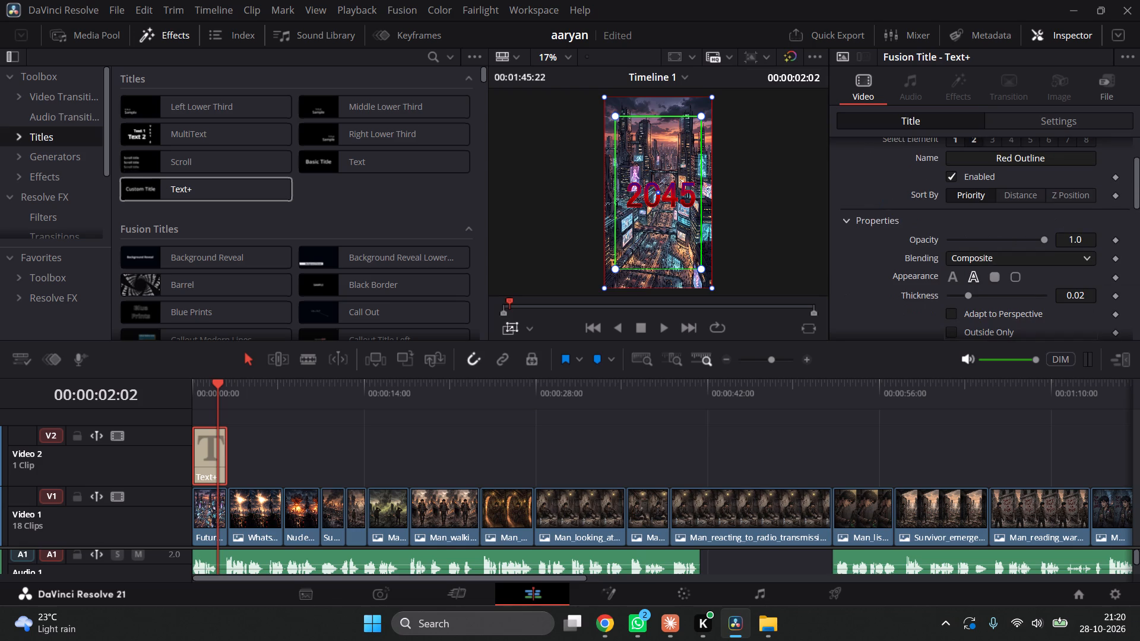
pyautogui.scroll(-2, 974, 258)
pyautogui.click(987, 287)
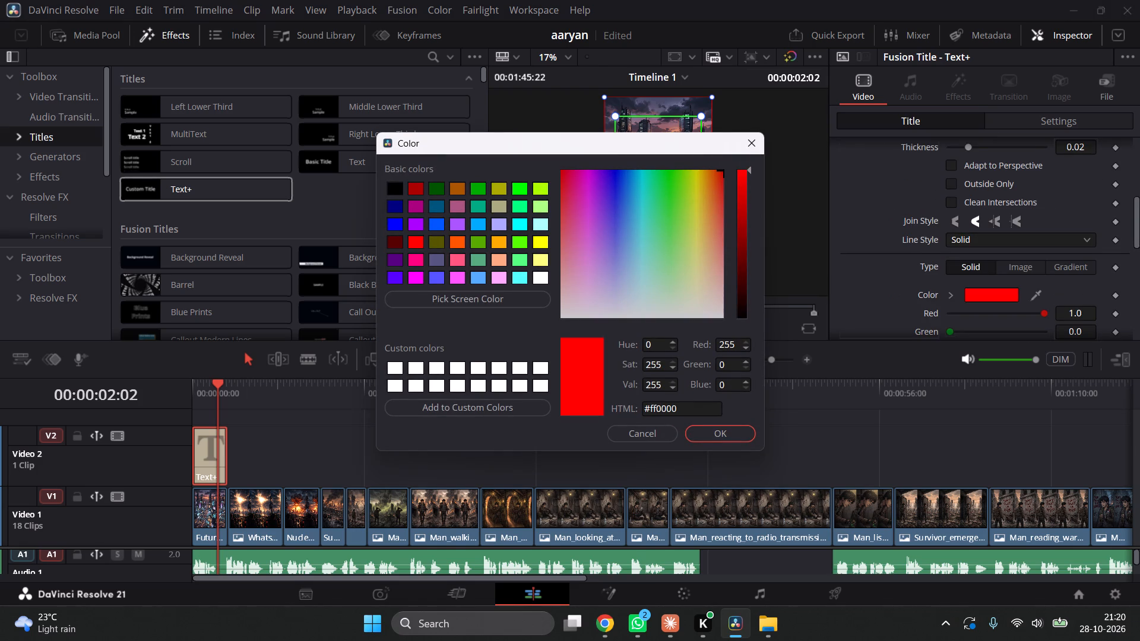
pyautogui.moveTo(540, 150); pyautogui.dragTo(323, 202)
pyautogui.click(305, 237)
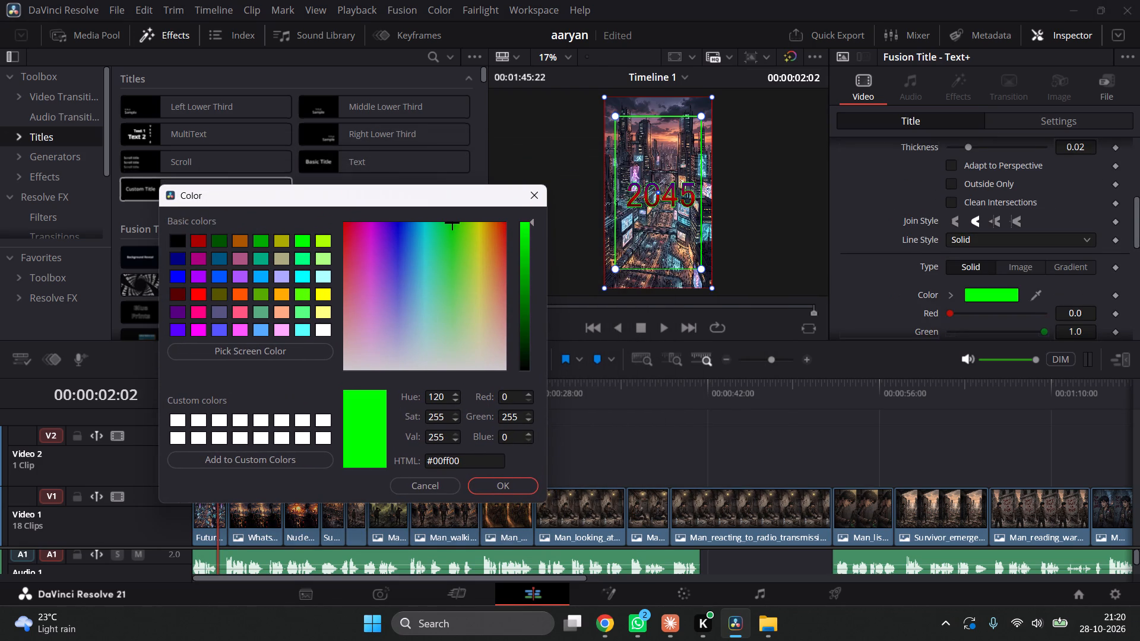
pyautogui.click(283, 293)
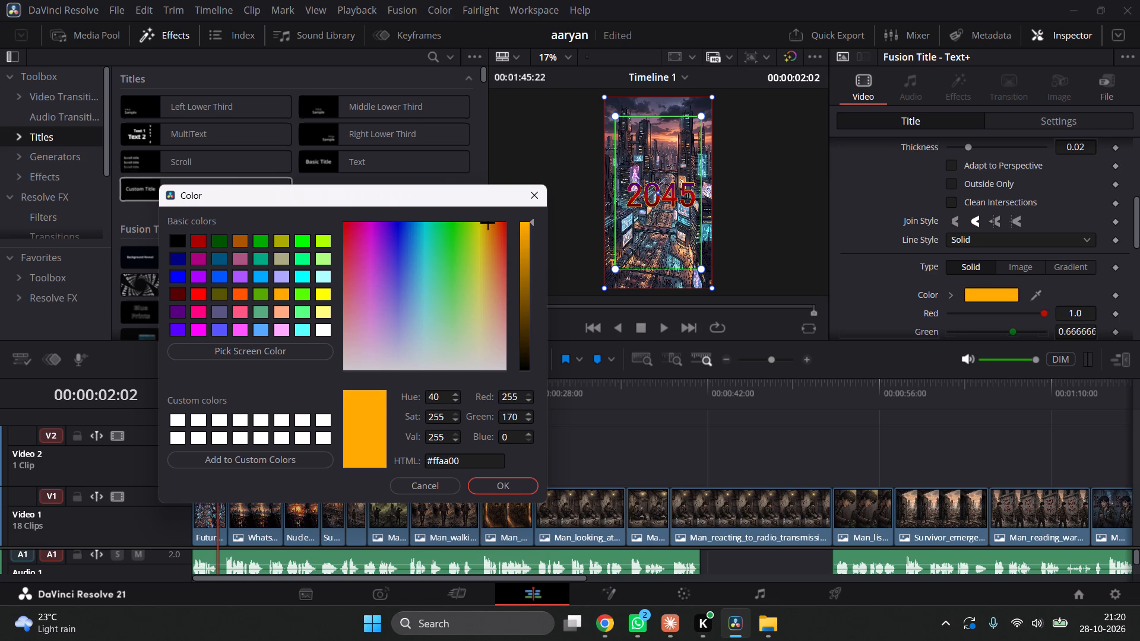
pyautogui.click(282, 262)
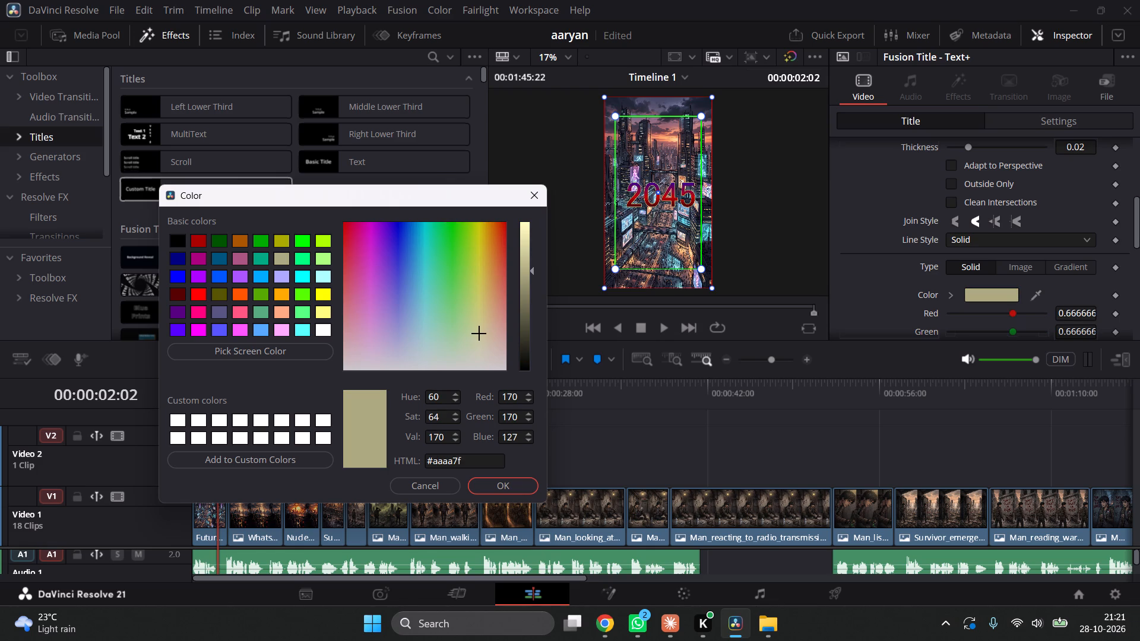
pyautogui.click(301, 328)
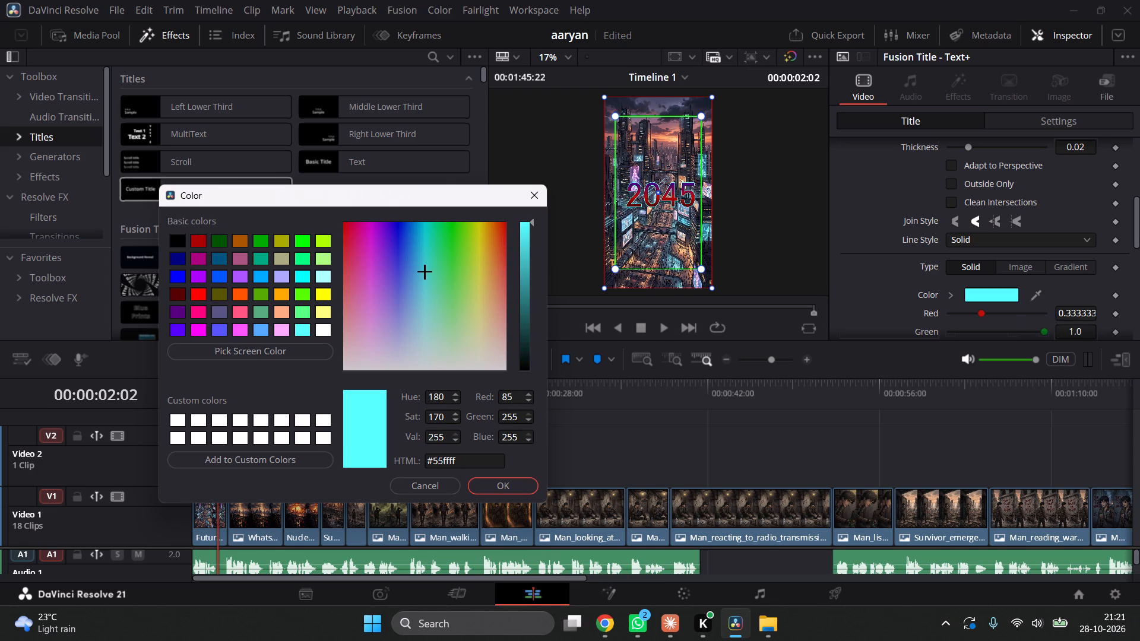
pyautogui.click(482, 490)
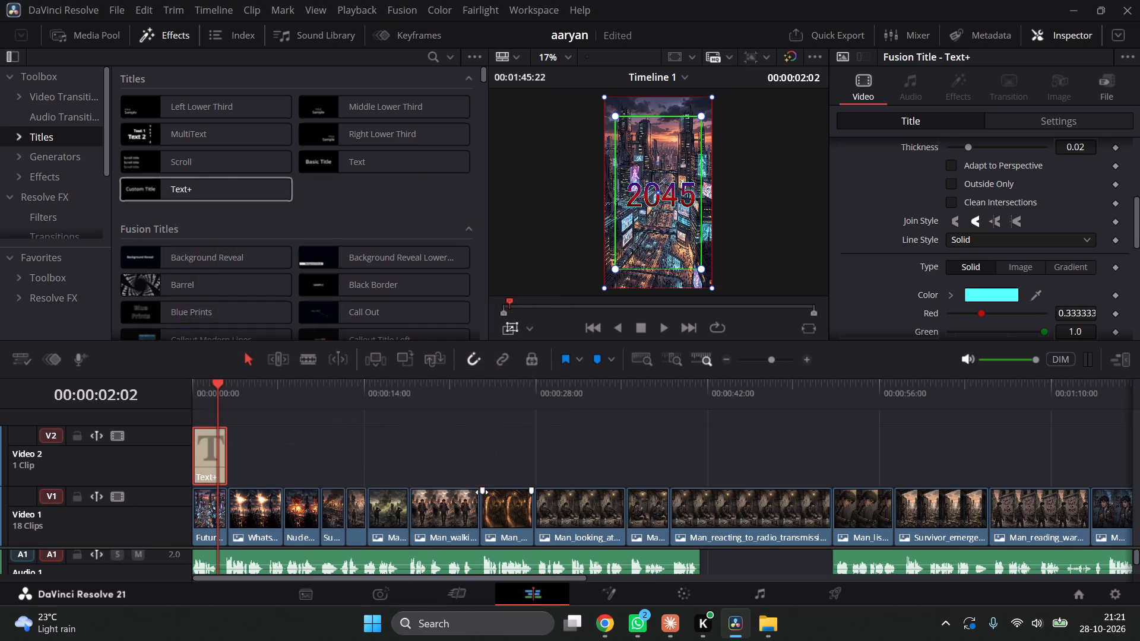
pyautogui.scroll(1, 1002, 211)
pyautogui.scroll(2, 985, 297)
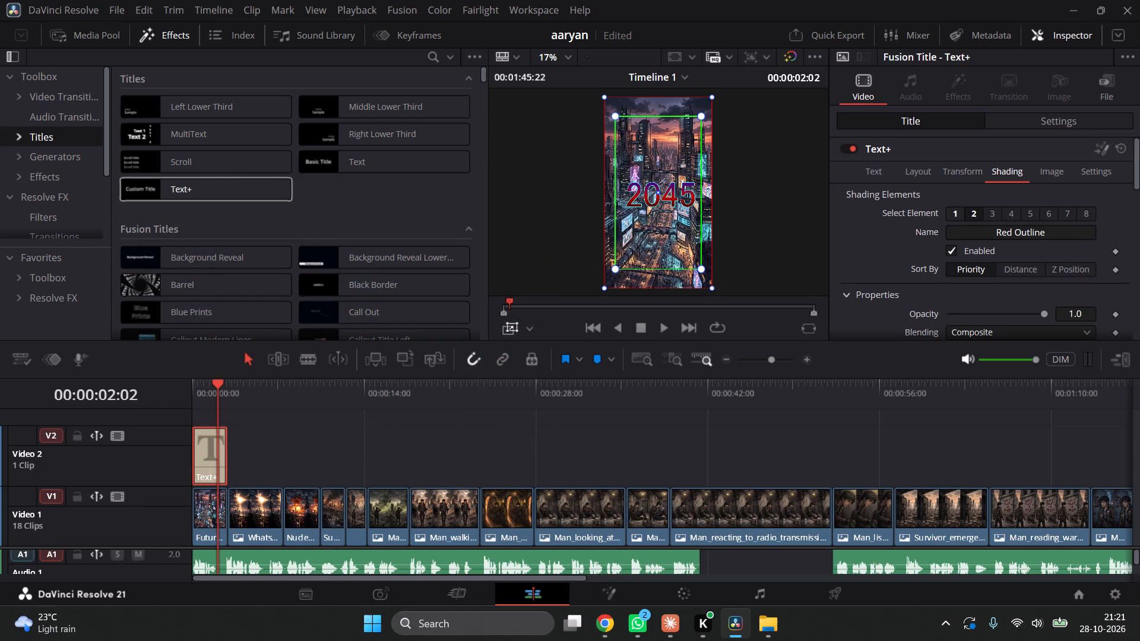
# Enable shading element 3, Black Shadow, on the 2045 title.
pyautogui.click(988, 207)
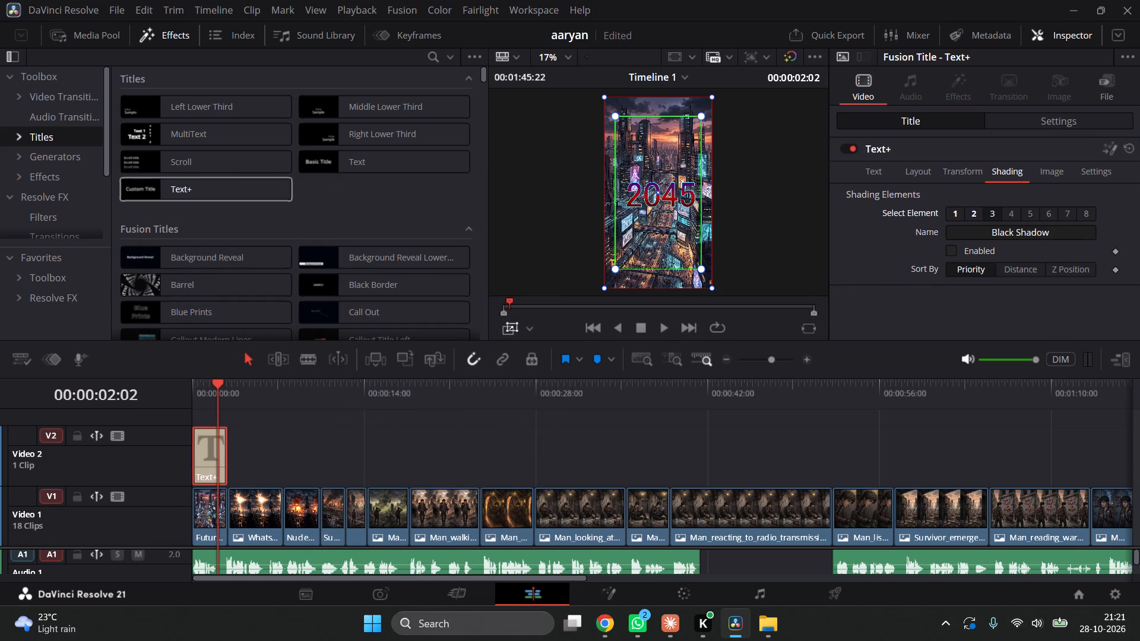
pyautogui.click(965, 251)
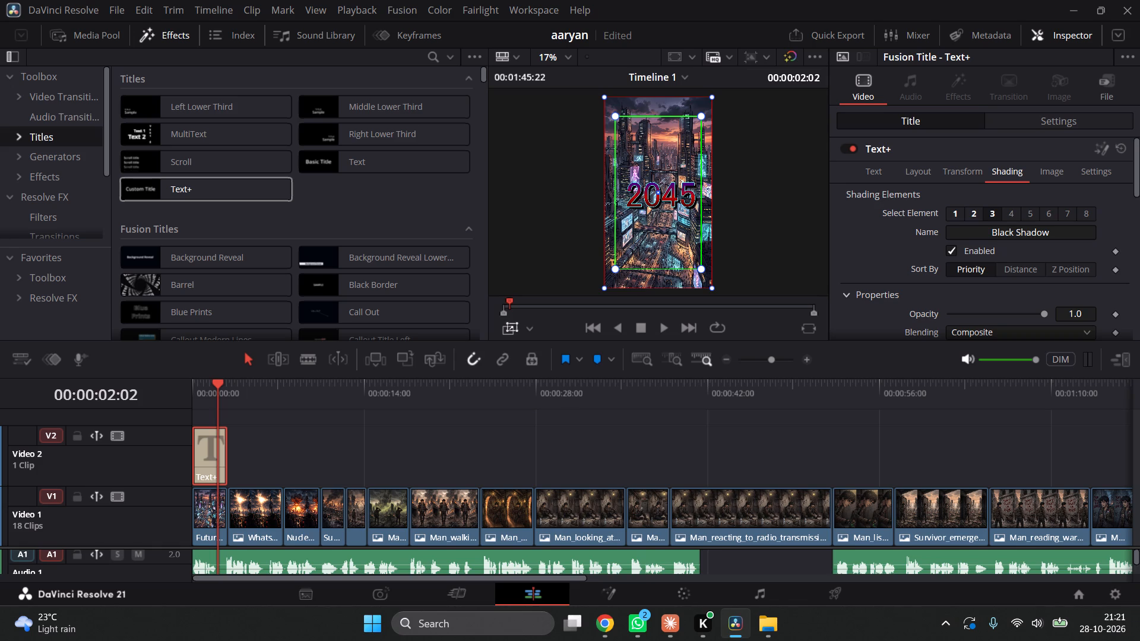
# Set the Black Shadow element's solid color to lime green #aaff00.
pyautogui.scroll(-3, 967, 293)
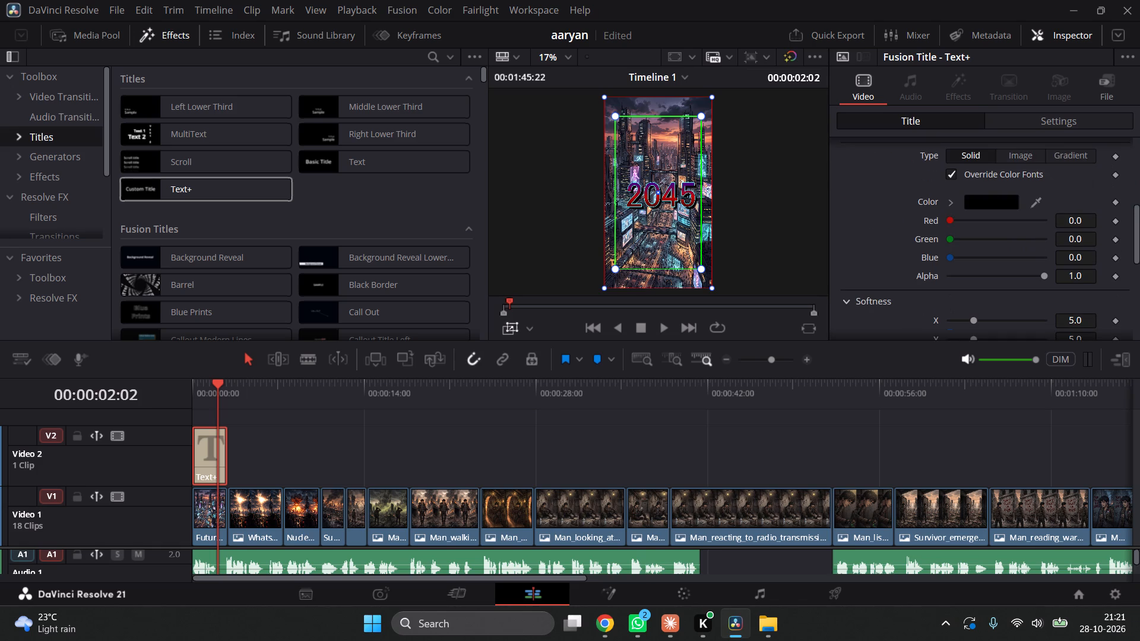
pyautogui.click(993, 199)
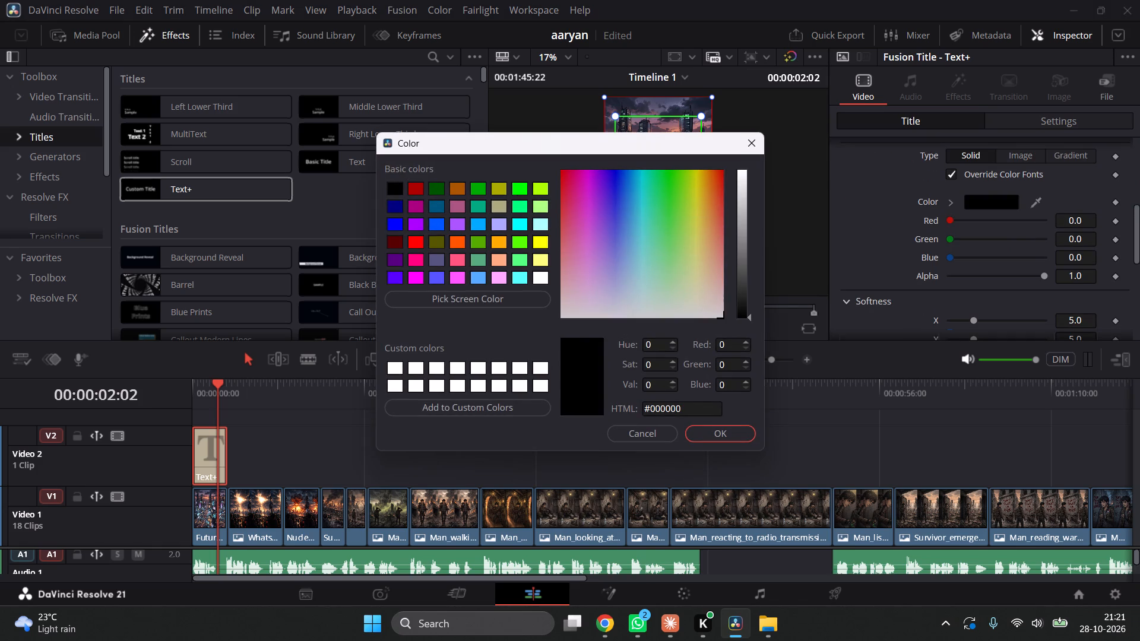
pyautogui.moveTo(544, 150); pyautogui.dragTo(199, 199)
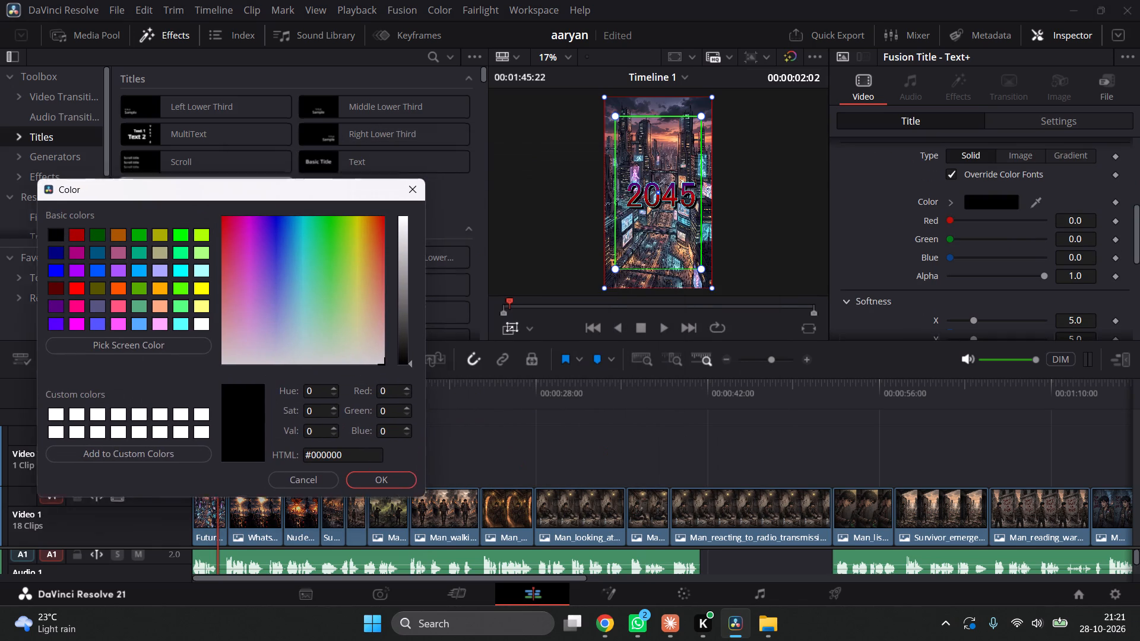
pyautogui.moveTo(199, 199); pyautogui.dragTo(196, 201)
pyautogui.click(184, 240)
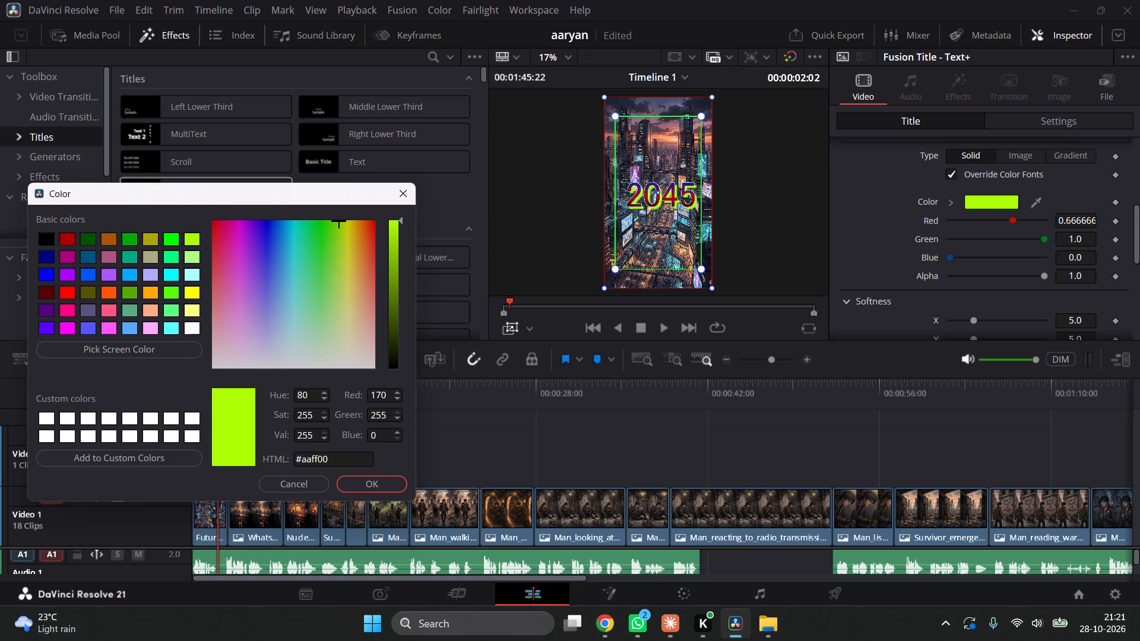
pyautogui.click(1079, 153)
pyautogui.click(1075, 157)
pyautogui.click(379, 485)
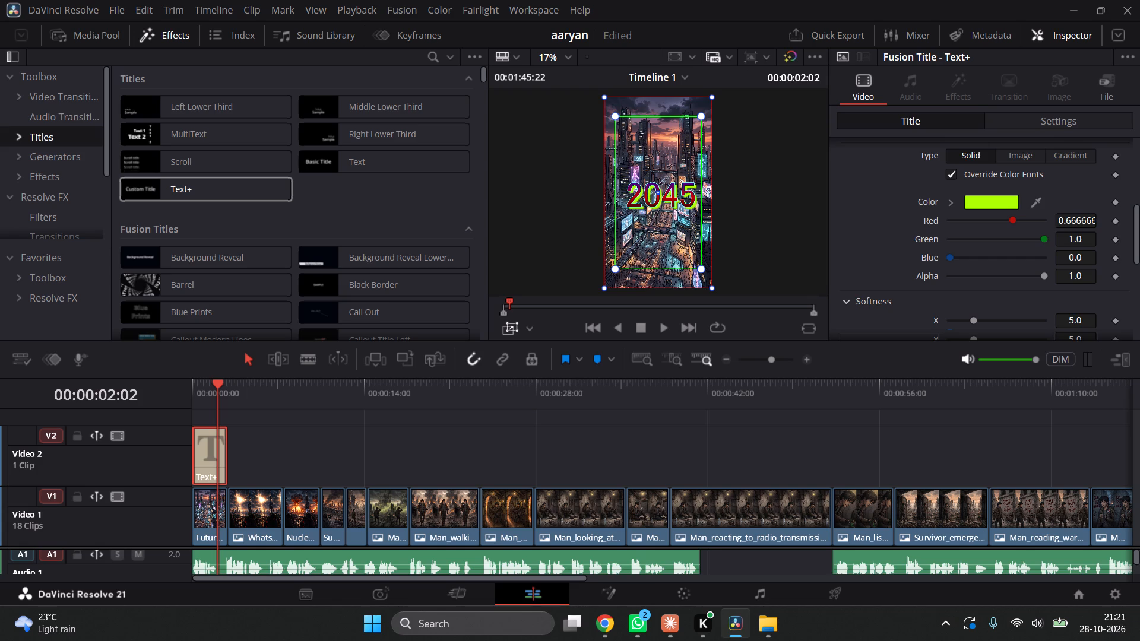
# Change the Black Shadow element's fill type to Gradient and color the gradient's start stop periwinkle blue #5f65d0.
pyautogui.click(1061, 153)
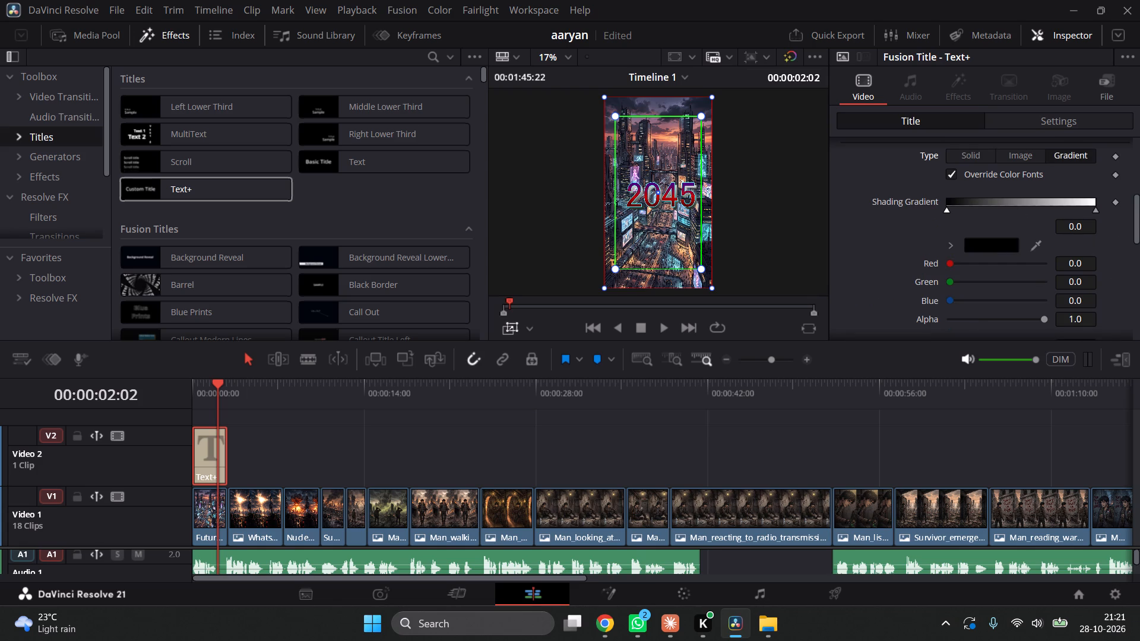
pyautogui.click(949, 210)
pyautogui.click(1005, 237)
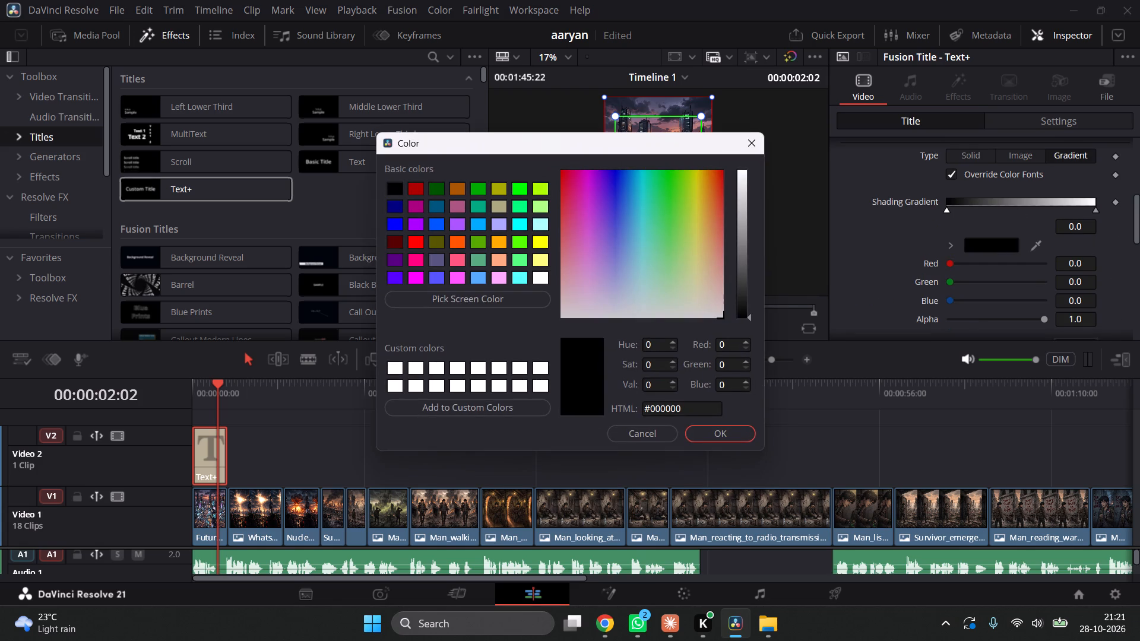
pyautogui.moveTo(587, 139); pyautogui.dragTo(254, 207)
pyautogui.moveTo(257, 272); pyautogui.dragTo(265, 285)
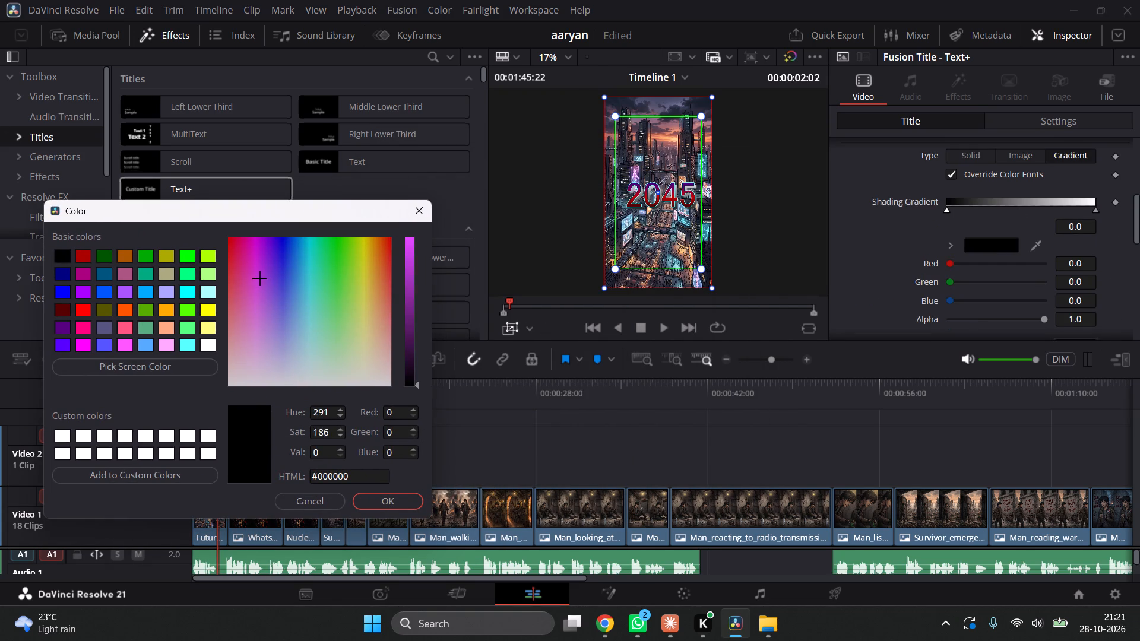
pyautogui.moveTo(265, 285); pyautogui.dragTo(278, 307)
pyautogui.click(284, 306)
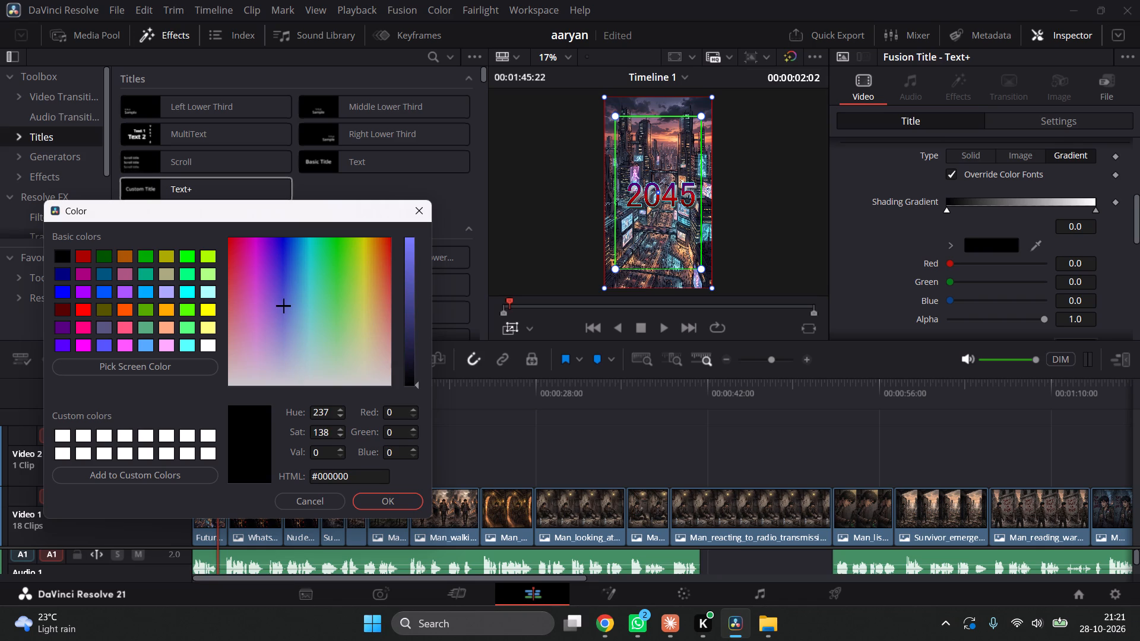
pyautogui.moveTo(412, 307); pyautogui.dragTo(403, 265)
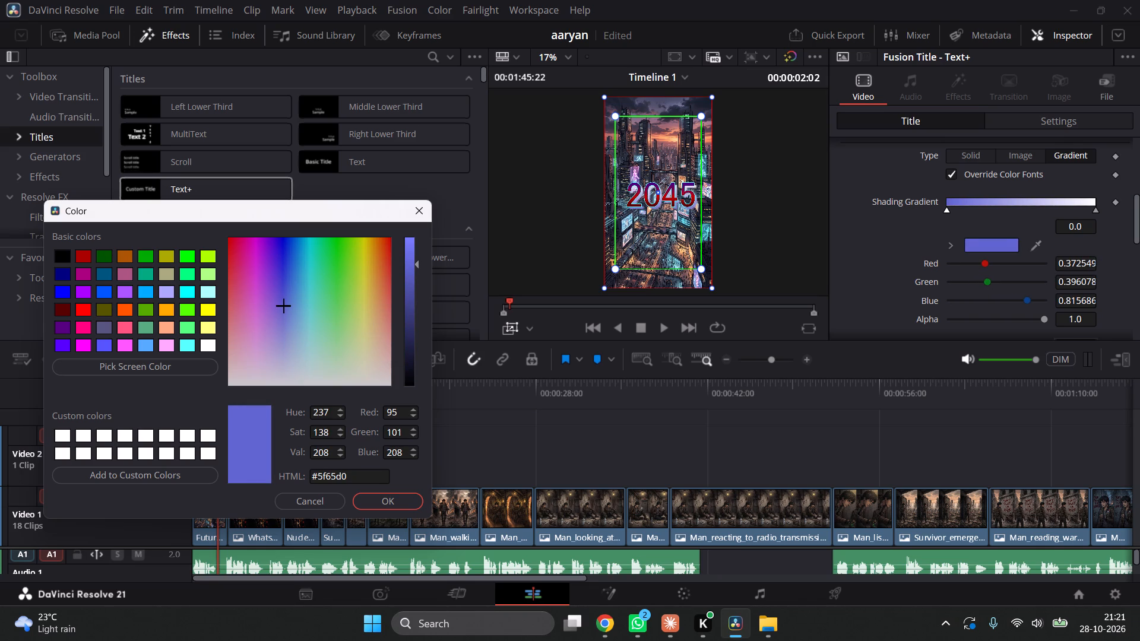
pyautogui.click(378, 498)
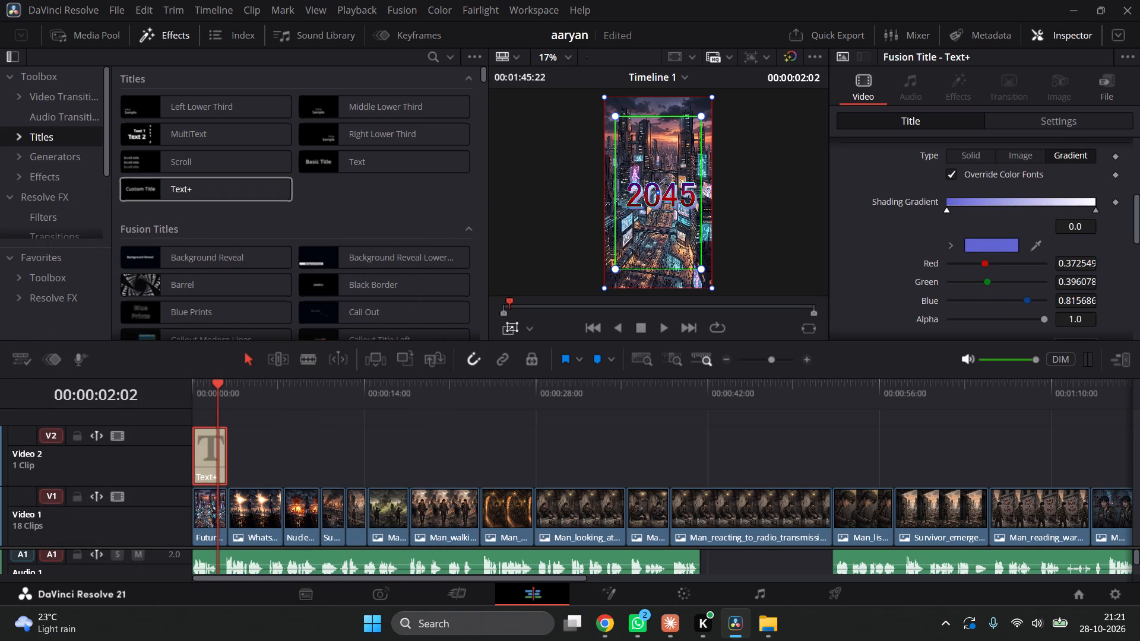
# Change shading element 2, Red Outline, to a Gradient fill and play back the title from the start of the timeline.
pyautogui.scroll(1, 927, 247)
pyautogui.scroll(2, 958, 201)
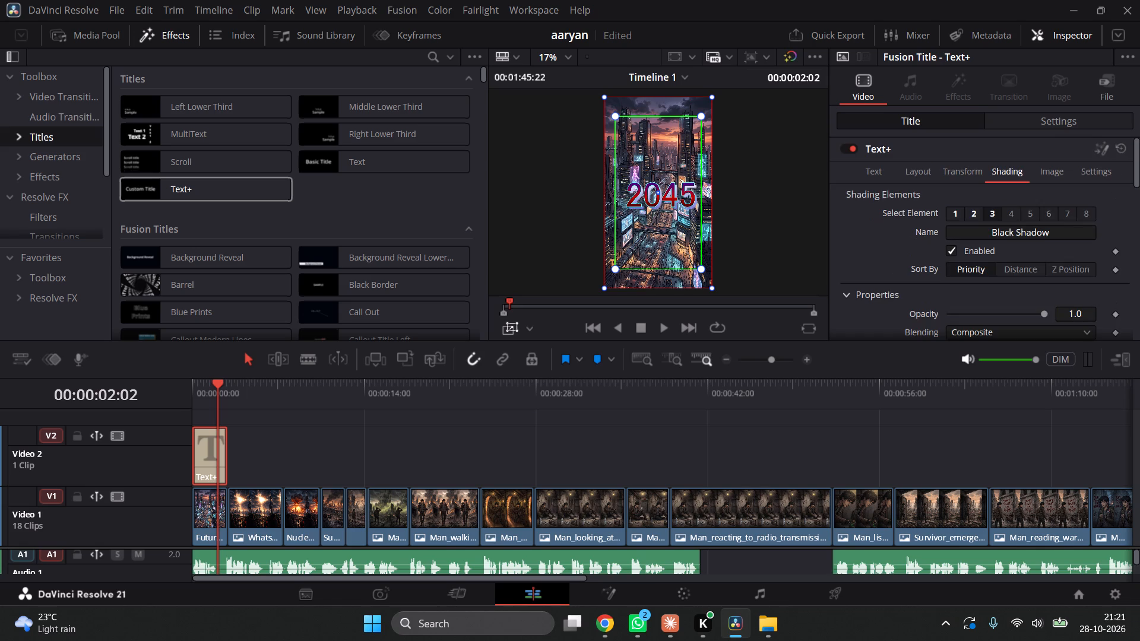
pyautogui.click(974, 213)
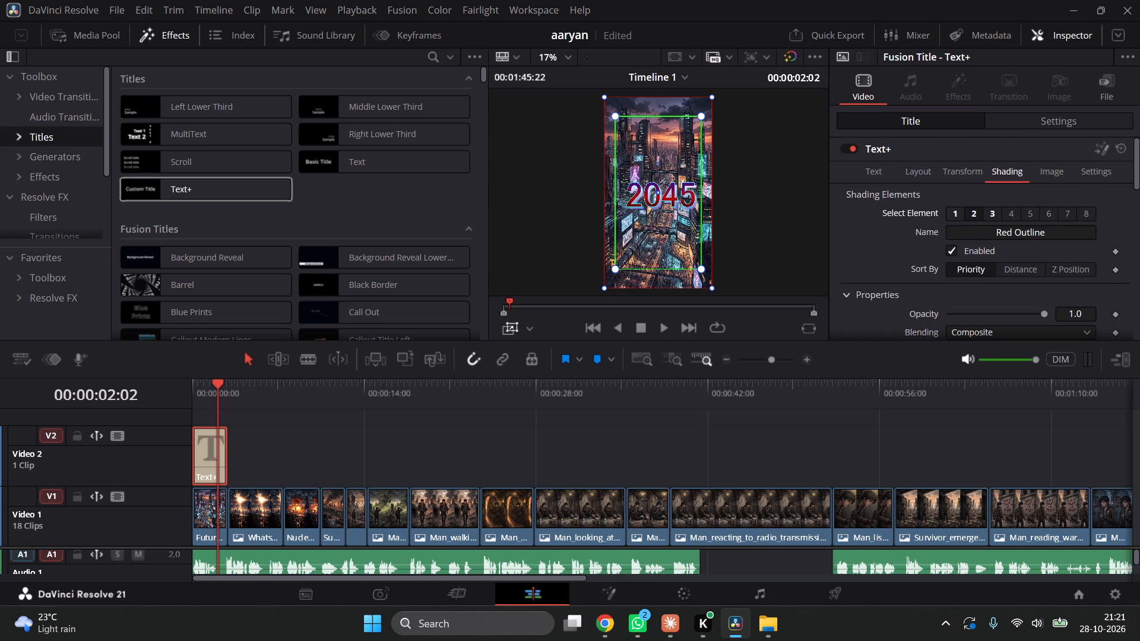
pyautogui.scroll(-4, 978, 293)
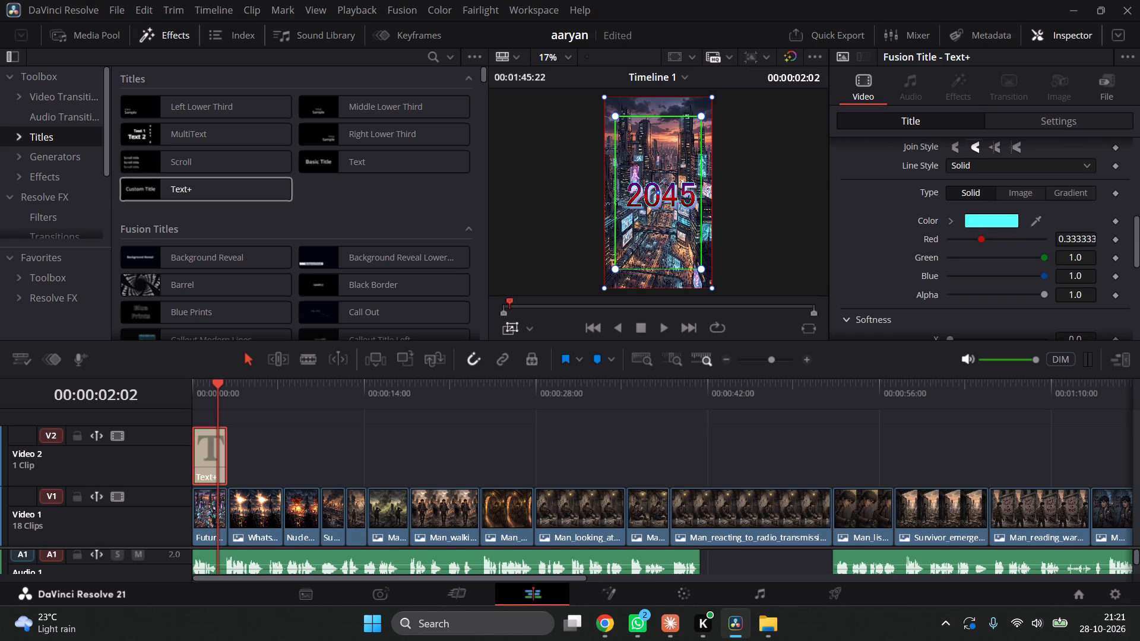
pyautogui.click(1063, 194)
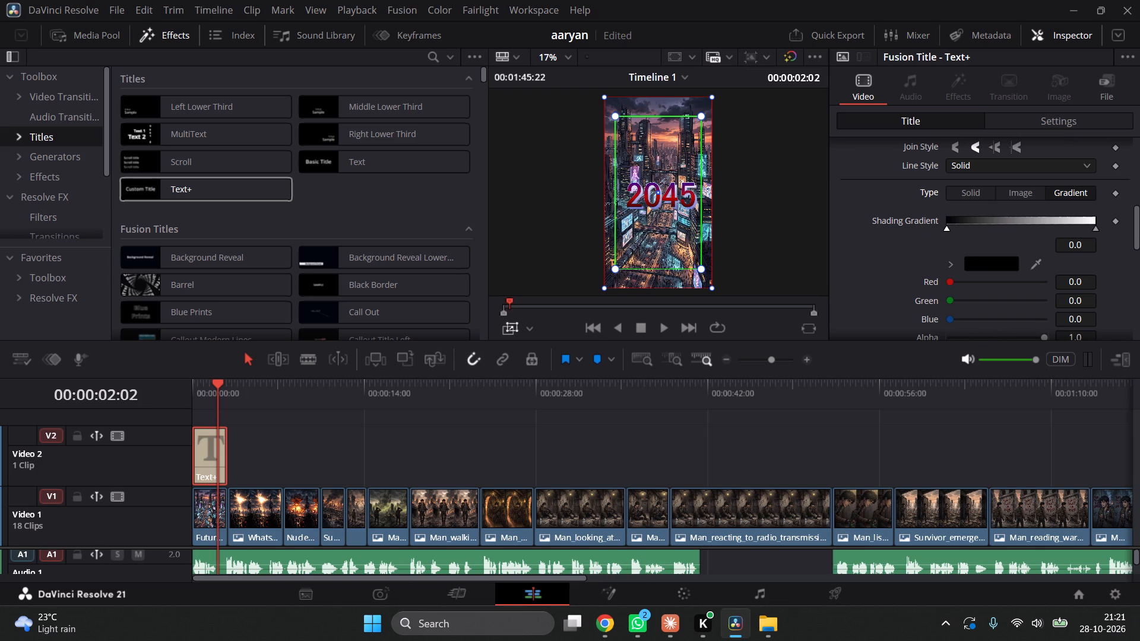
pyautogui.scroll(-2, 914, 287)
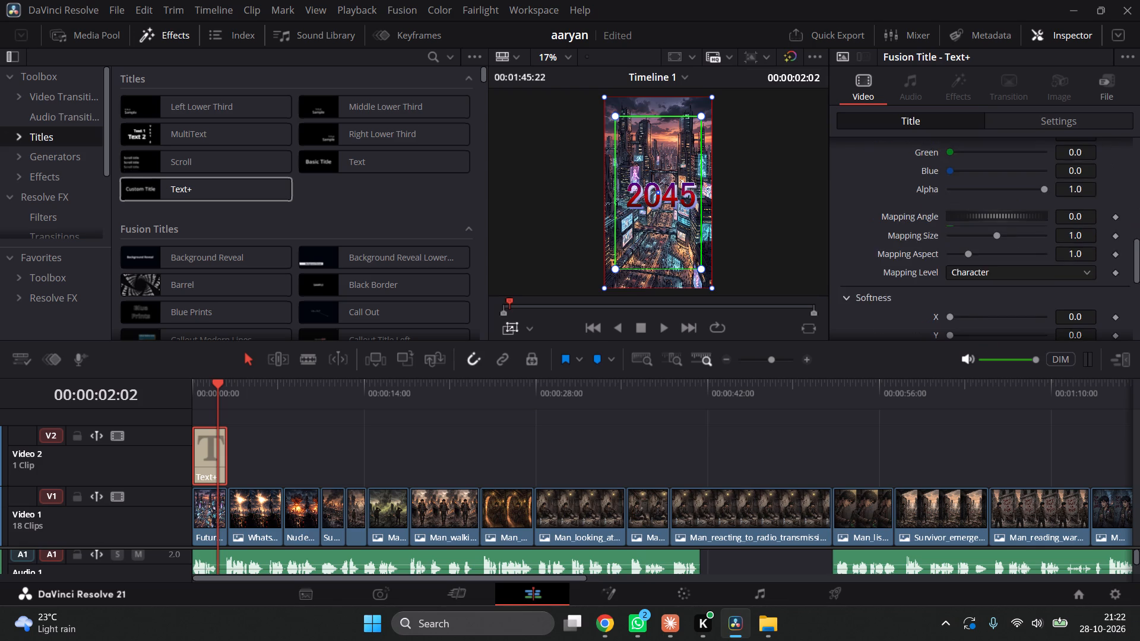
pyautogui.scroll(3, 911, 289)
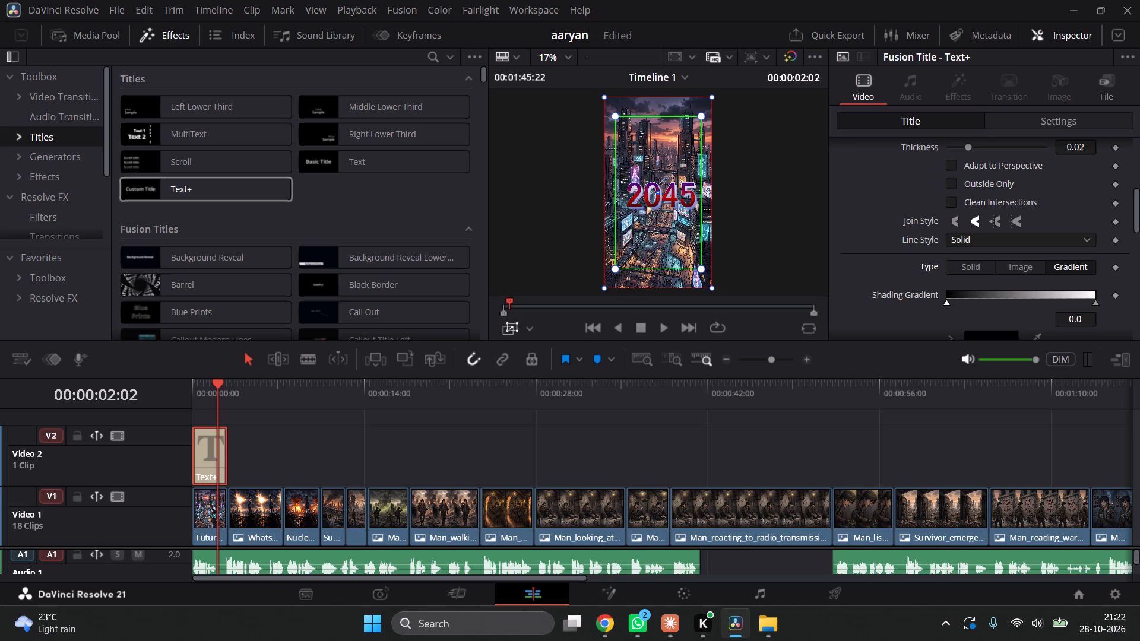
pyautogui.moveTo(198, 386); pyautogui.dragTo(179, 390)
pyautogui.press('space')
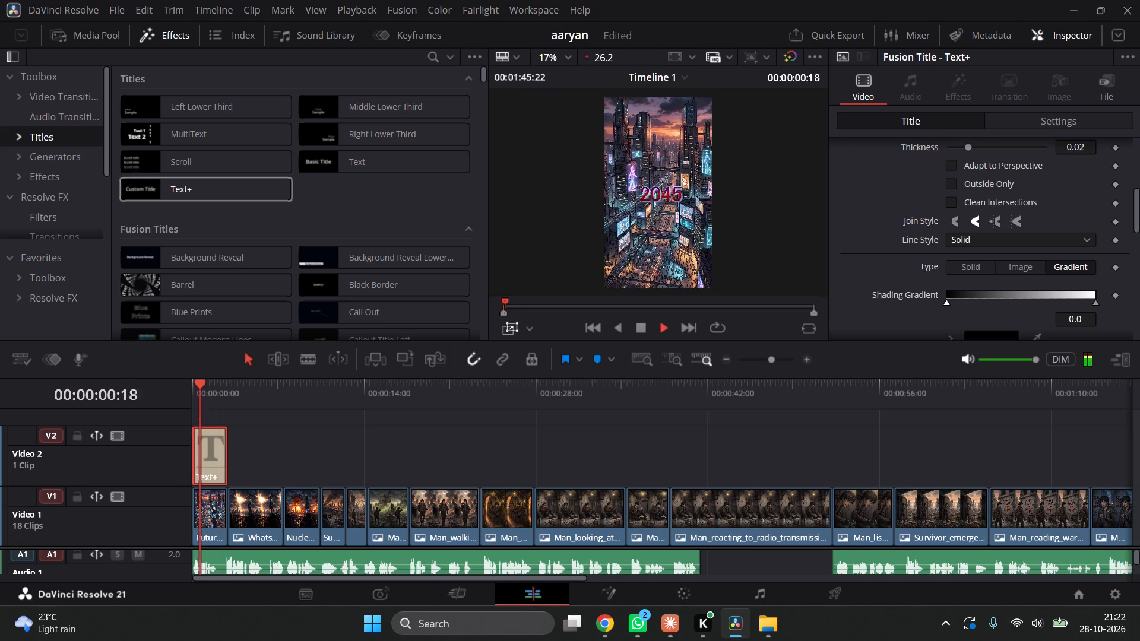
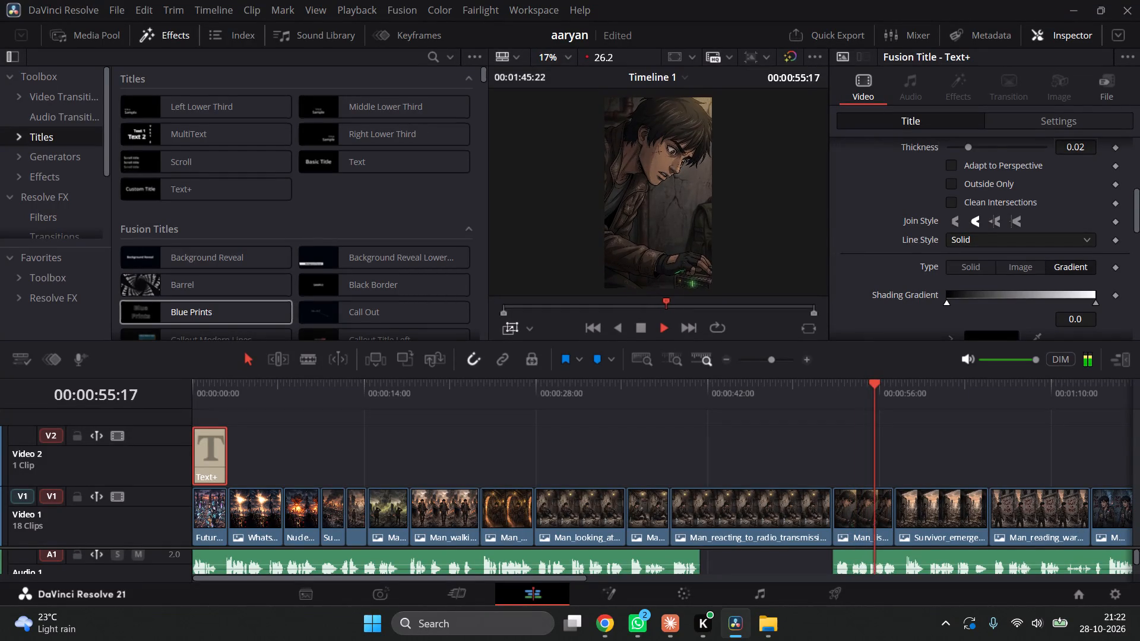
# Stop the timeline playback and switch to the Deliver page for exporting.
pyautogui.click(835, 599)
pyautogui.press('space')
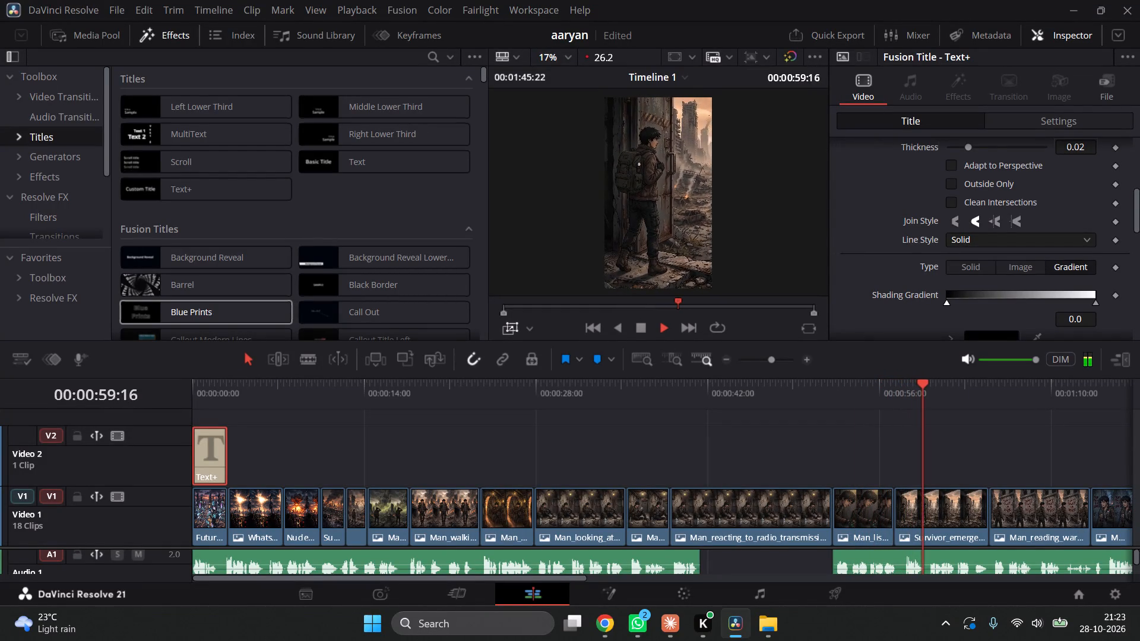
pyautogui.click(835, 596)
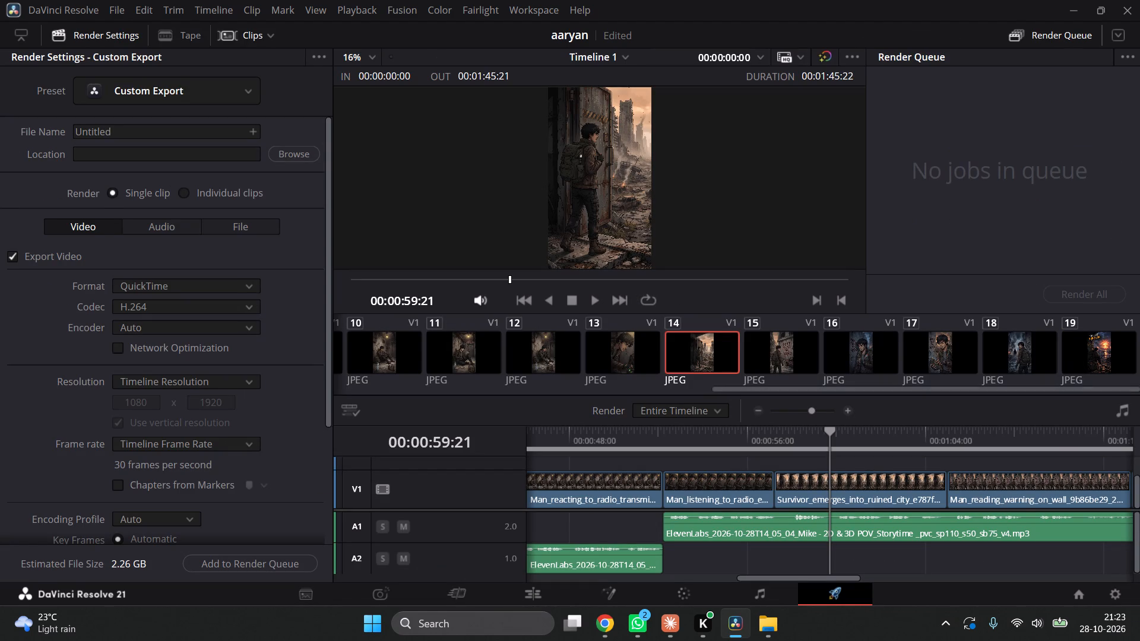
# Replace the render's file name with aryan in the Custom Export settings.
pyautogui.click(167, 154)
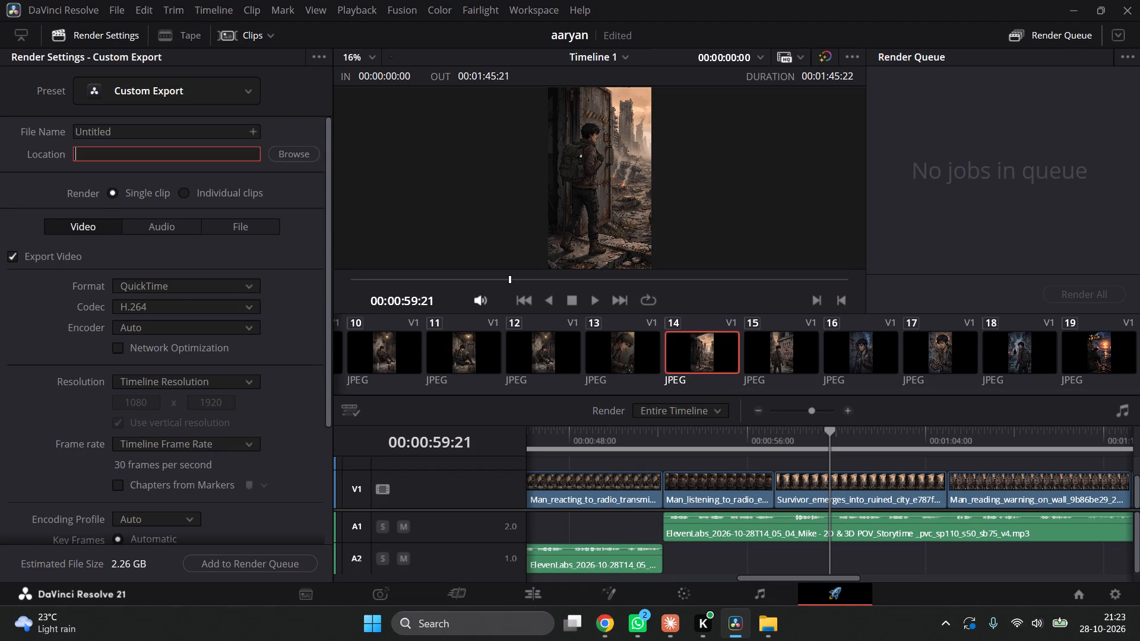
pyautogui.click(161, 134)
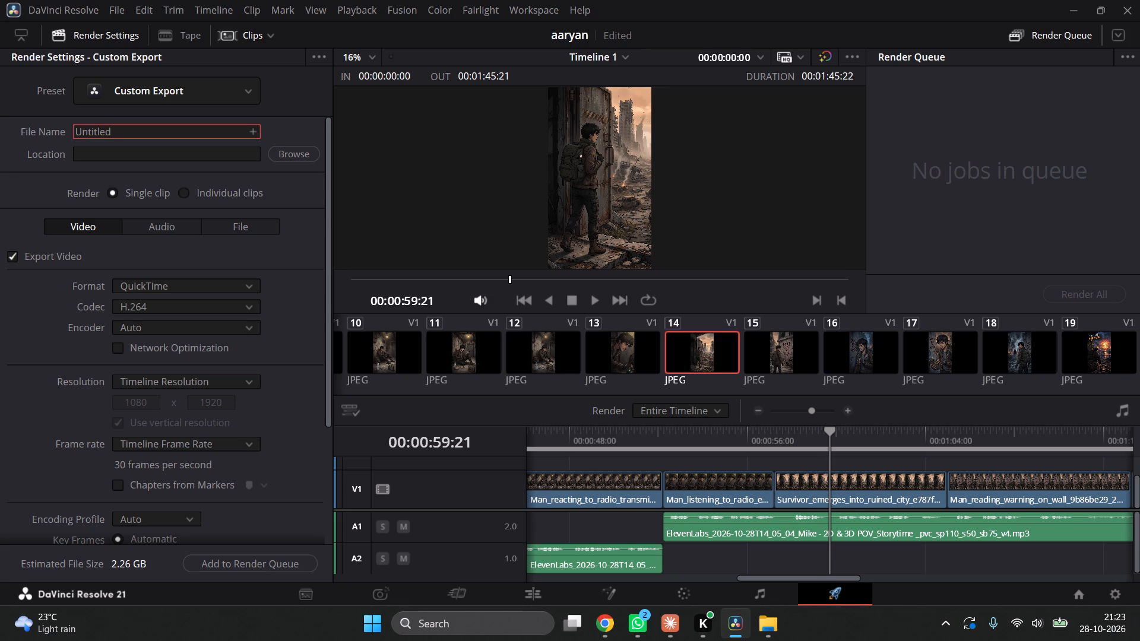
pyautogui.press('BackSpace')
pyautogui.press('BackSpace')
pyautogui.press('BackSpace')
pyautogui.press('BackSpace')
pyautogui.press('BackSpace')
pyautogui.press('BackSpace')
pyautogui.press('BackSpace')
pyautogui.press('BackSpace')
pyautogui.press('BackSpace')
pyautogui.press('BackSpace')
pyautogui.press('BackSpace')
pyautogui.press('BackSpace')
pyautogui.press('BackSpace')
pyautogui.press('BackSpace')
pyautogui.press('BackSpace')
pyautogui.write('aryan')
# Set the render location to the dk folder on the New Volume (D:) drive, keeping the file name aryan.
pyautogui.click(285, 152)
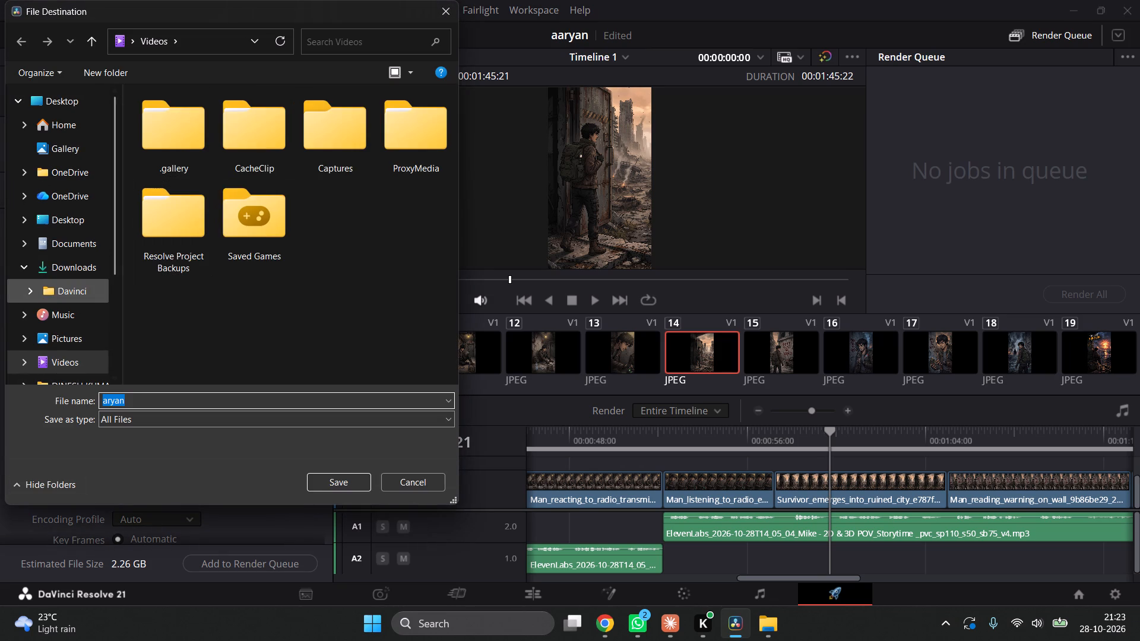
pyautogui.scroll(3, 39, 210)
pyautogui.scroll(-4, 40, 210)
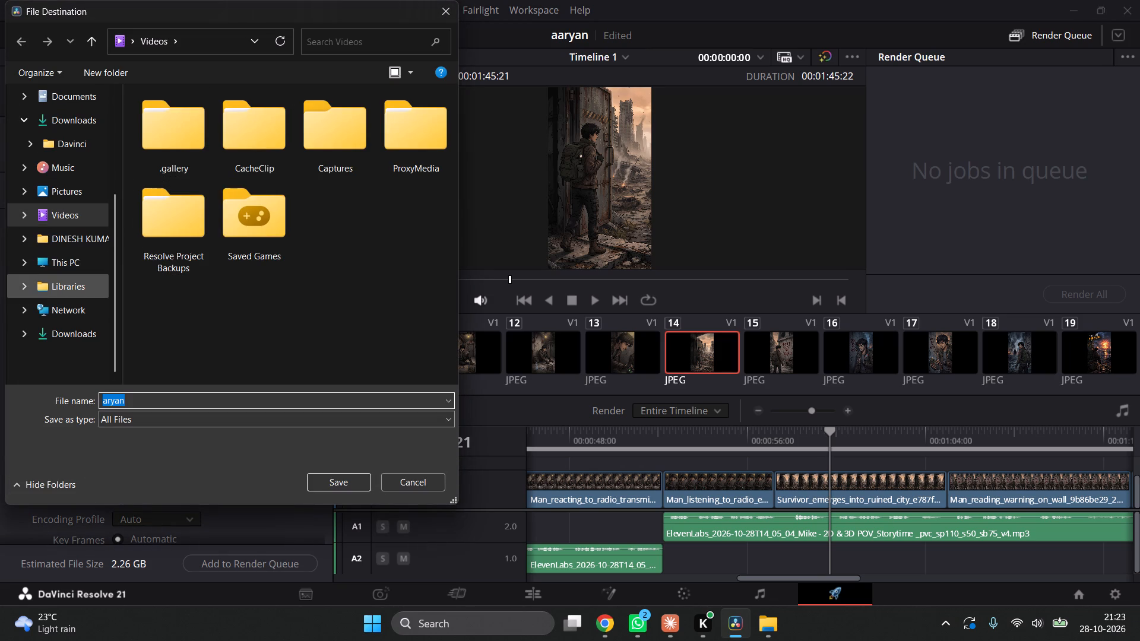
pyautogui.click(56, 268)
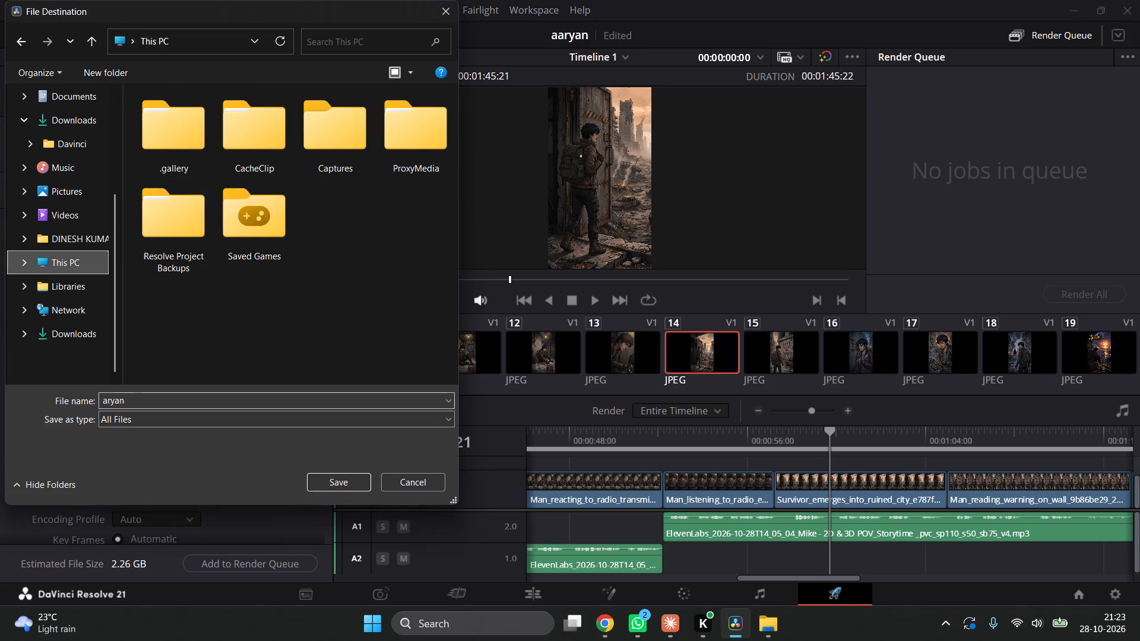
pyautogui.doubleClick(224, 160)
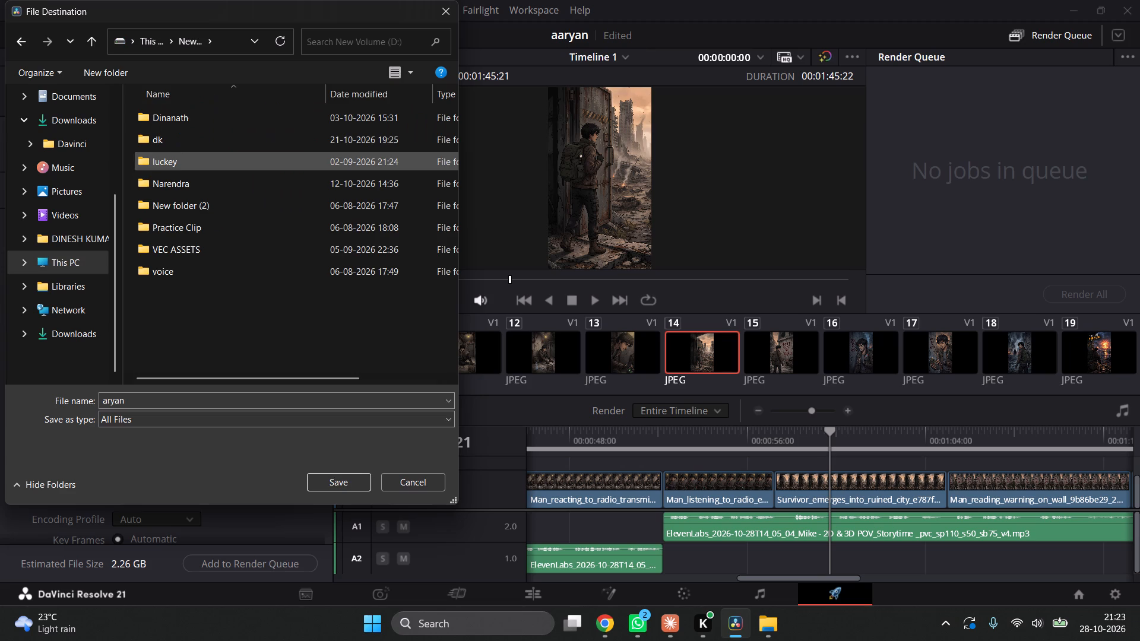
pyautogui.doubleClick(220, 144)
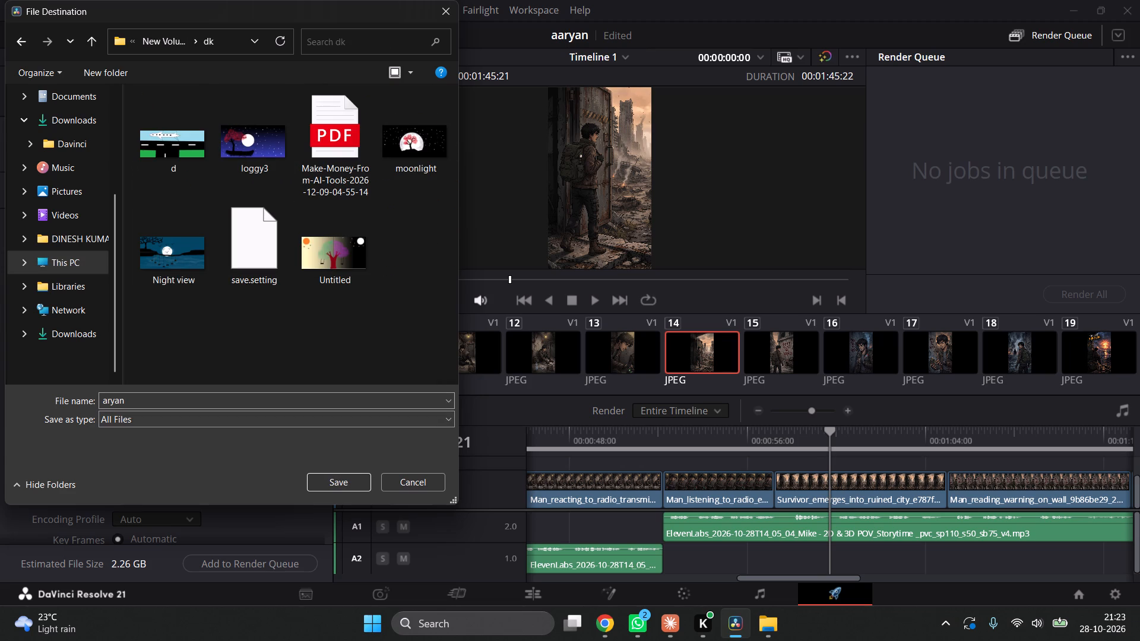
pyautogui.click(327, 483)
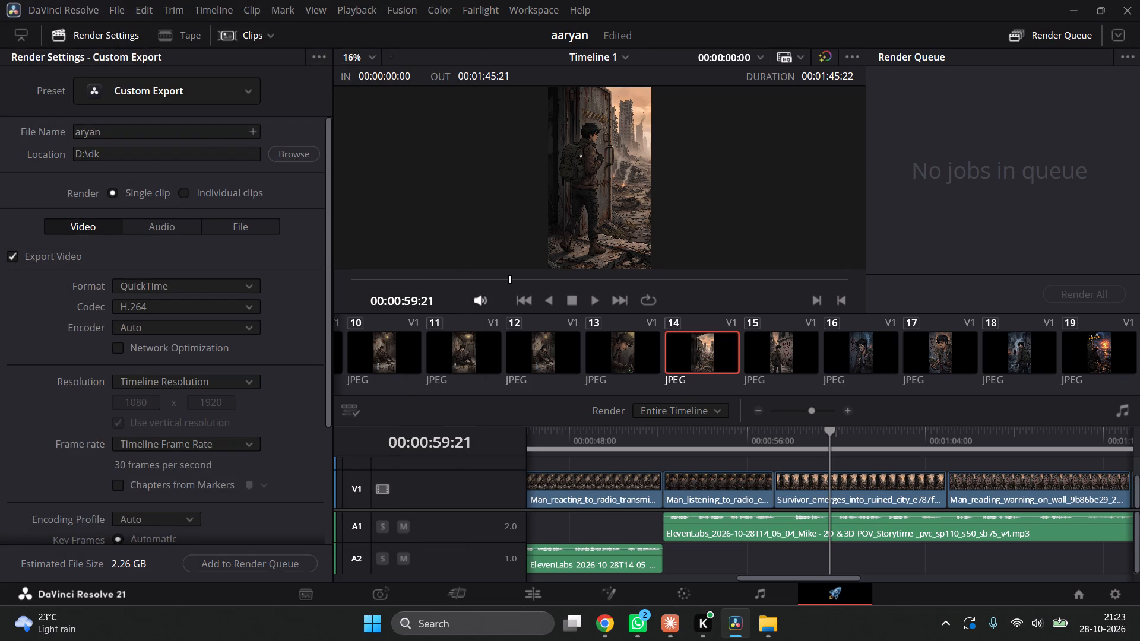
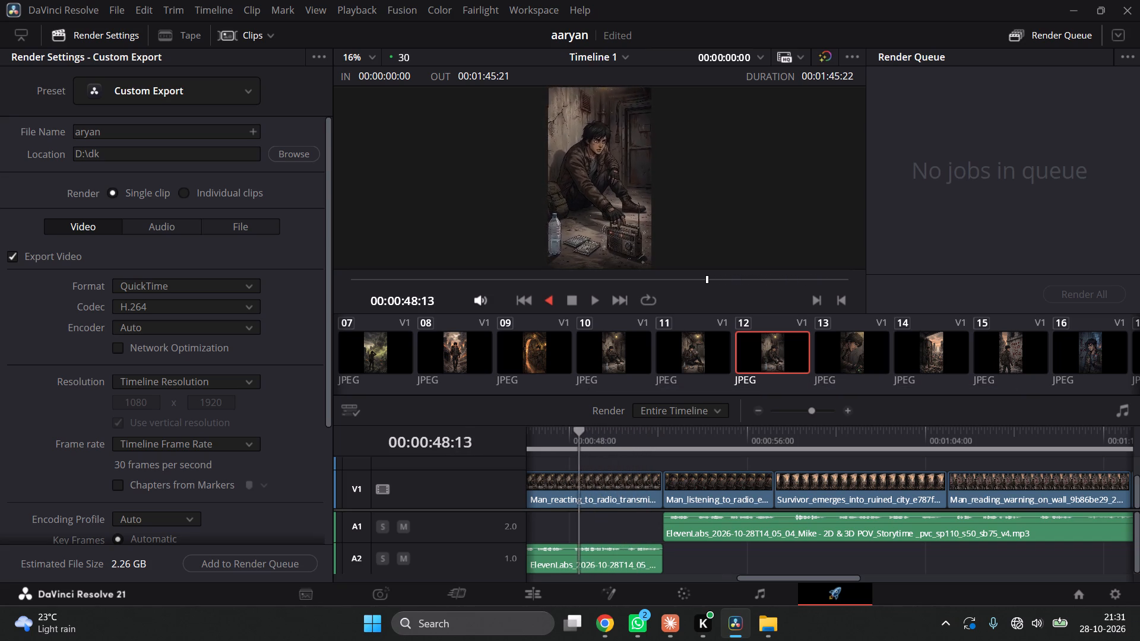
# Review the remaining video export settings, including the quality options, and add the timeline to the render queue.
pyautogui.scroll(-2, 221, 417)
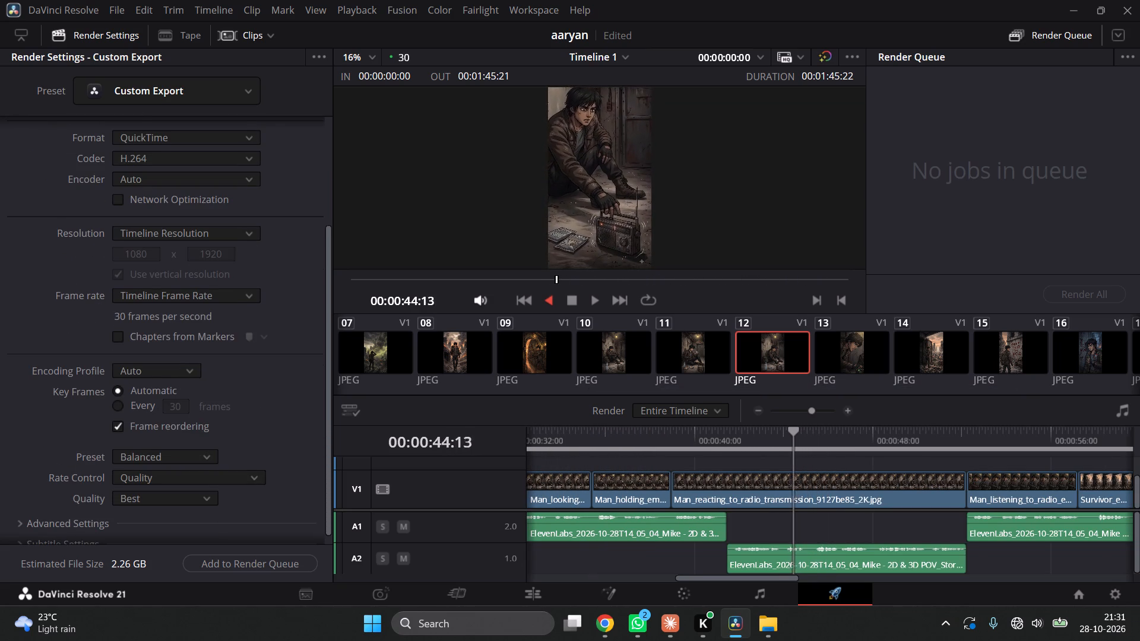
pyautogui.scroll(-2, 246, 475)
pyautogui.click(208, 484)
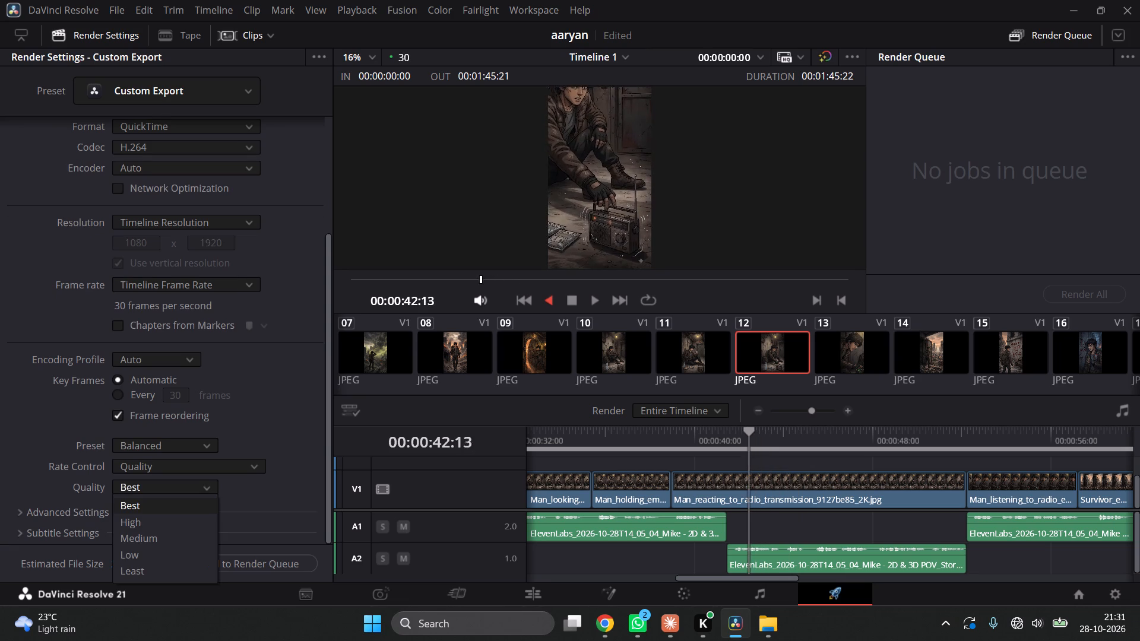
pyautogui.click(208, 484)
pyautogui.scroll(-2, 214, 484)
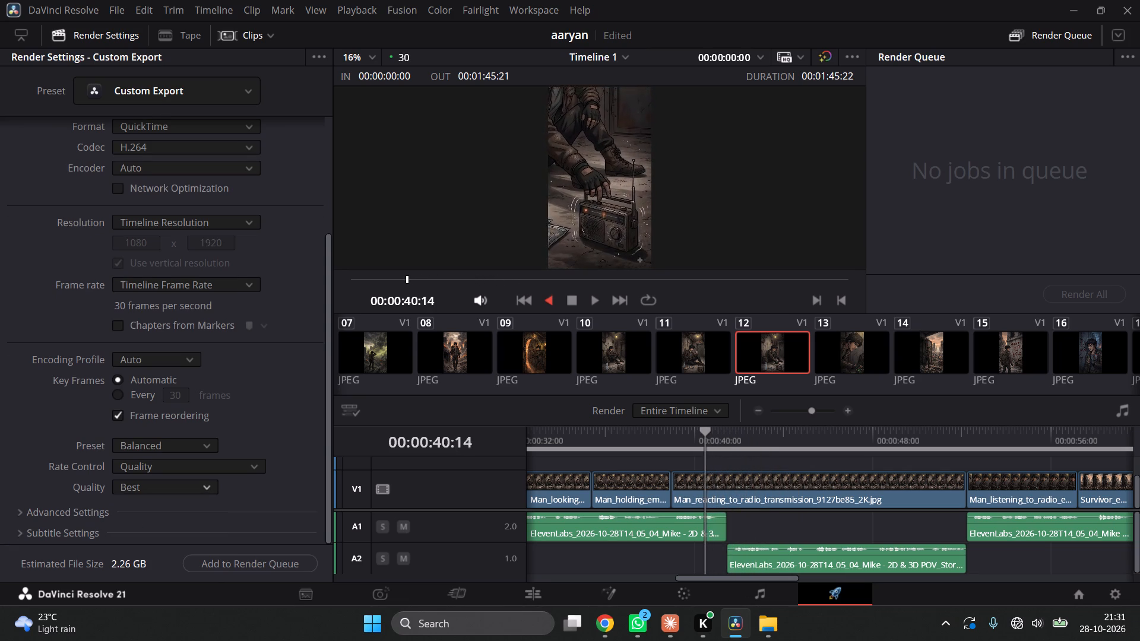
pyautogui.click(259, 569)
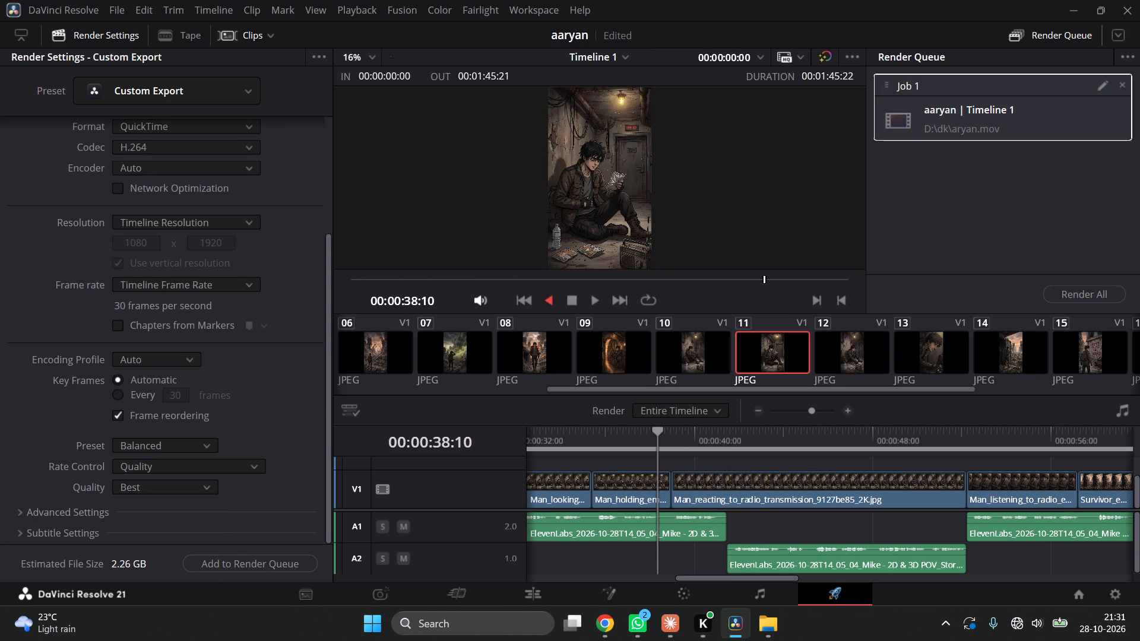
# Render the queued Job 1 for the aaryan timeline.
pyautogui.click(1003, 118)
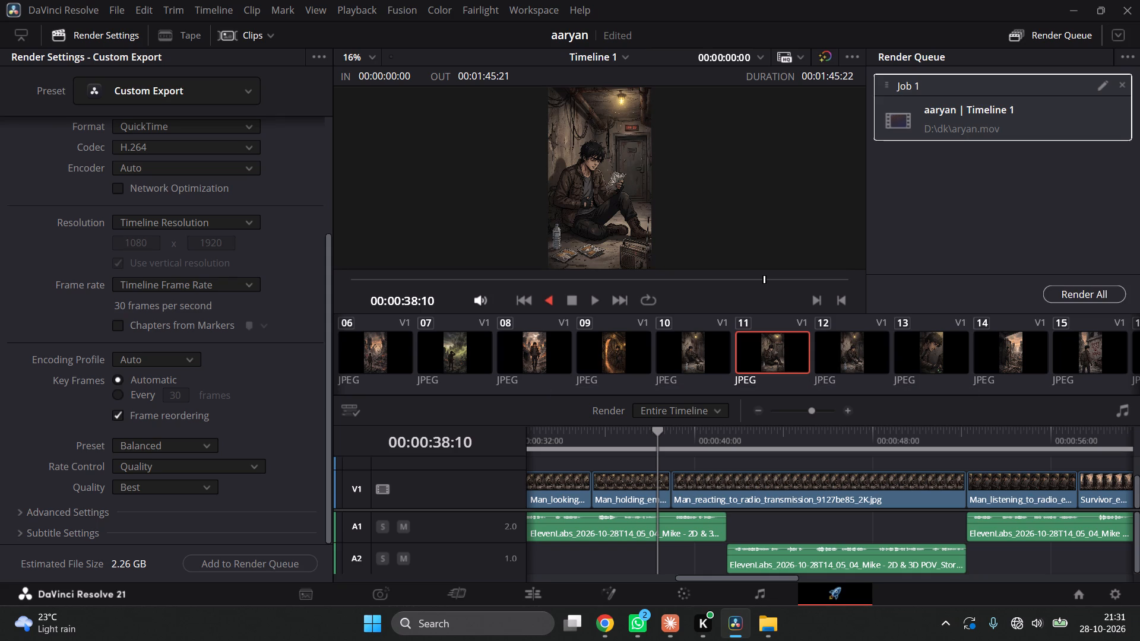
pyautogui.click(1082, 296)
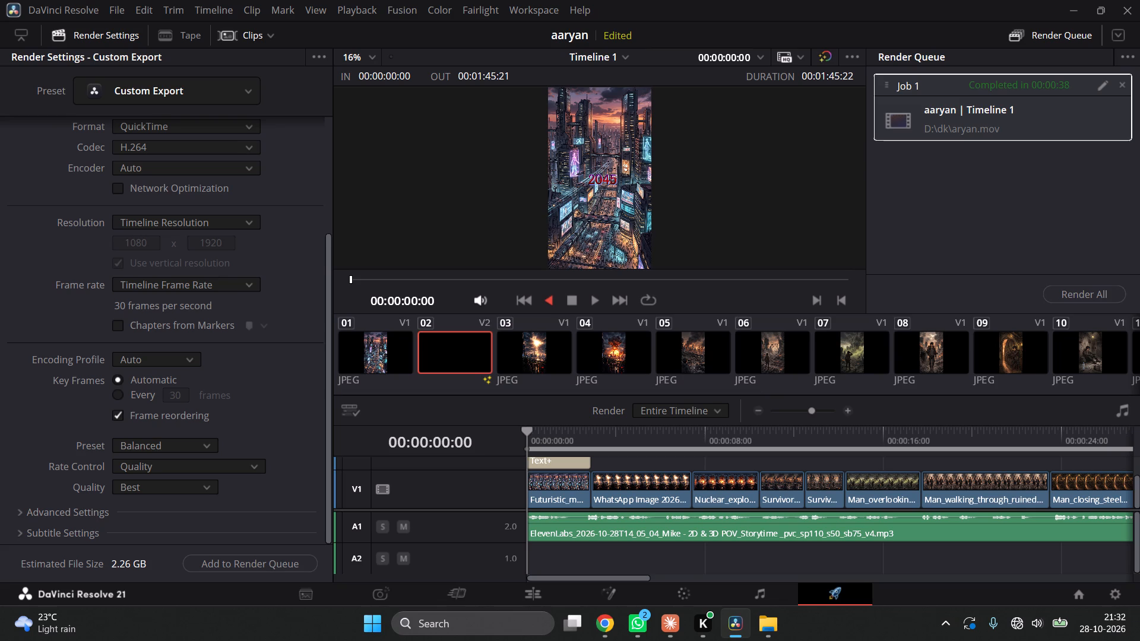
pyautogui.scroll(-2, 1026, 87)
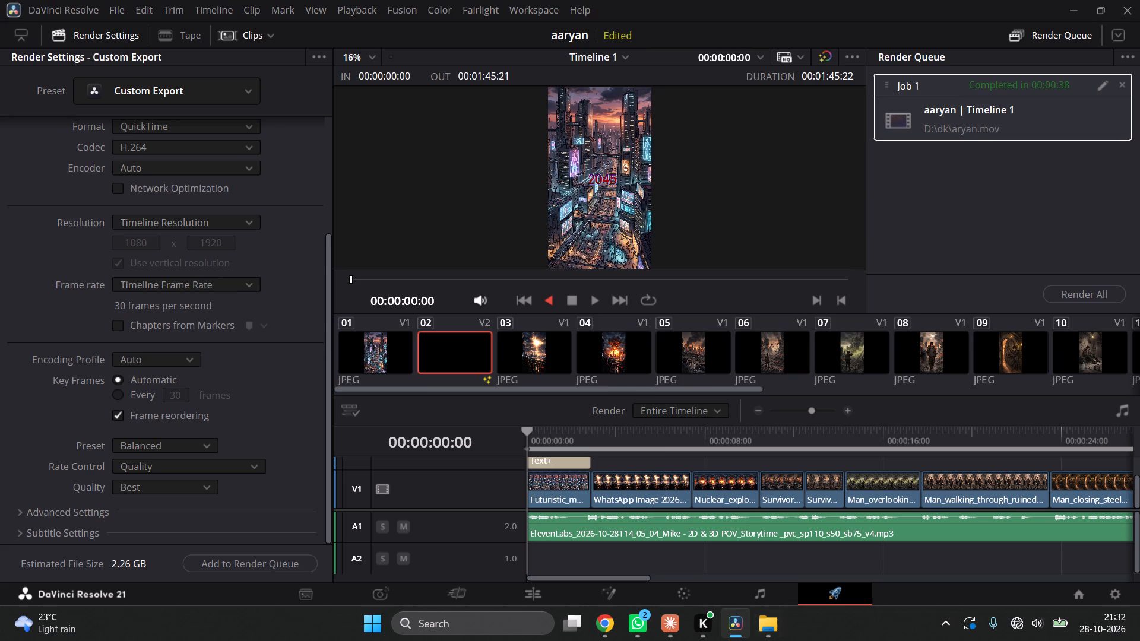
# Switch to File Explorer and open the rendered aryan video from the dk folder on New Volume (D:).
pyautogui.click(774, 630)
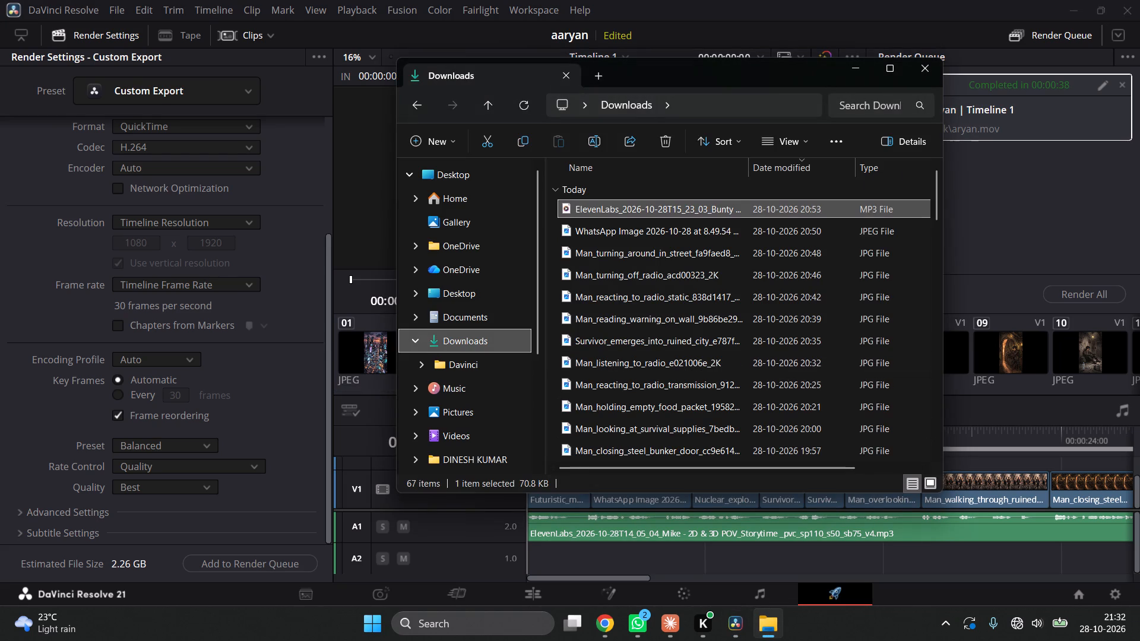
pyautogui.scroll(-3, 461, 301)
pyautogui.scroll(2, 455, 415)
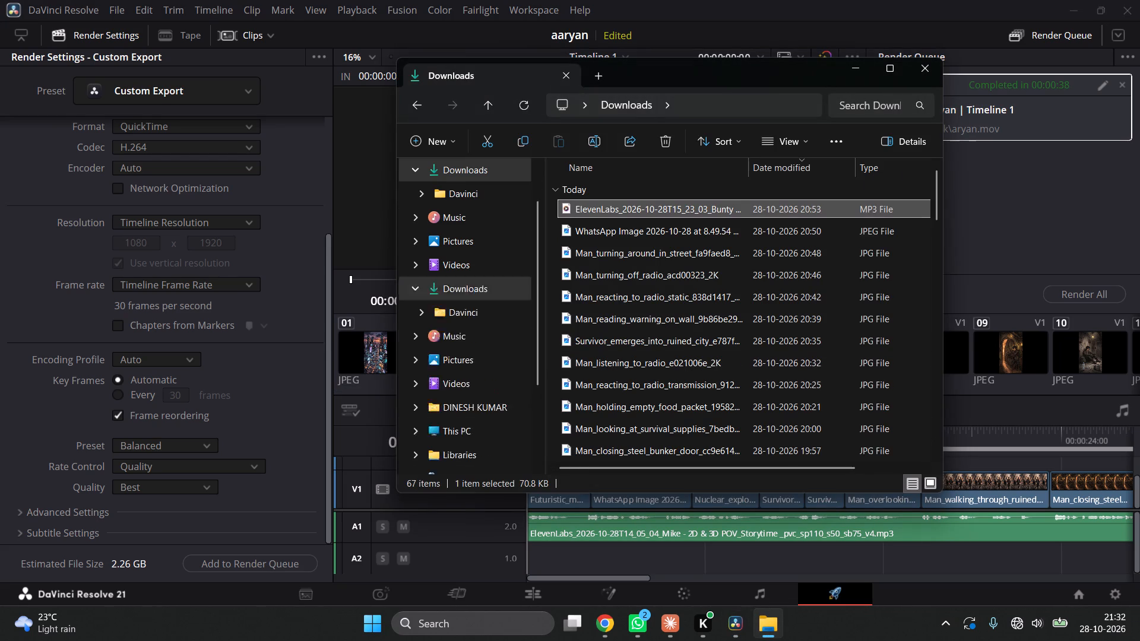
pyautogui.scroll(5, 455, 415)
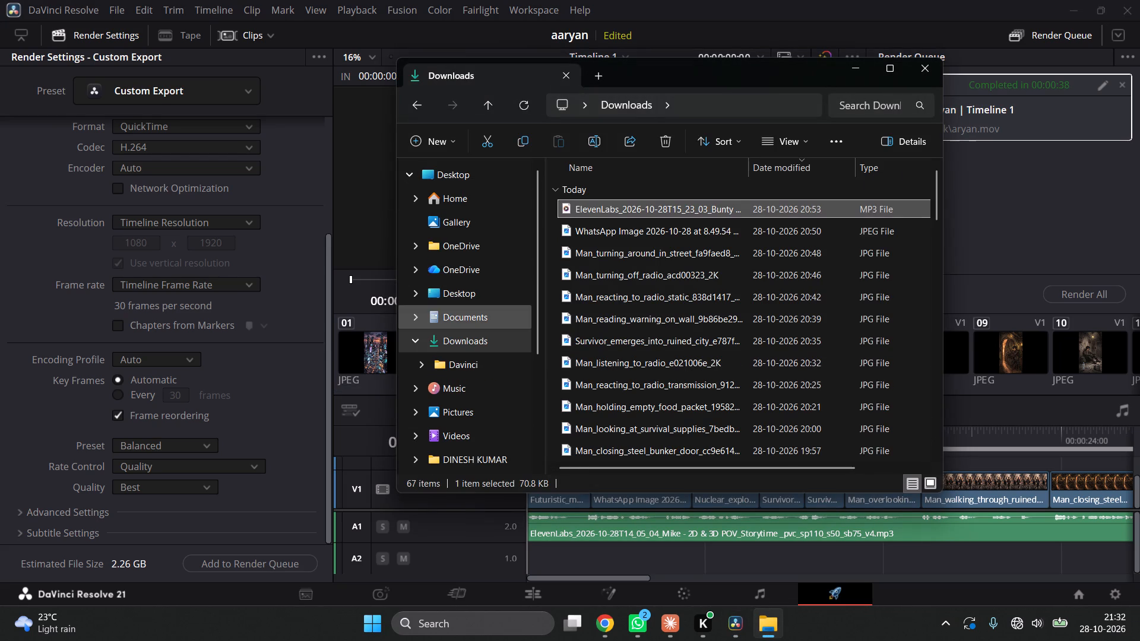
pyautogui.scroll(-4, 463, 404)
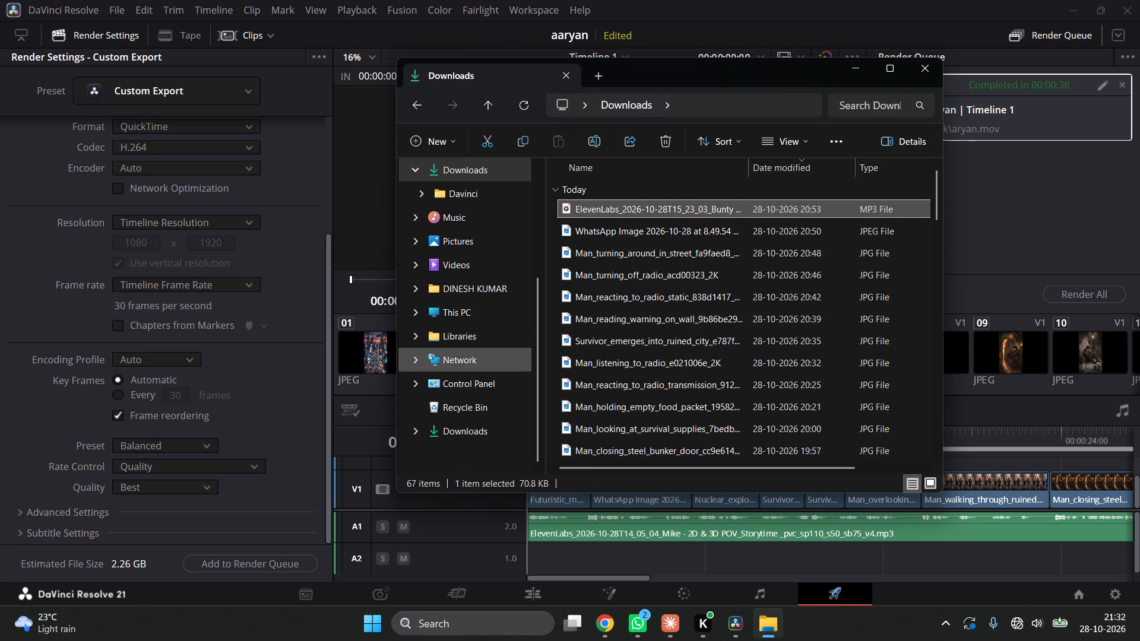
pyautogui.click(469, 316)
pyautogui.click(791, 207)
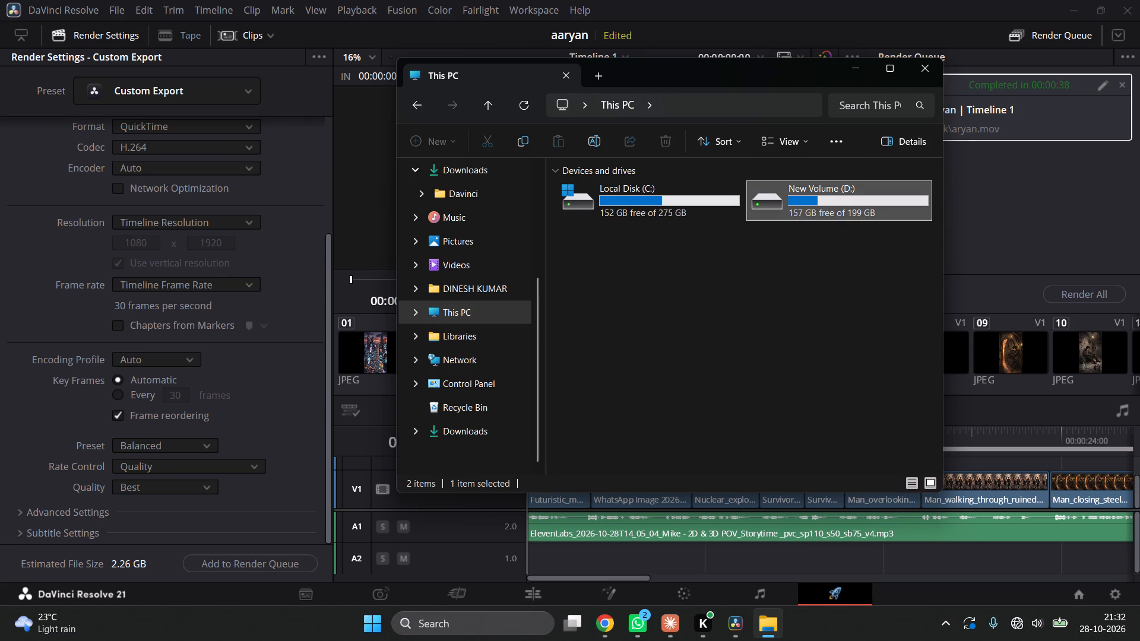
pyautogui.doubleClick(793, 205)
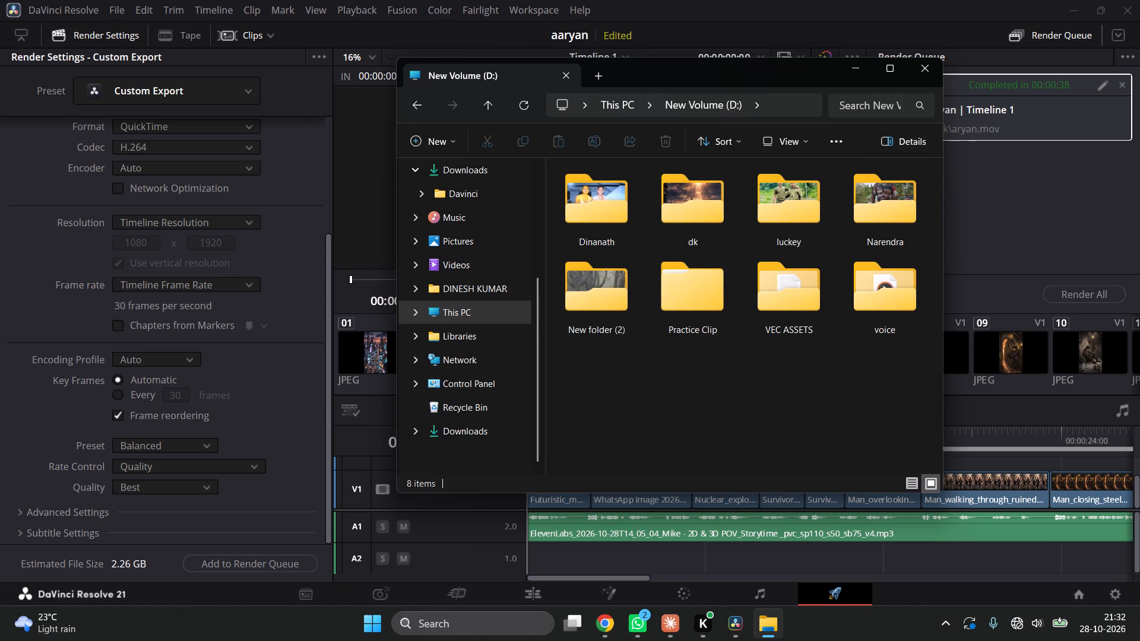
pyautogui.doubleClick(713, 217)
pyautogui.doubleClick(598, 224)
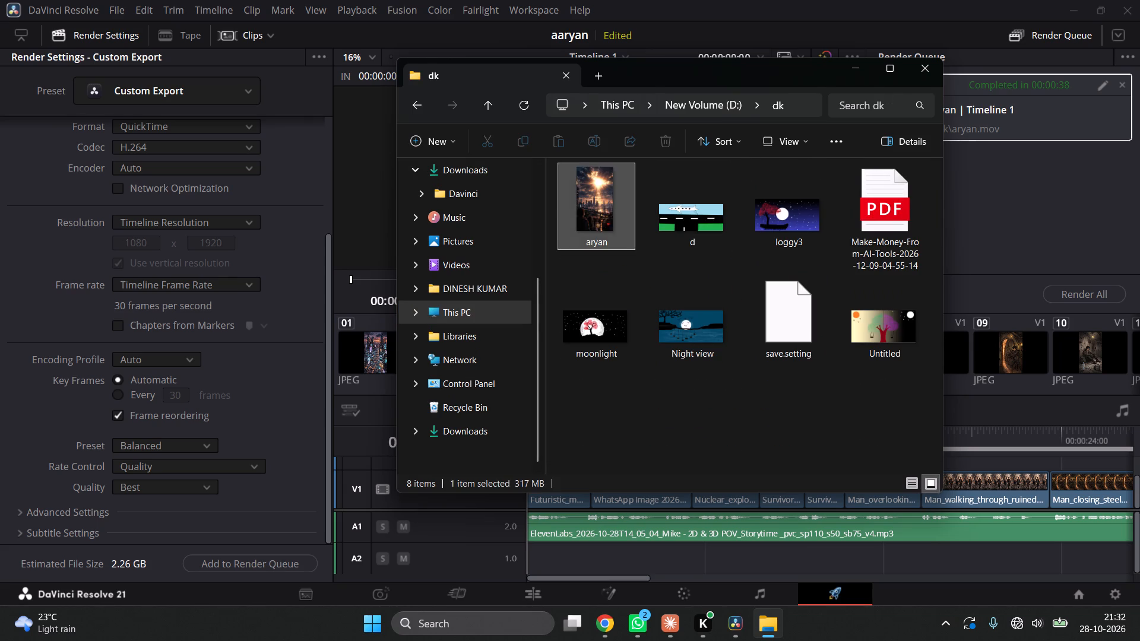
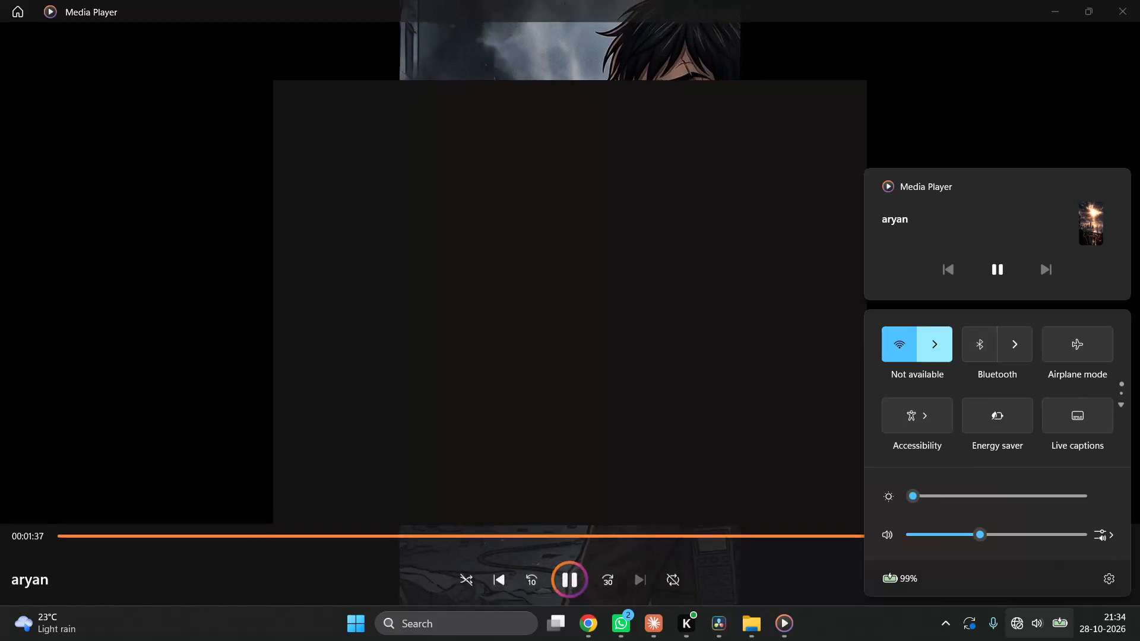
# Return to the rendered aryan video and resume playback to review its final seconds.
pyautogui.click(932, 248)
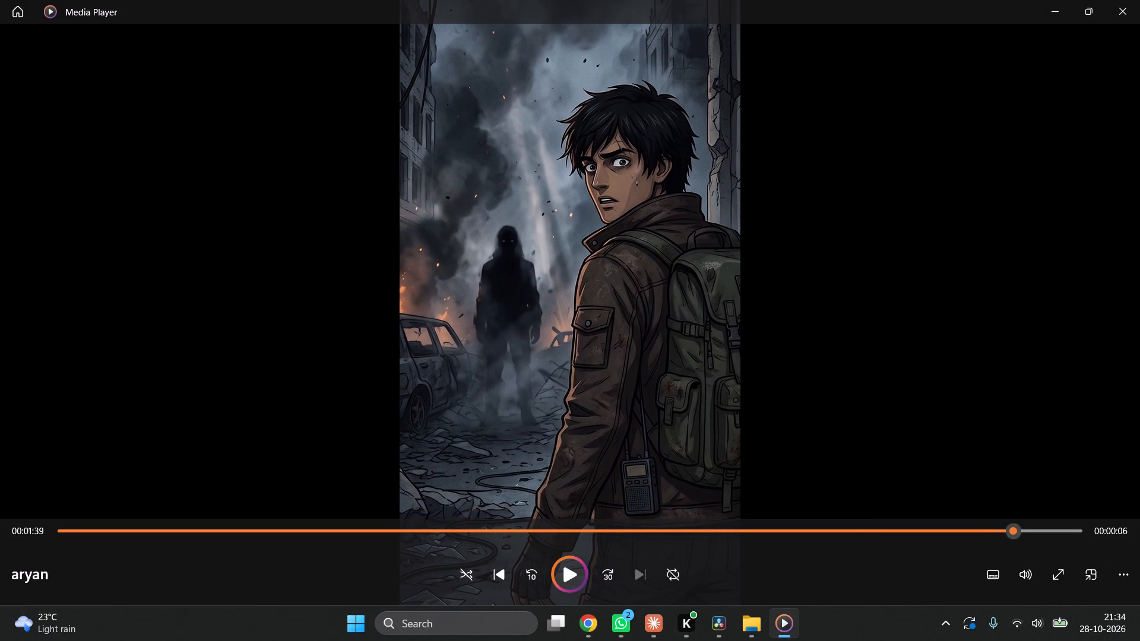
pyautogui.click(579, 572)
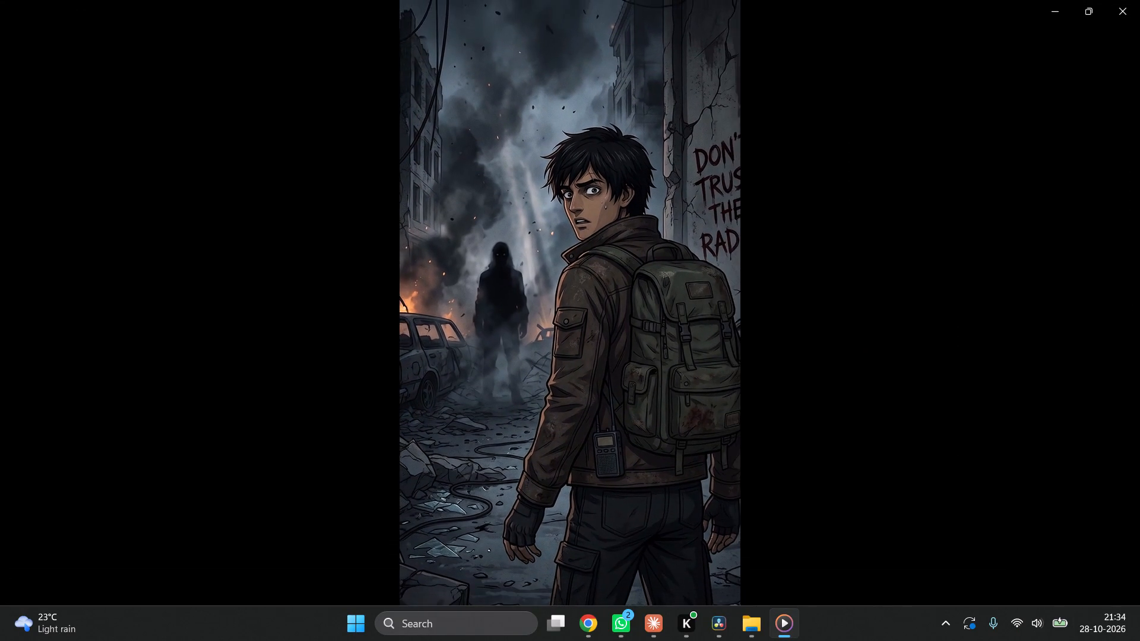